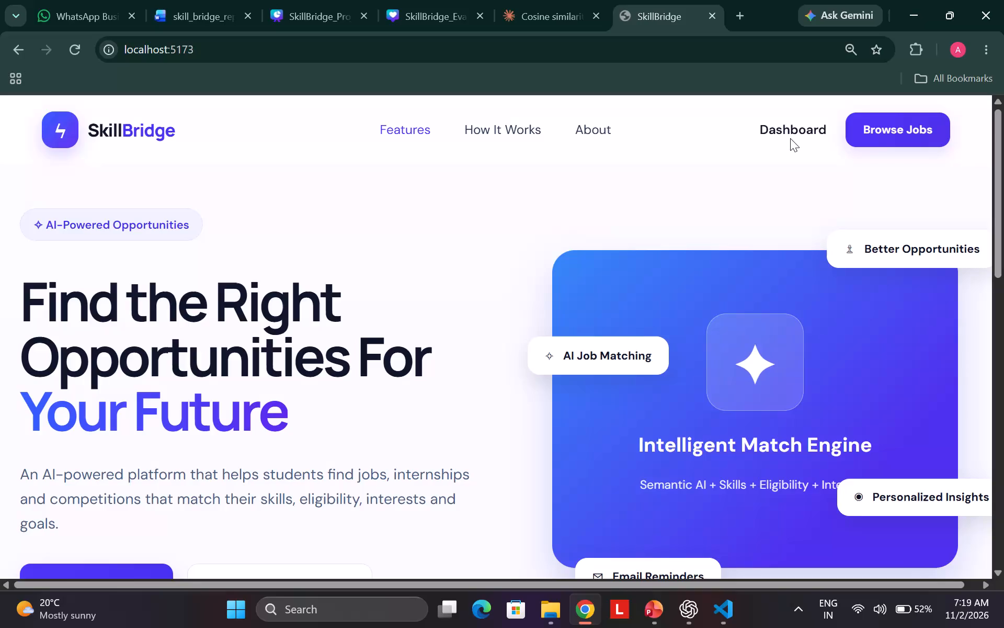
Open the AI preparation page for the Software Support Engineer job recommended on the student dashboard.
left_click(799, 129)
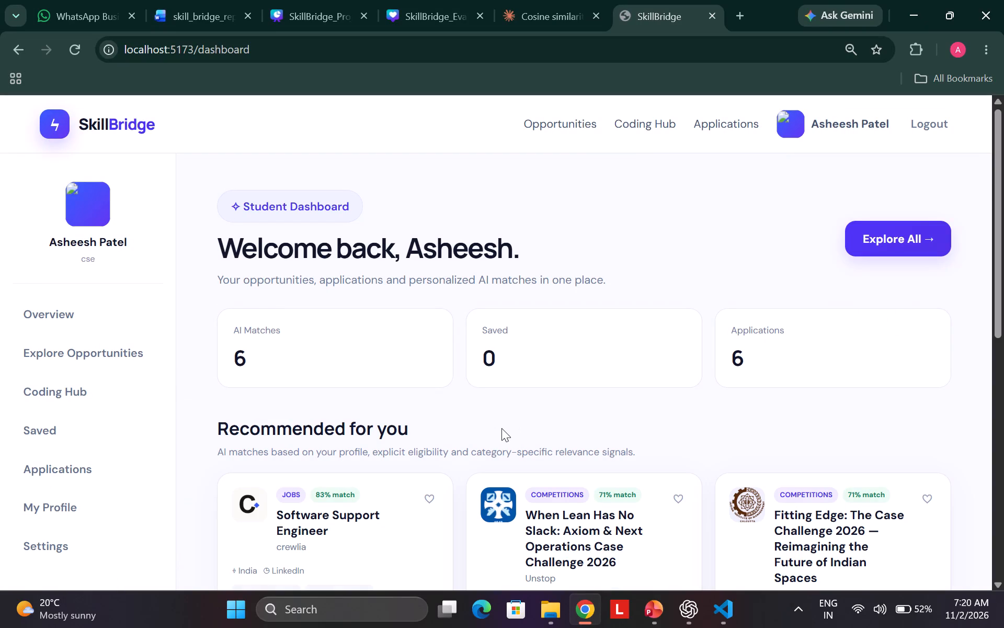
scroll(355, 442, "down", 2)
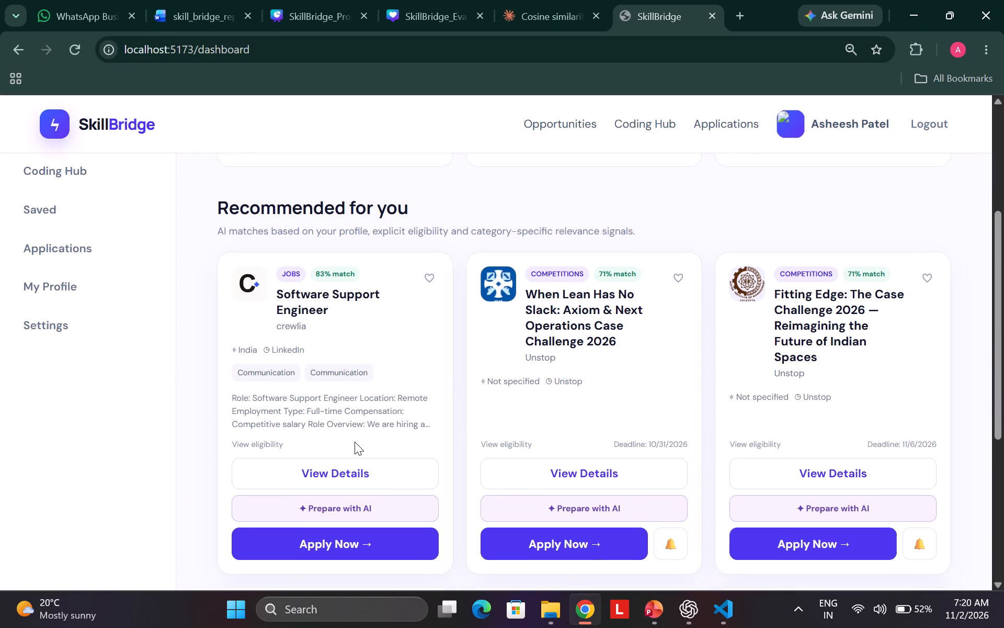
scroll(355, 442, "down", 1)
left_click(358, 464)
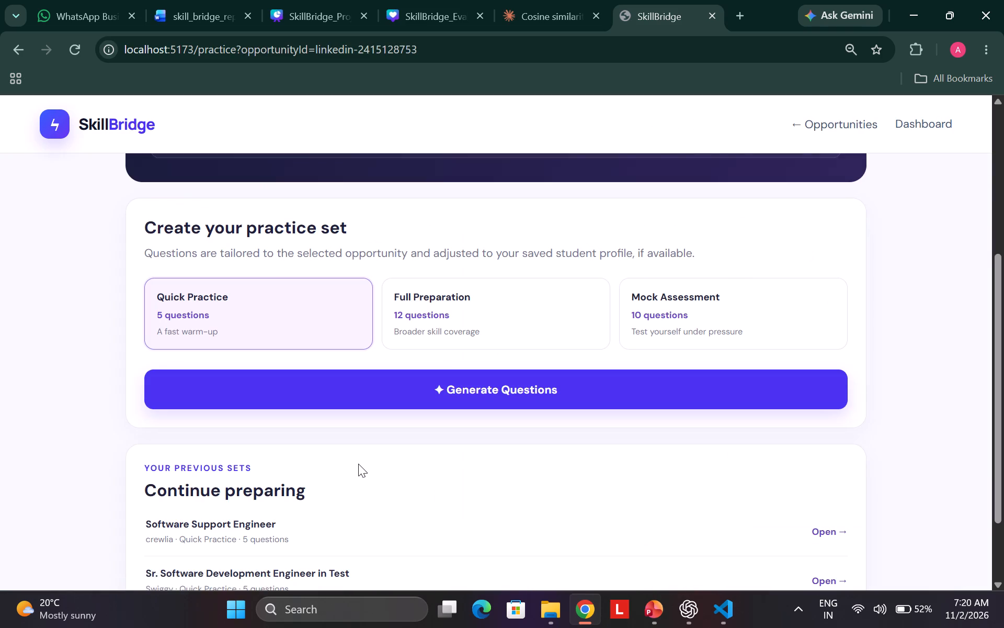
Open the previous Software Support Engineer practice set and look through its questions down to the submission area.
scroll(358, 464, "up", 2)
scroll(358, 464, "right", 1)
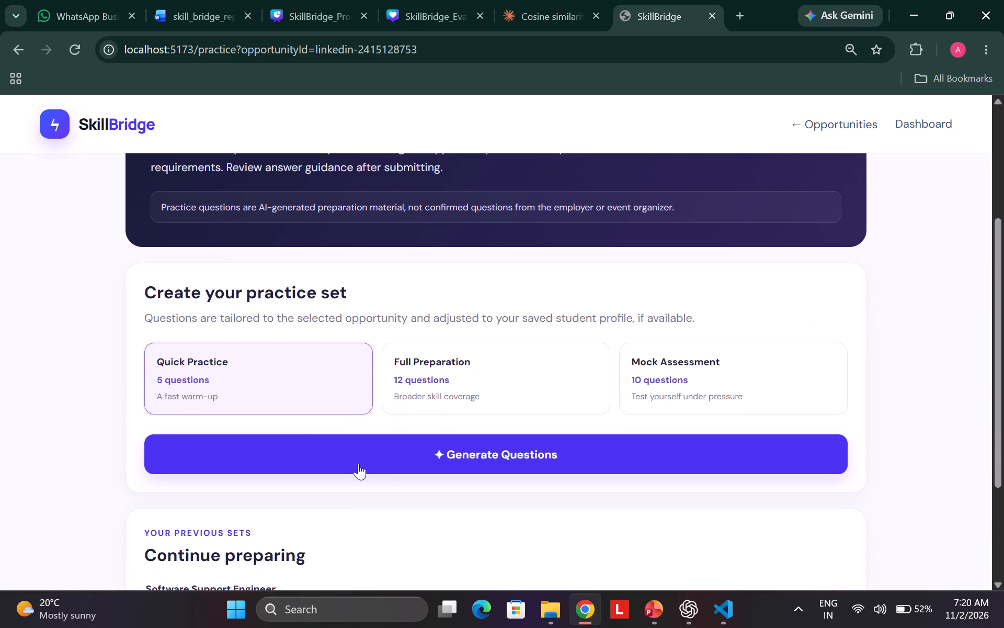
scroll(358, 464, "down", 2)
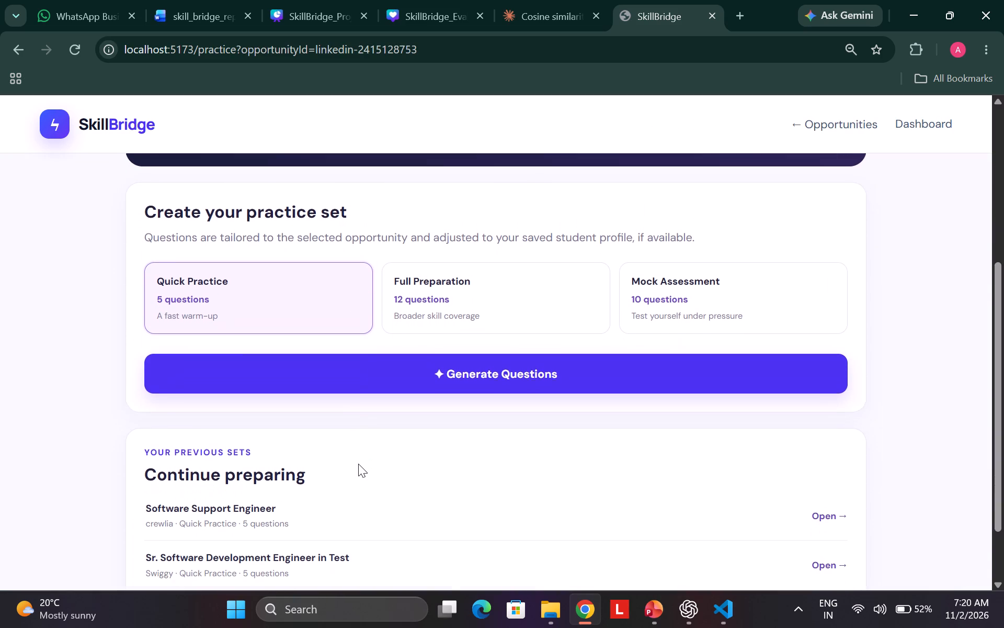
scroll(358, 464, "down", 1)
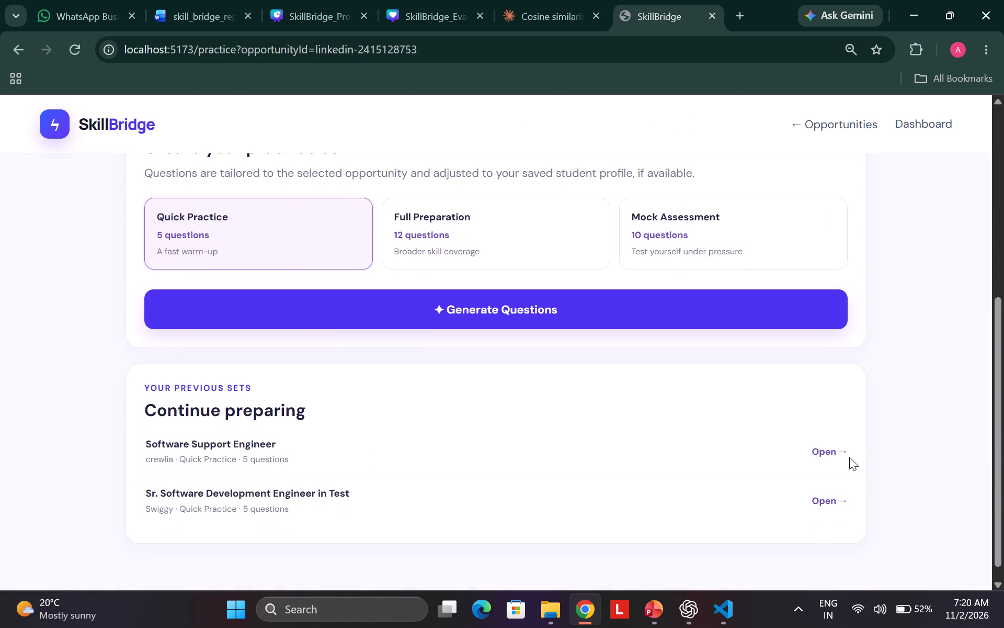
left_click(829, 448)
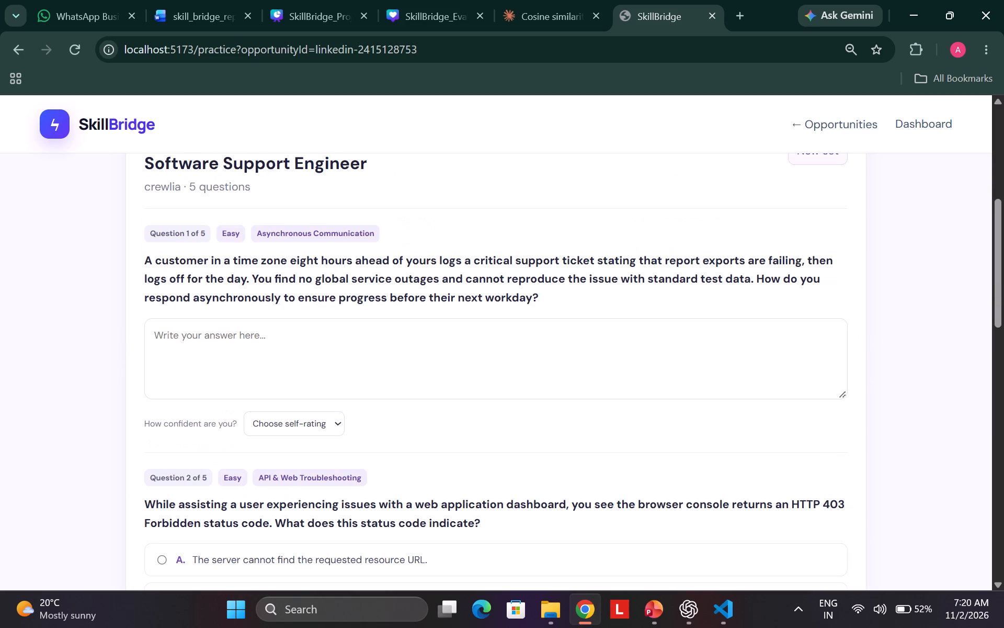
scroll(574, 398, "down", 8)
scroll(574, 398, "right", 1)
scroll(574, 398, "down", 2)
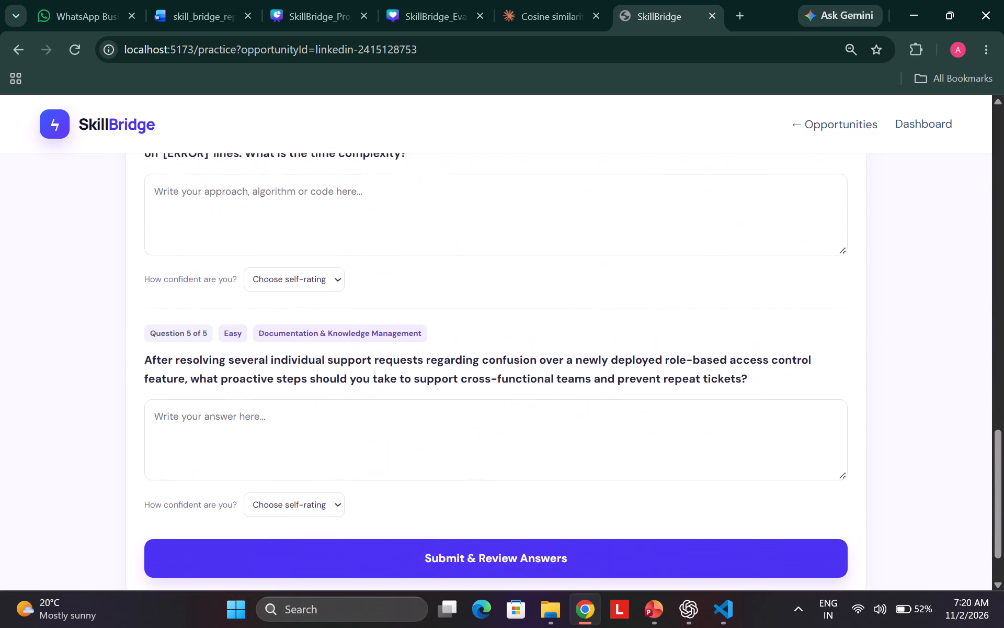
scroll(574, 398, "up", 8)
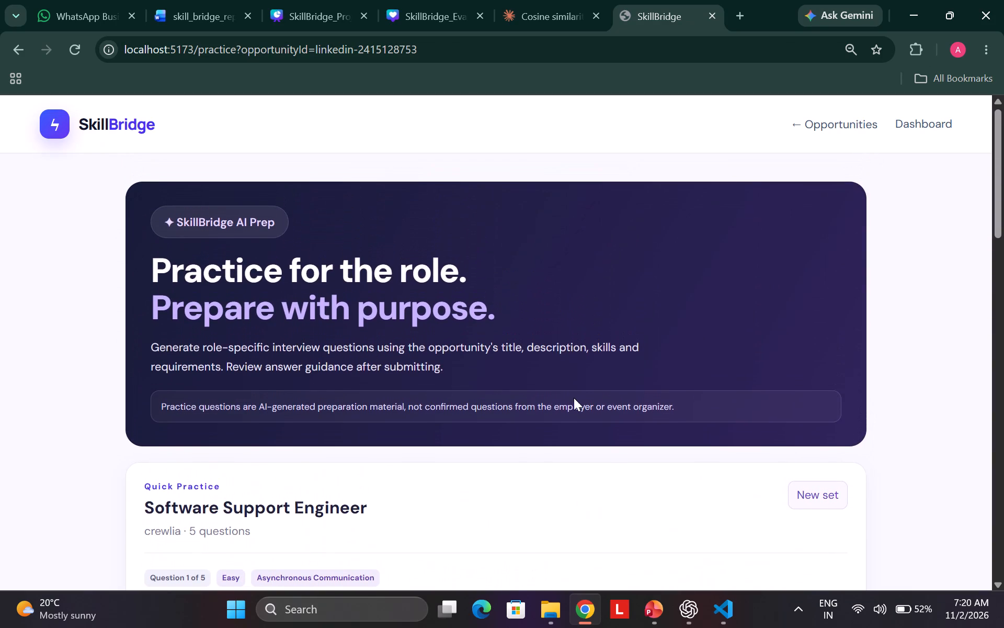
scroll(574, 398, "down", 1)
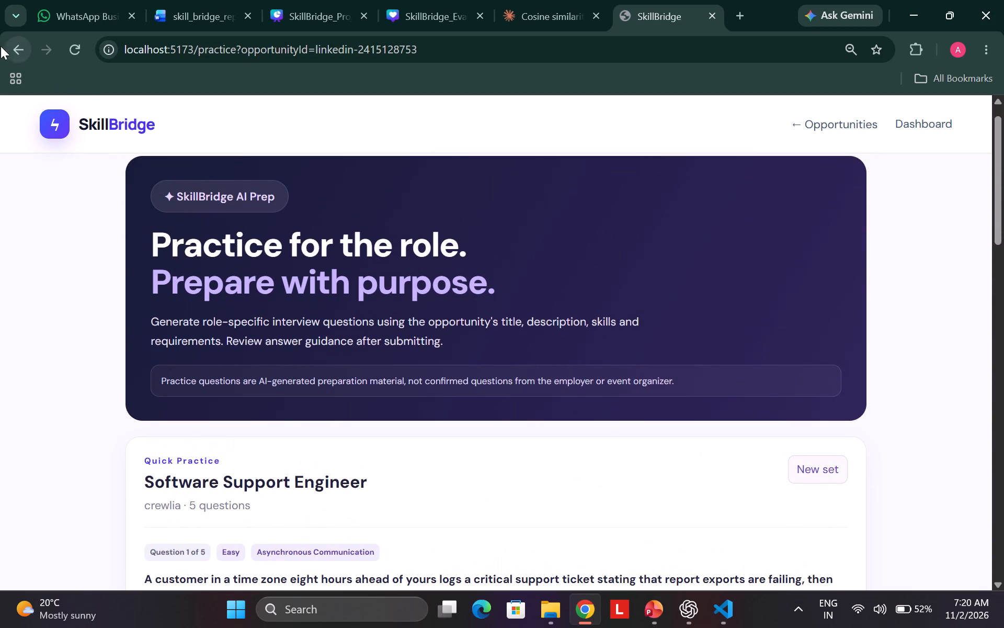
Return to the dashboard and reopen the AI preparation page for the Software Support Engineer job.
left_click(24, 54)
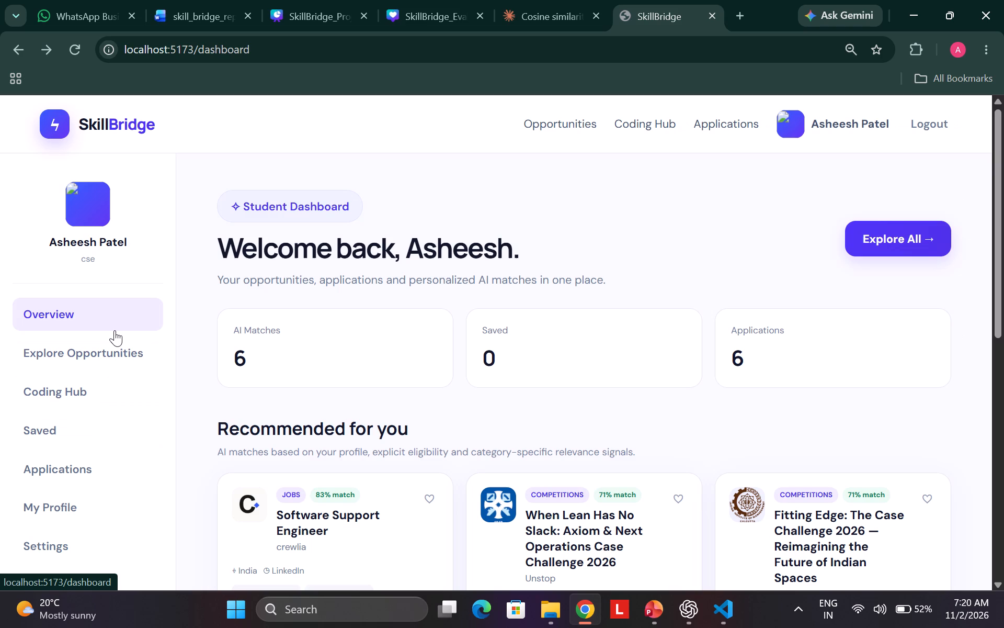
scroll(415, 465, "down", 3)
left_click(376, 530)
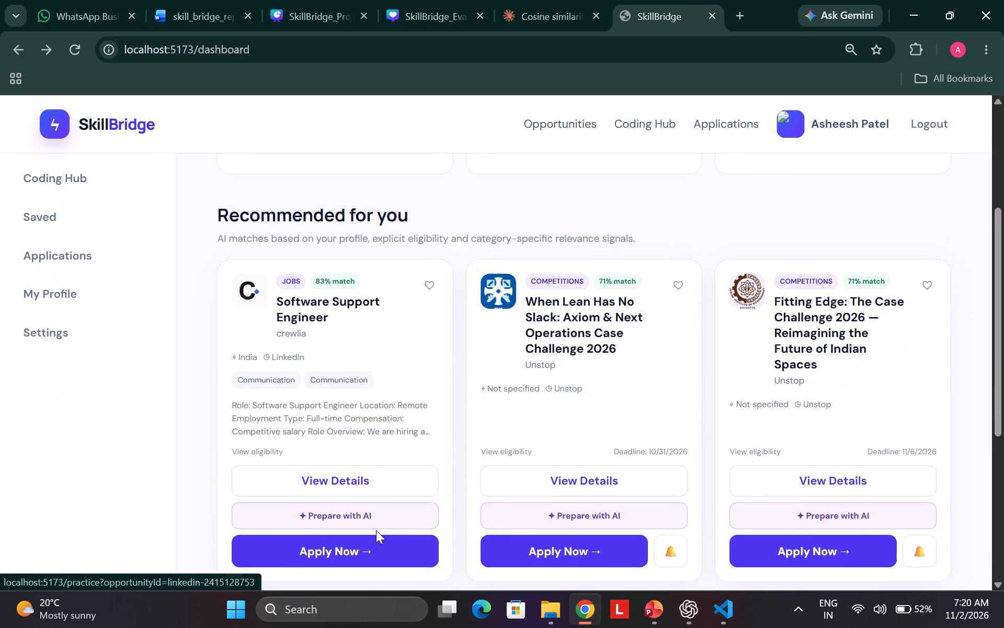
left_click(385, 520)
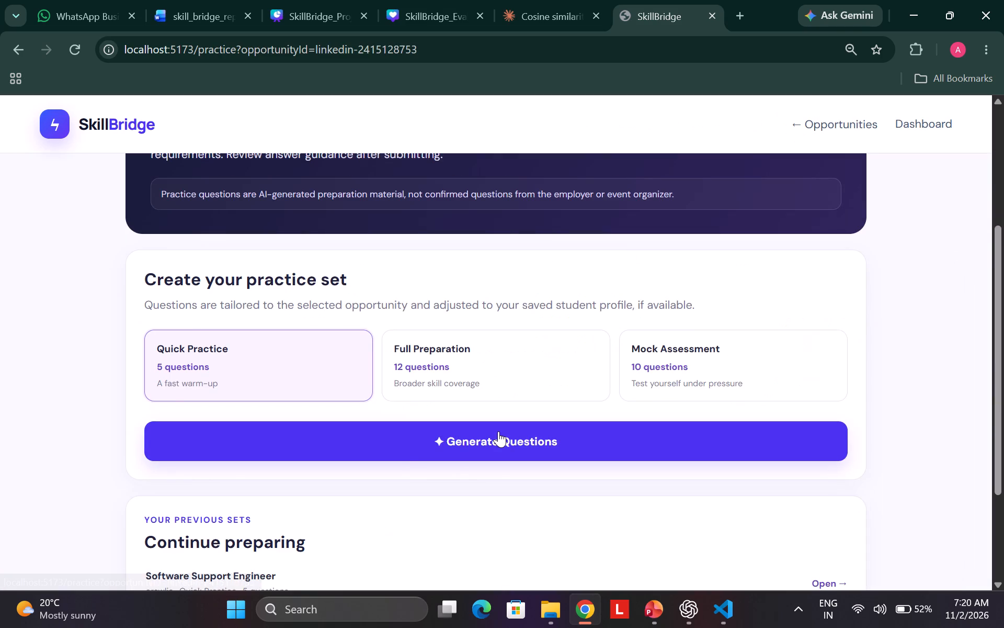
Capture a screenshot of the practice page from the SkillBridge header down to the Generate Questions option.
scroll(498, 431, "up", 2)
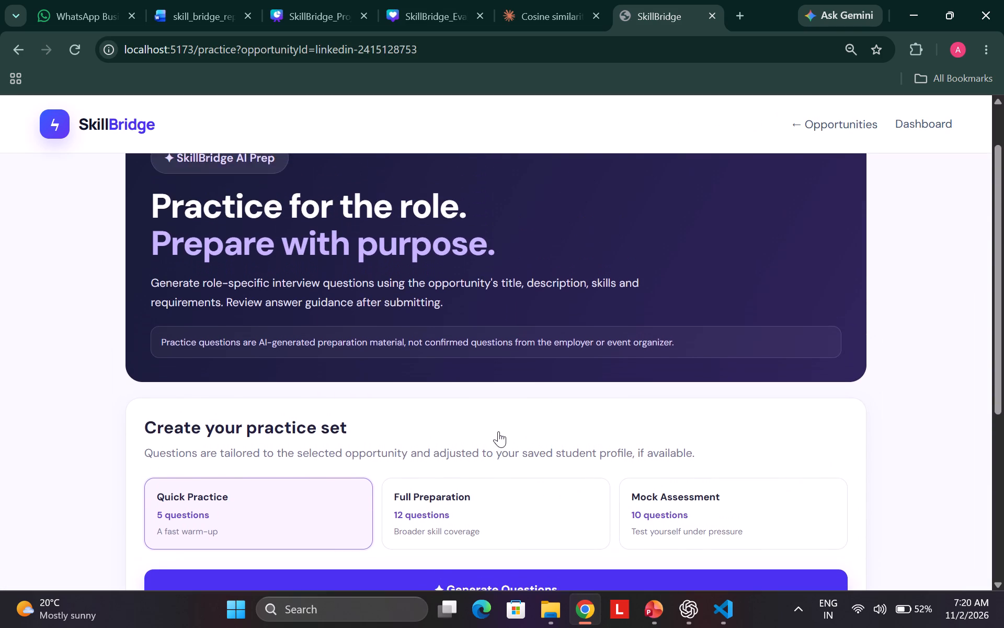
scroll(498, 431, "up", 2)
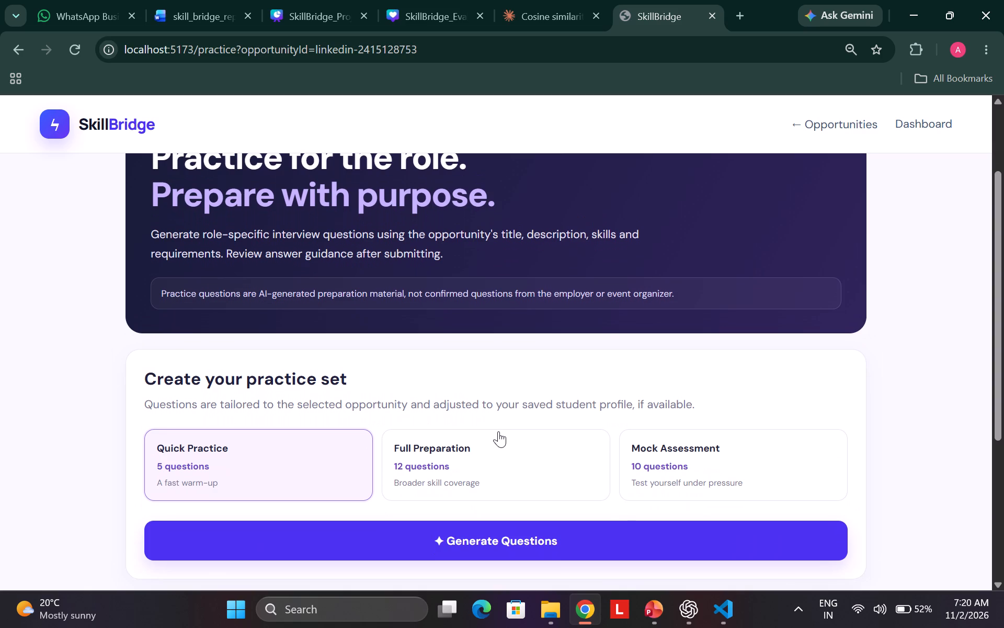
scroll(498, 431, "up", 1)
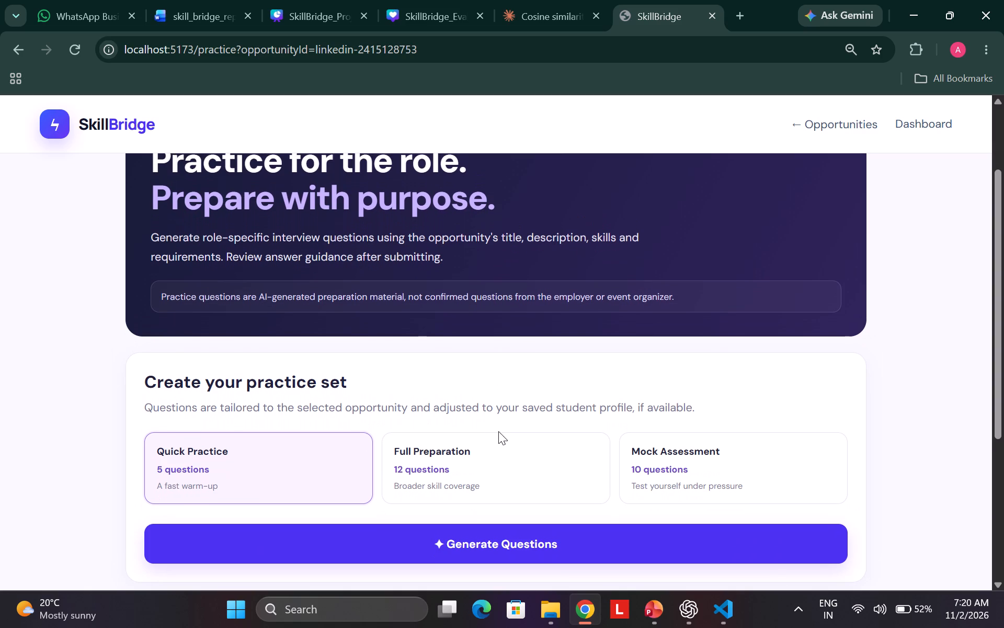
scroll(498, 431, "up", 1)
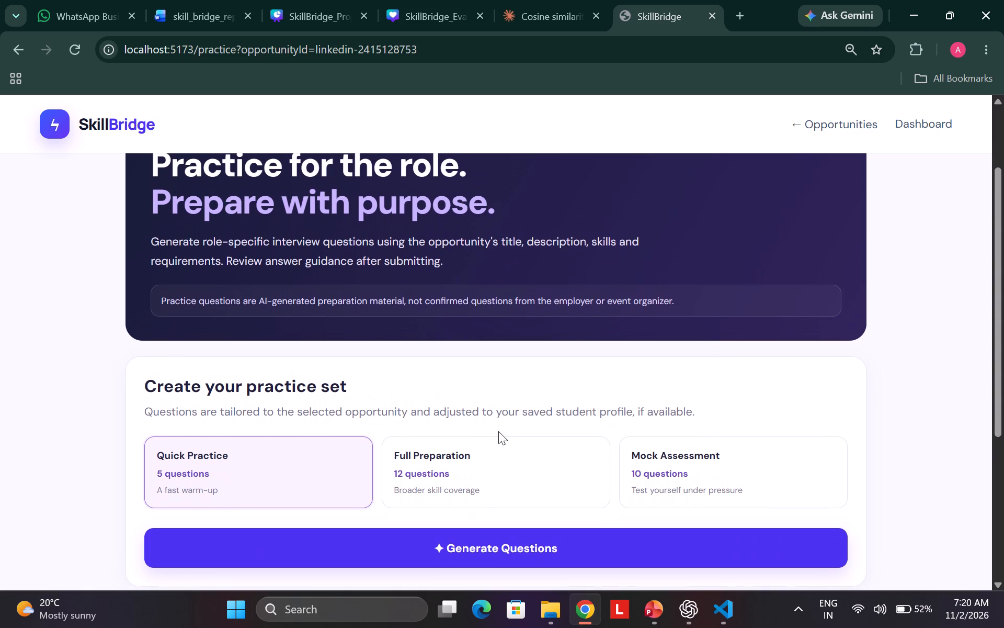
scroll(498, 431, "up", 2)
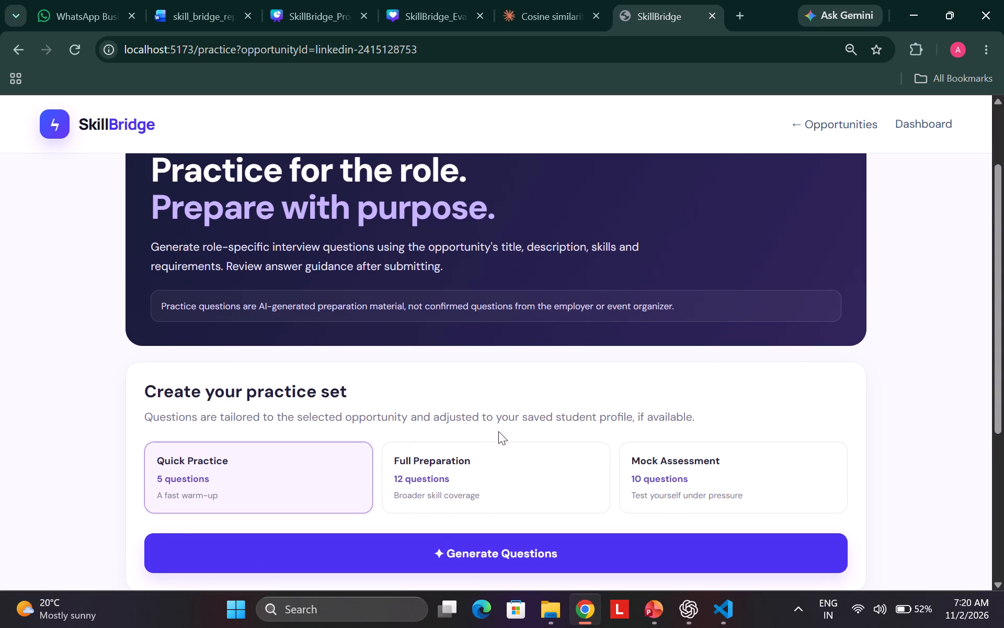
key("Print")
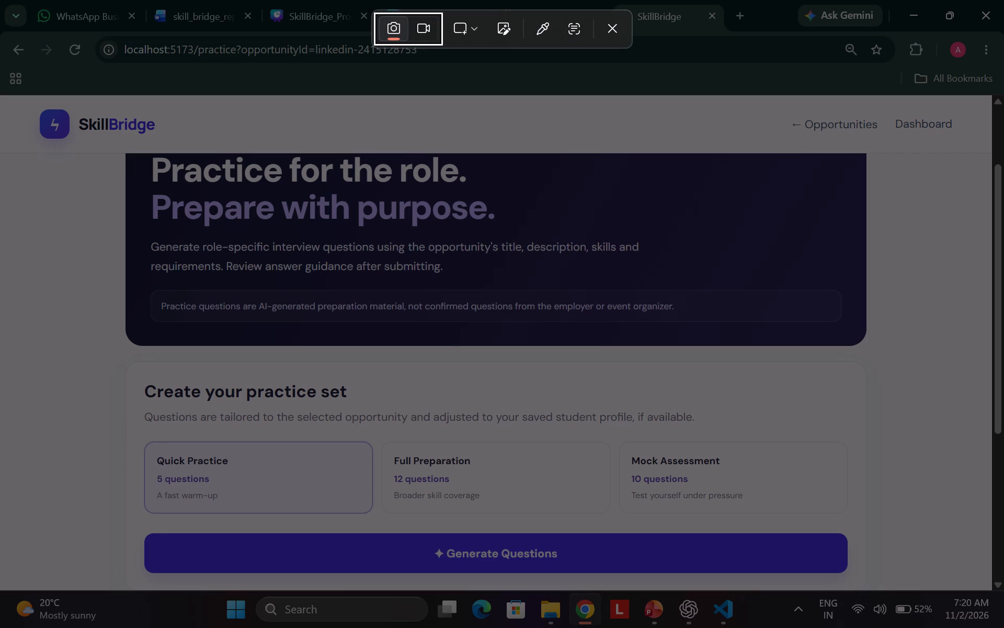
left_click_drag(30, 94, 113, 218)
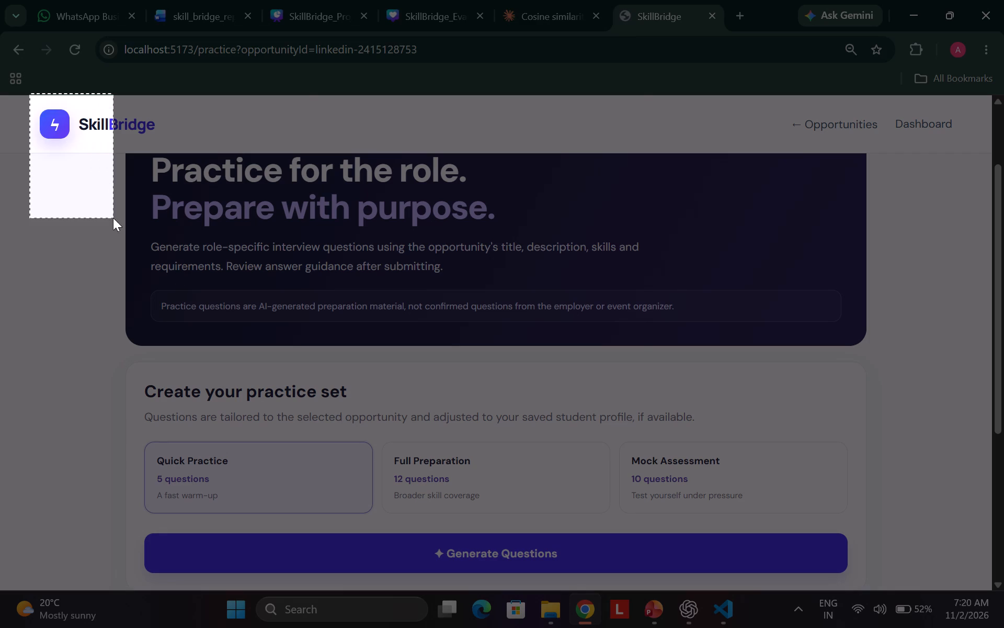
left_click_drag(113, 218, 963, 592)
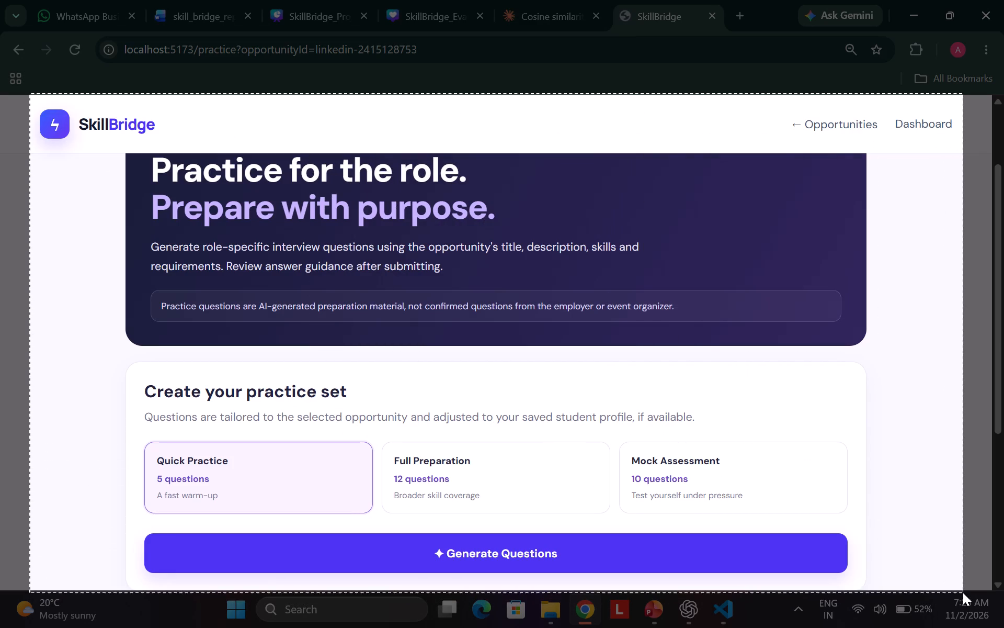
left_click_drag(963, 592, 966, 588)
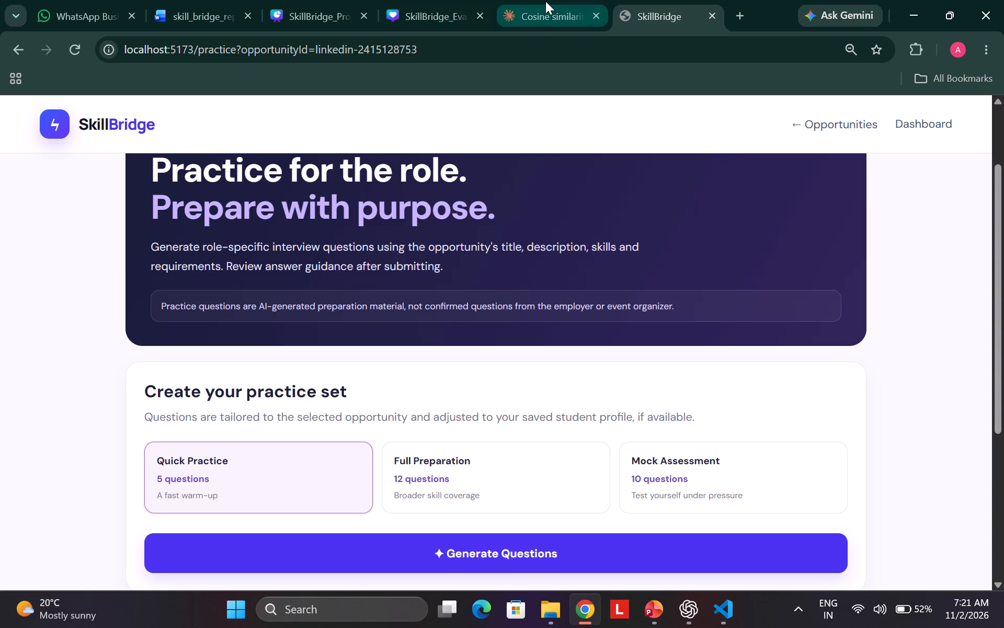
Close the SkillBridge_Project_Slide3_Workflow presentation that is open in Canva.
left_click(430, 0)
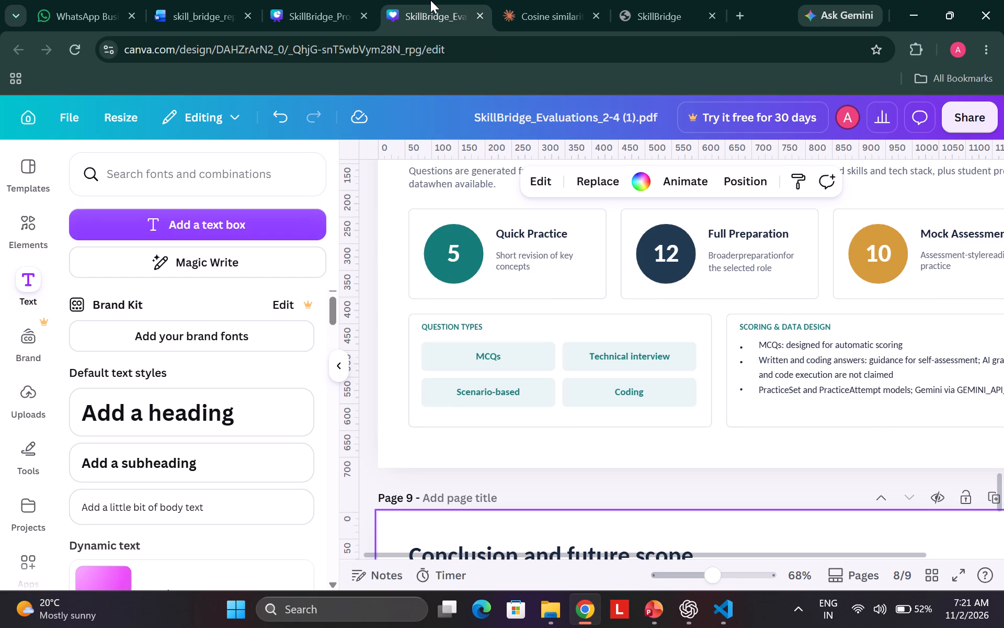
left_click(322, 0)
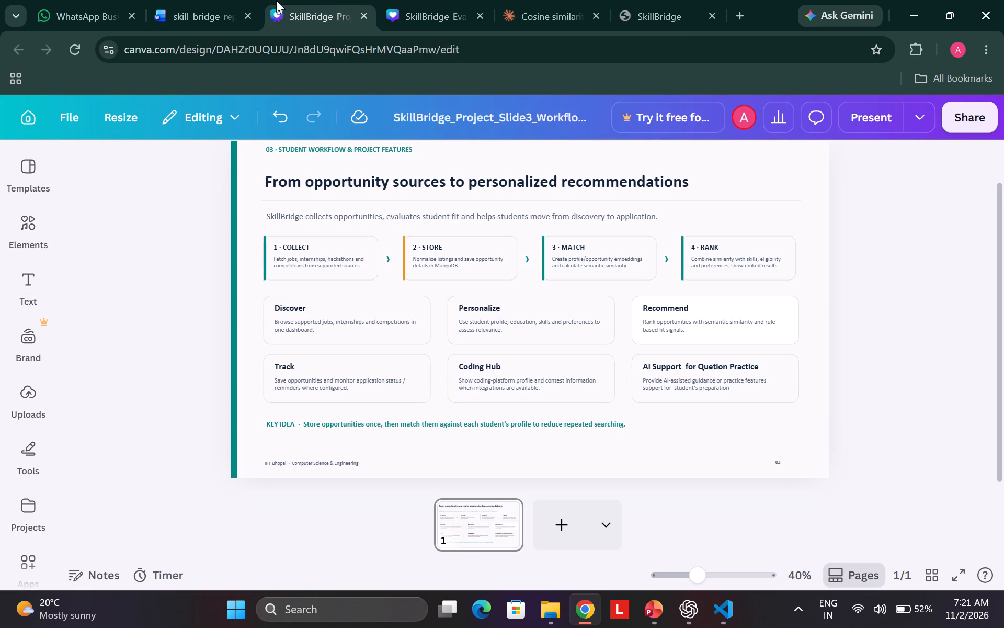
left_click(364, 15)
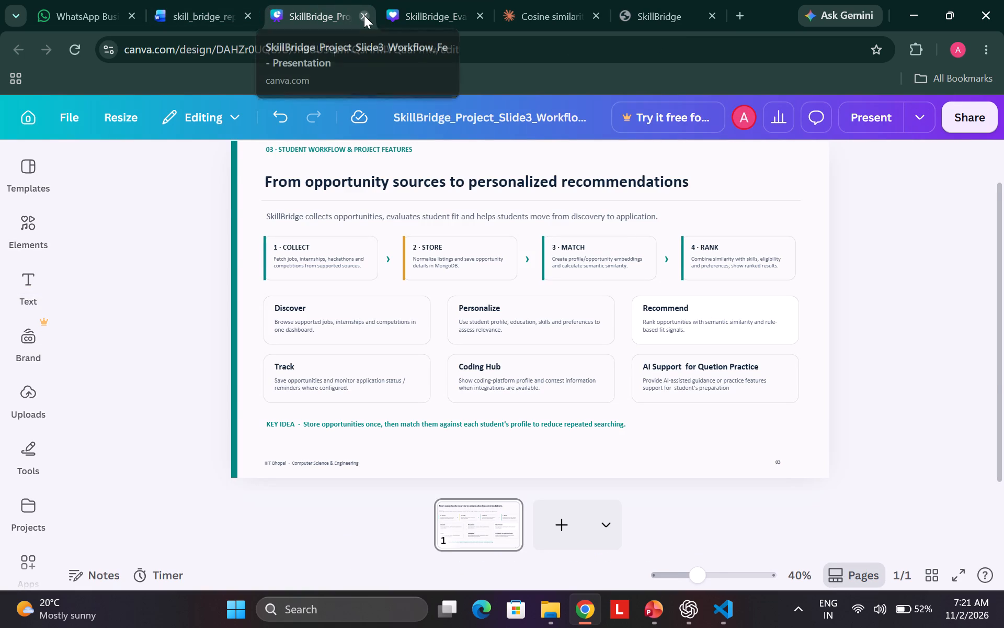
In Canva's SkillBridge_Evaluations_2-4 design, paste the screenshot on the “Prepare with AI” page and shrink it to slightly narrower than the Question Types box.
left_click(213, 6)
left_click(322, 0)
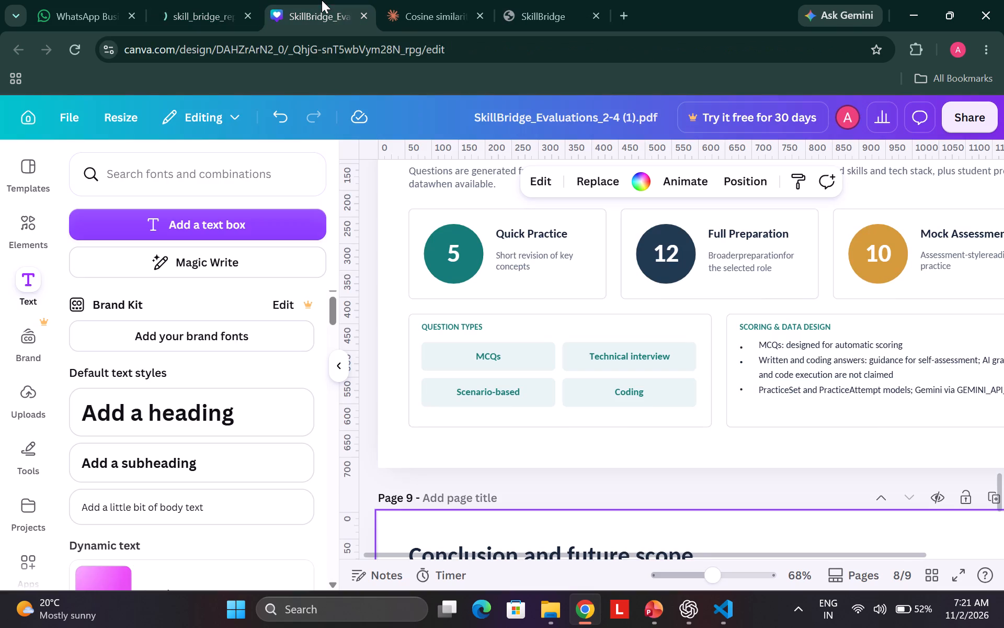
scroll(558, 348, "up", 1)
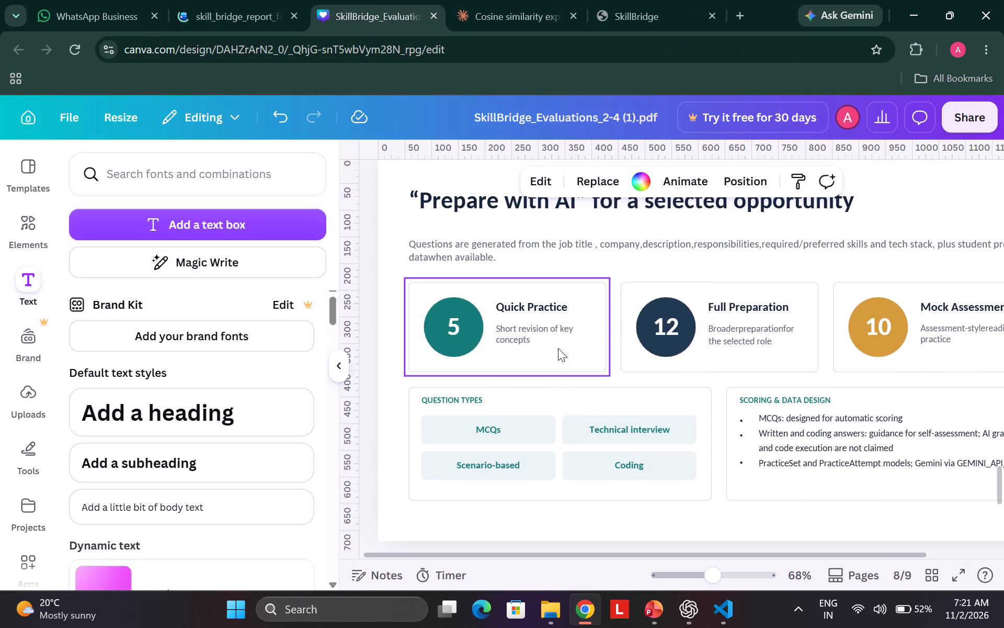
left_click(567, 390)
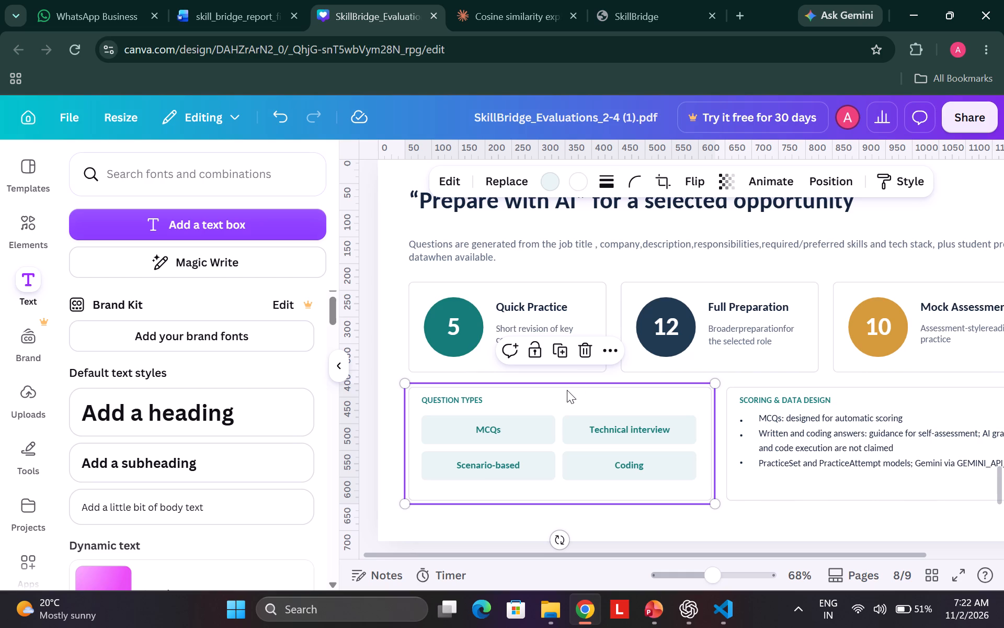
key("ctrl+v")
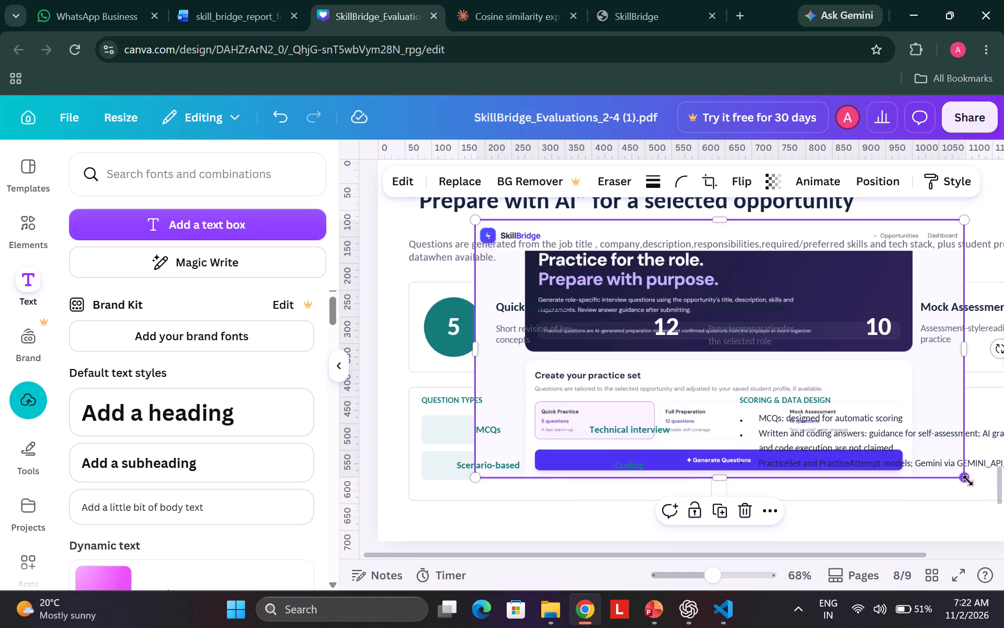
left_click_drag(968, 480, 743, 398)
left_click_drag(652, 262, 609, 425)
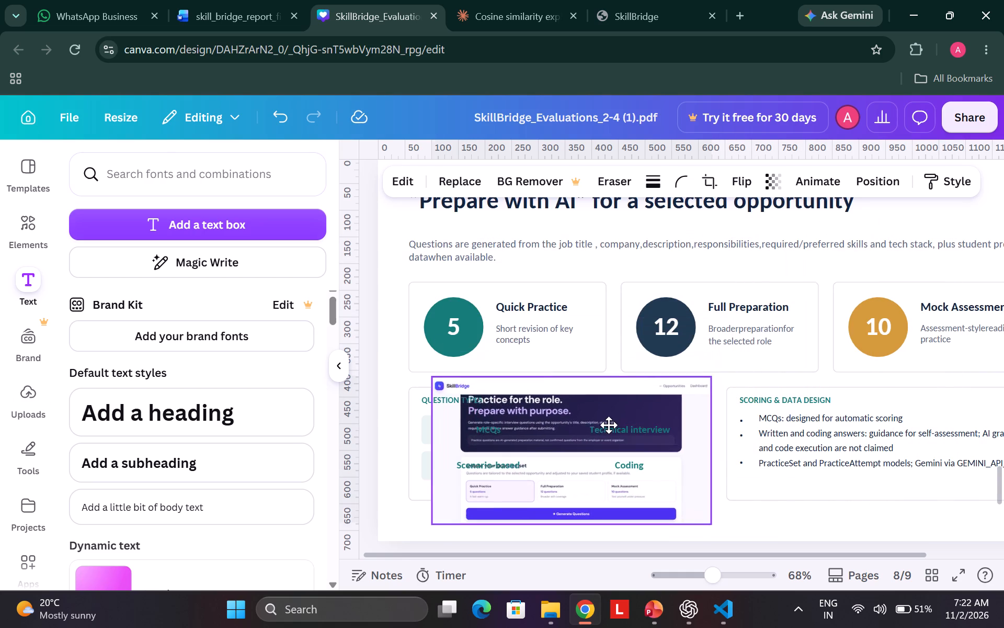
left_click_drag(609, 425, 816, 272)
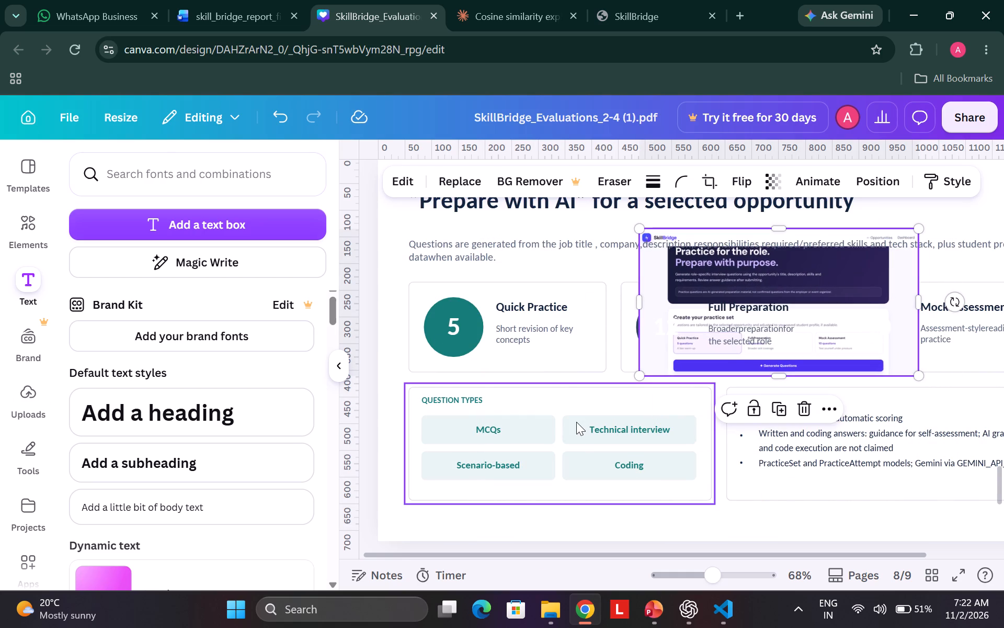
Delete the Question Types box with its heading and four type labels, shifting the pasted screenshot clear of it.
left_click(576, 422)
left_click(583, 352)
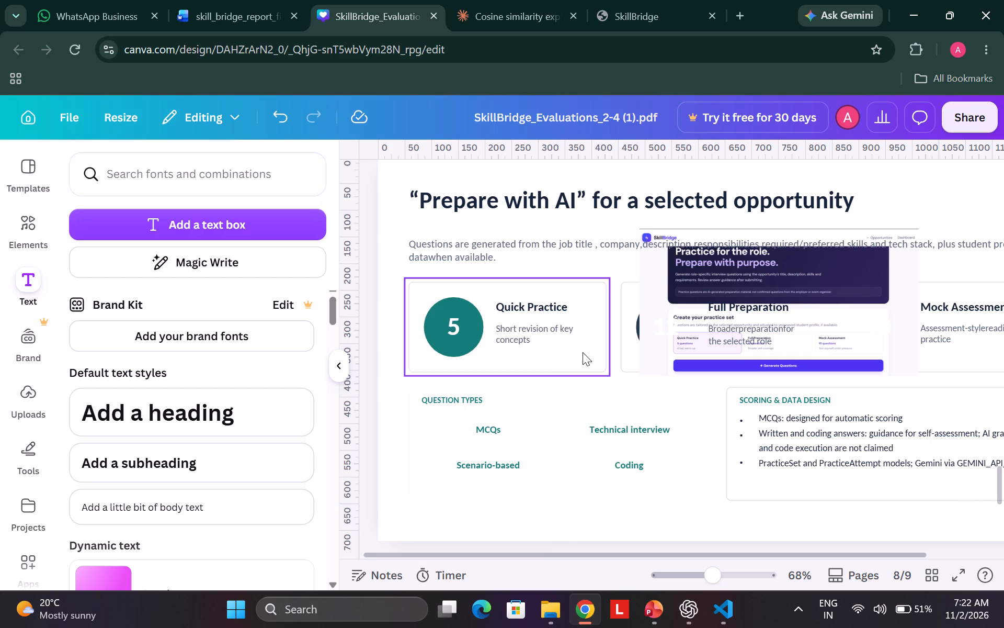
left_click_drag(753, 273, 784, 247)
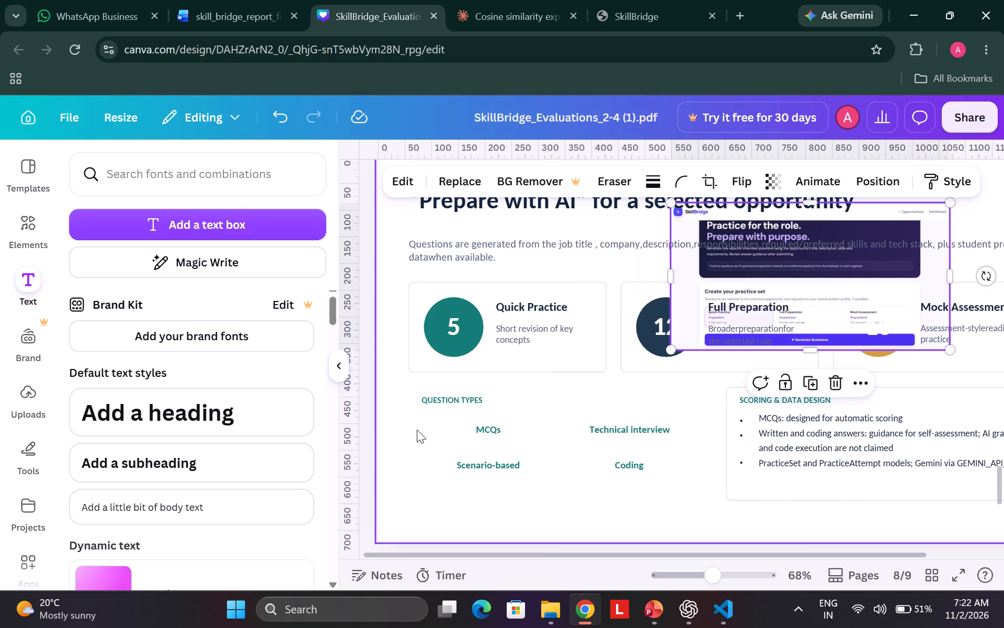
left_click_drag(405, 397, 654, 475)
key("Delete")
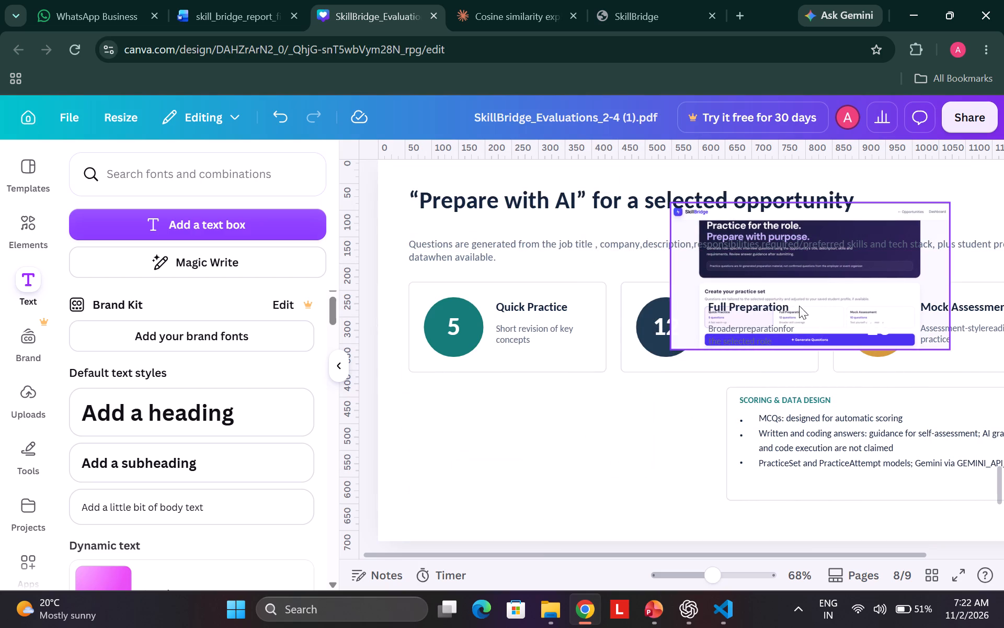
Place the practice-page screenshot just below the Quick Practice card, aligned with the card's left edge, and shrink it slightly to clear the Scoring & Data Design box.
left_click_drag(800, 294, 537, 459)
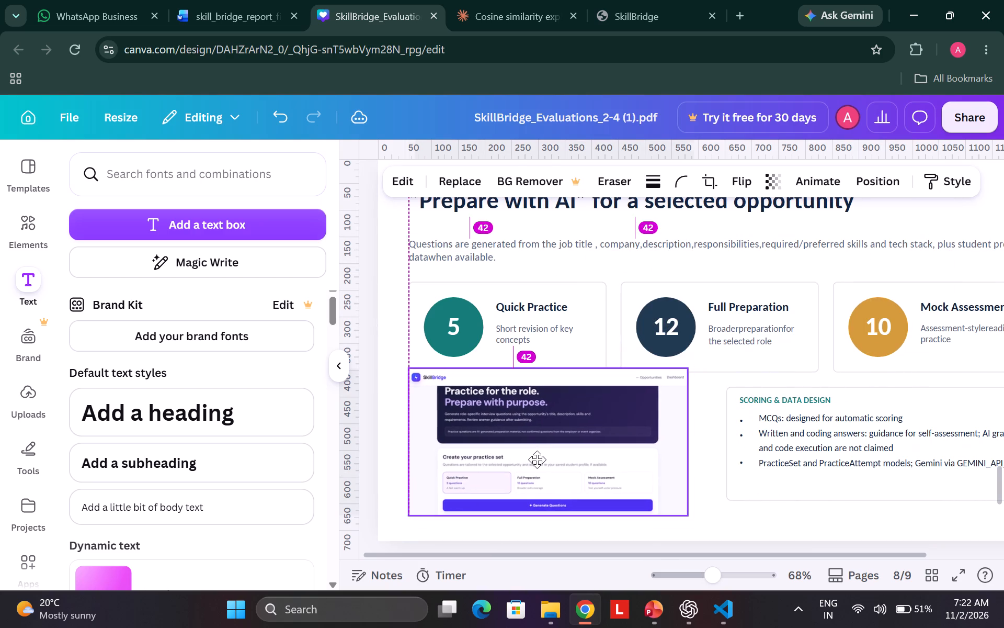
left_click_drag(537, 459, 536, 465)
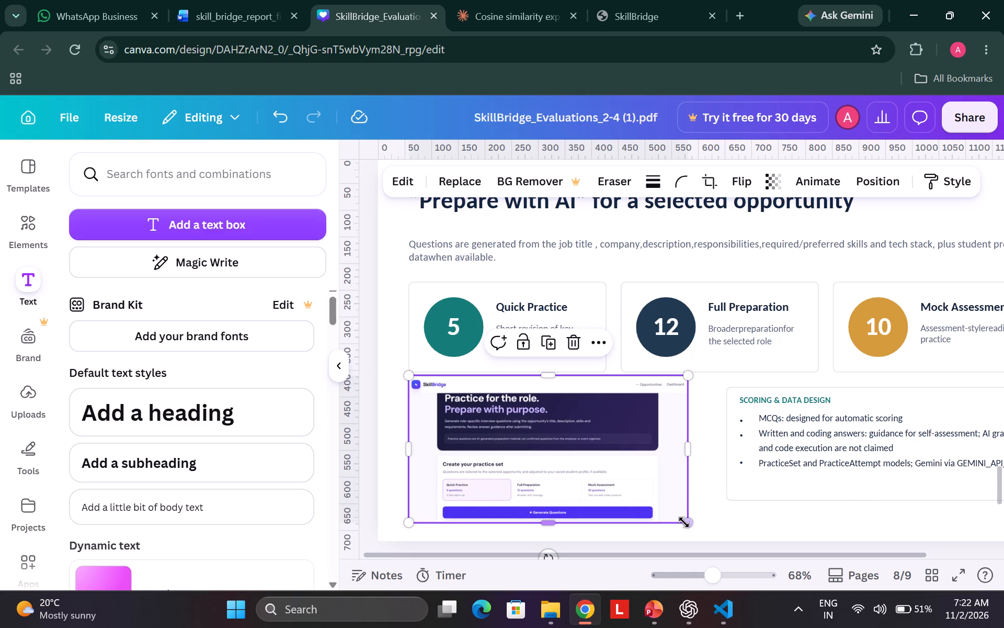
left_click_drag(692, 524, 715, 524)
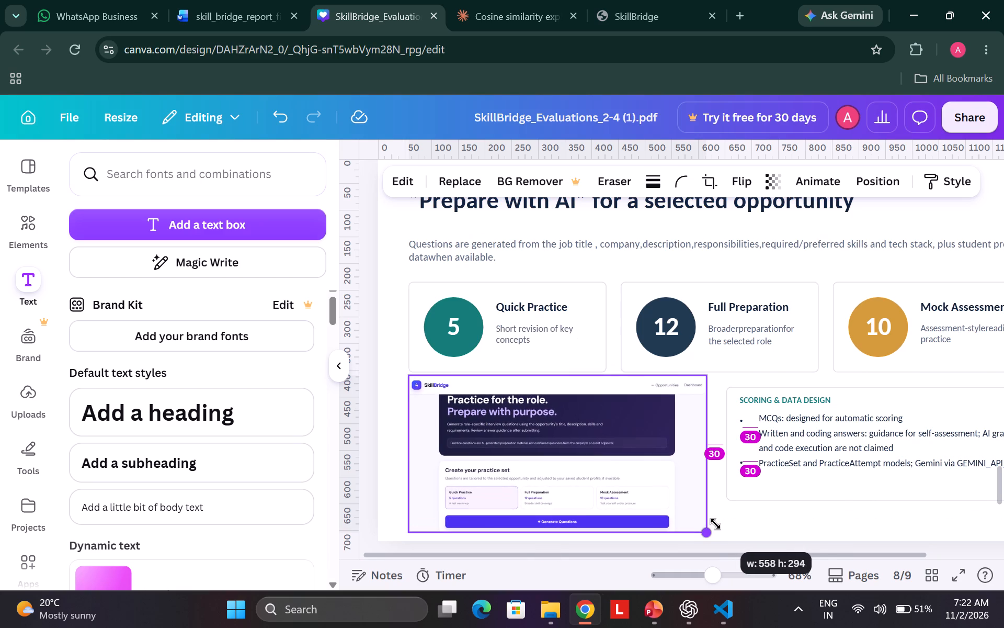
left_click_drag(715, 524, 686, 517)
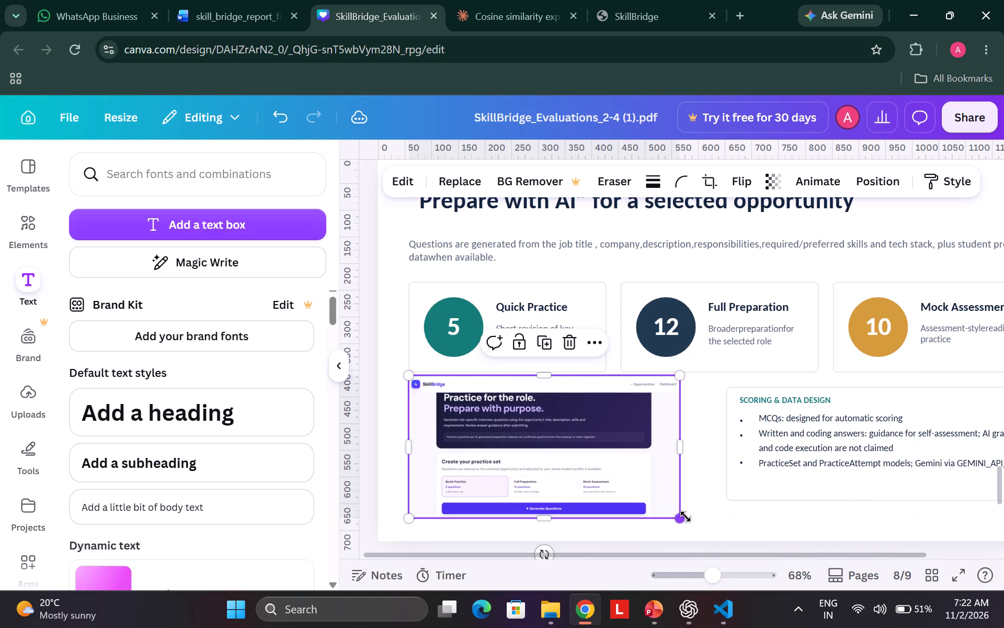
left_click(728, 522)
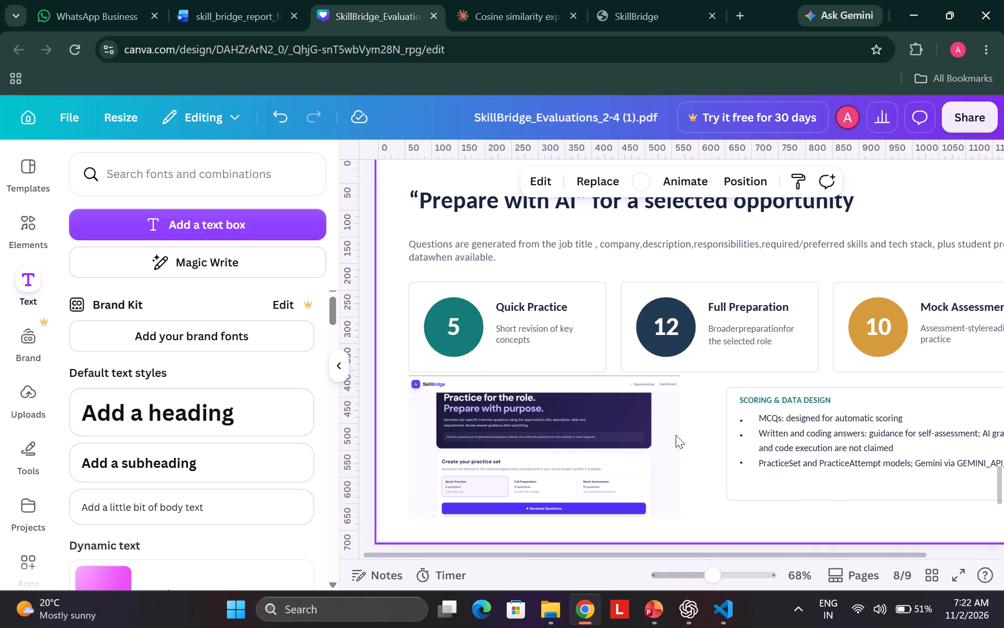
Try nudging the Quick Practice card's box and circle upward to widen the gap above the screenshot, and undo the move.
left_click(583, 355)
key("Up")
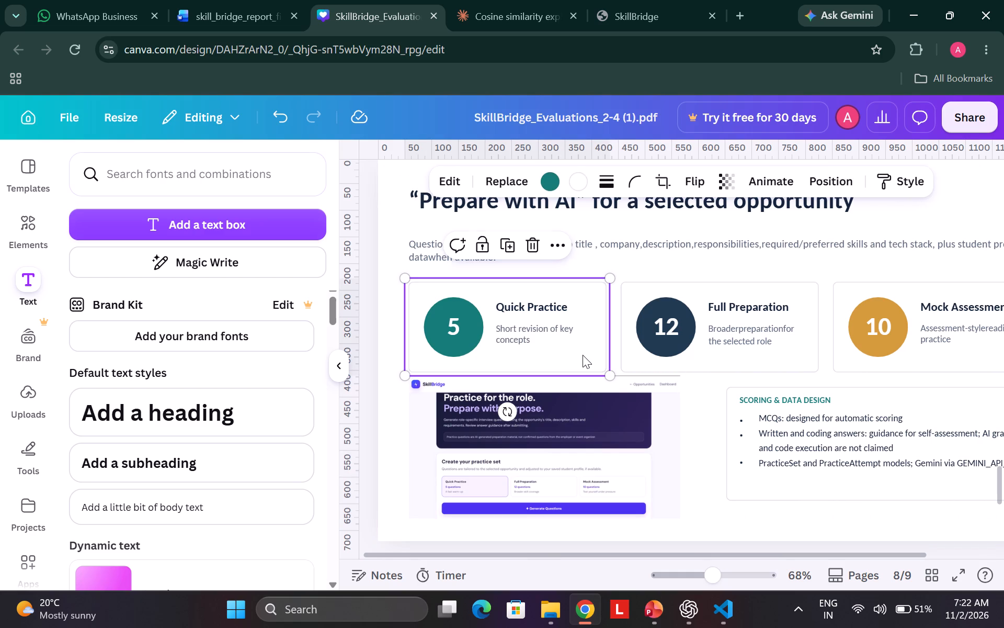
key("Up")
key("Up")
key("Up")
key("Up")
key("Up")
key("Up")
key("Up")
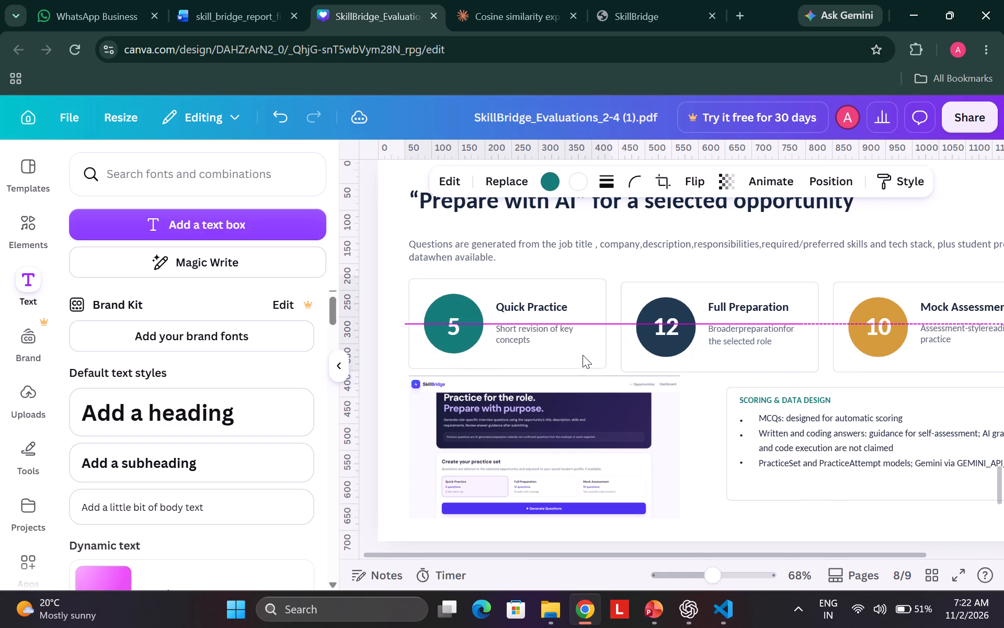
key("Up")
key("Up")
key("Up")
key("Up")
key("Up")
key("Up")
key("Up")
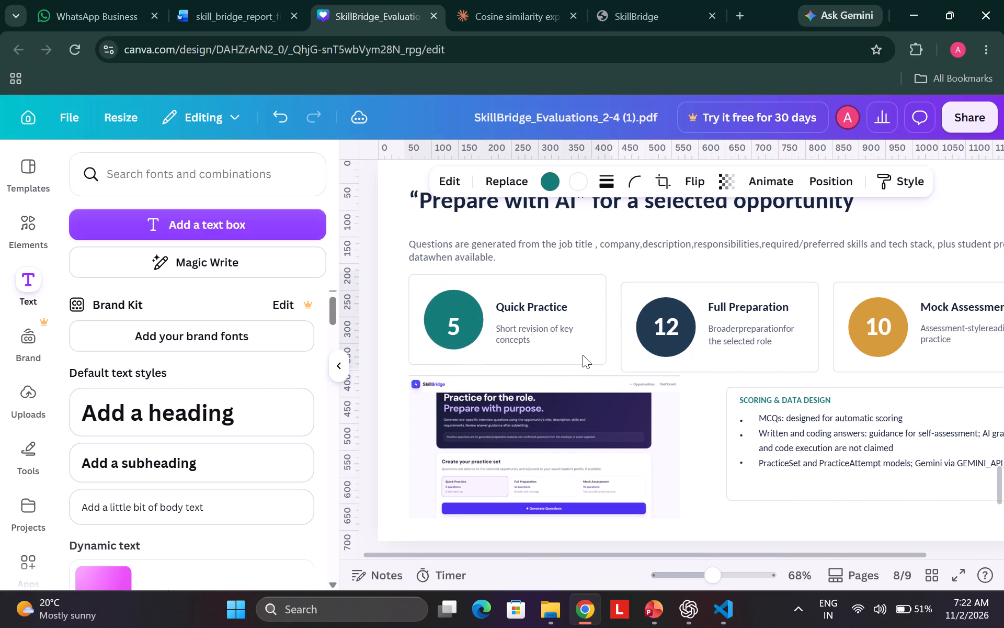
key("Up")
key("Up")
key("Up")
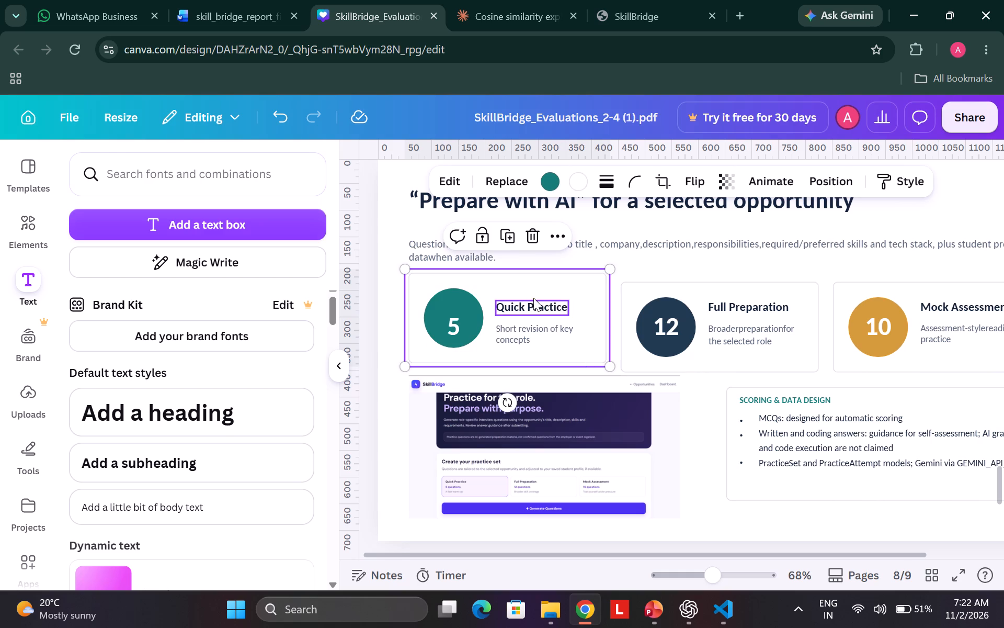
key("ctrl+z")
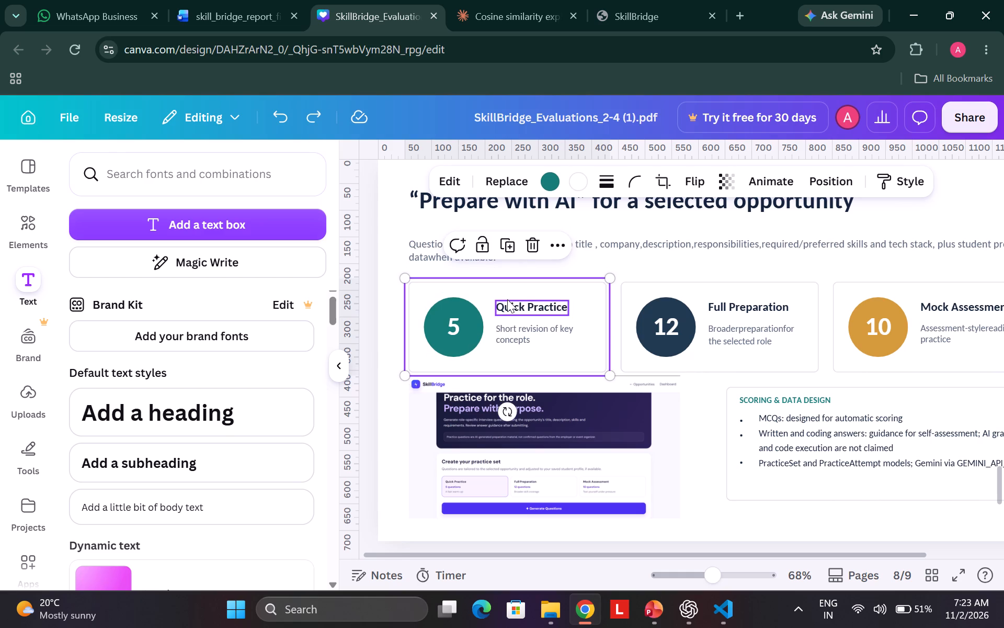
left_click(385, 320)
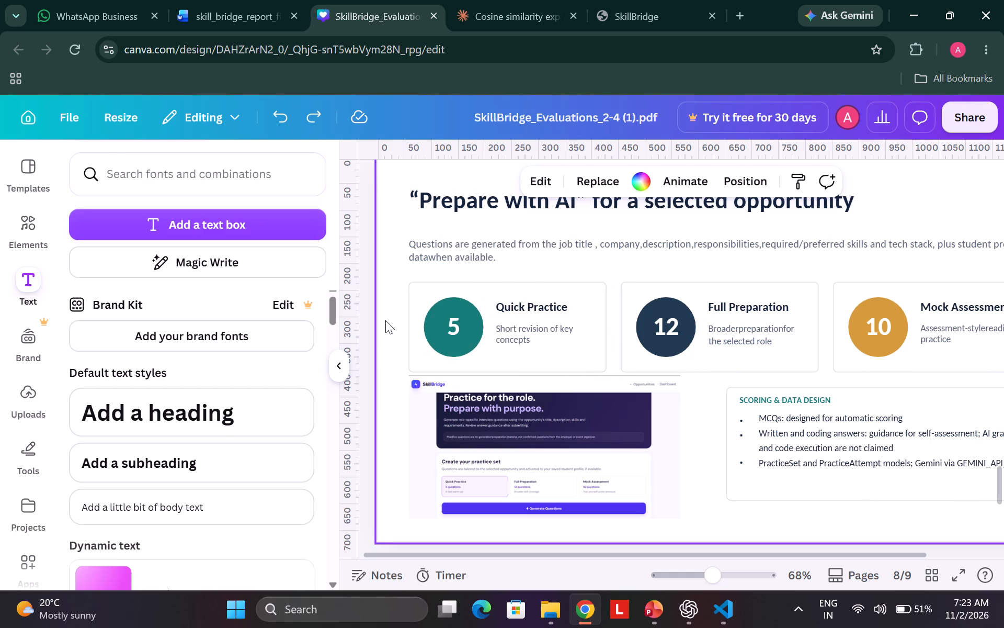
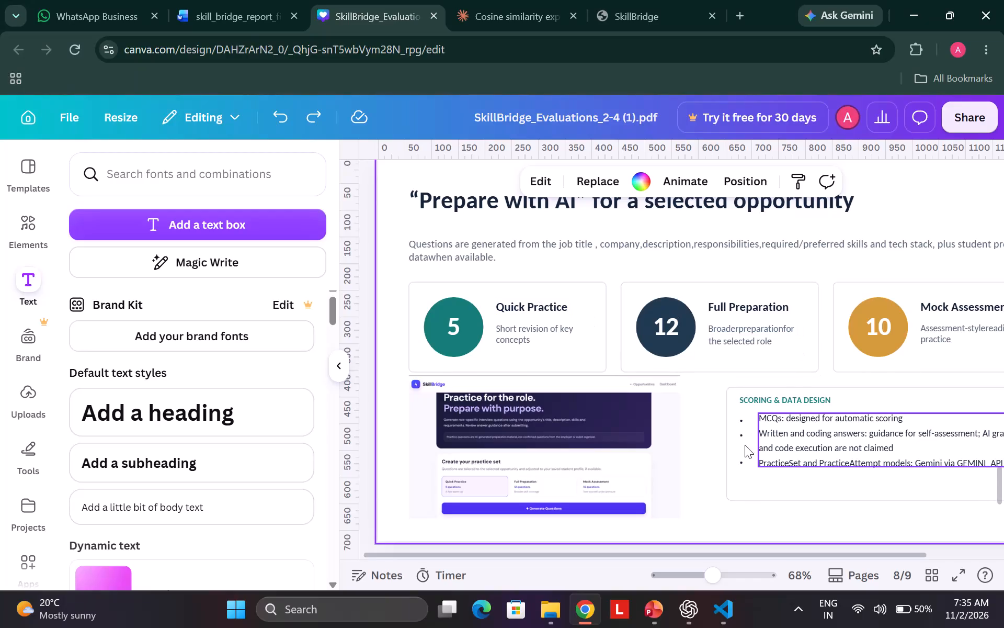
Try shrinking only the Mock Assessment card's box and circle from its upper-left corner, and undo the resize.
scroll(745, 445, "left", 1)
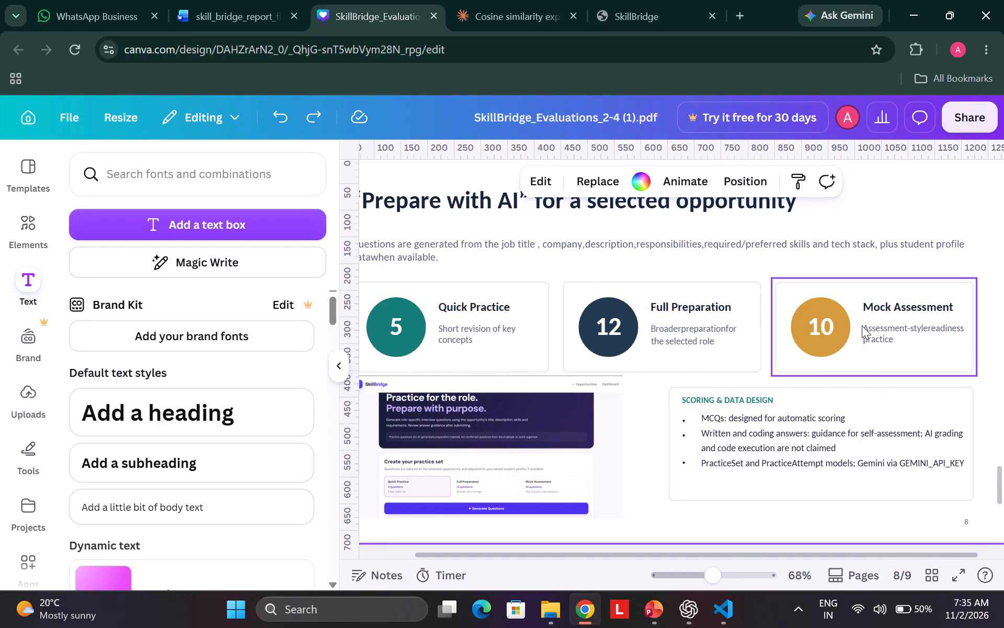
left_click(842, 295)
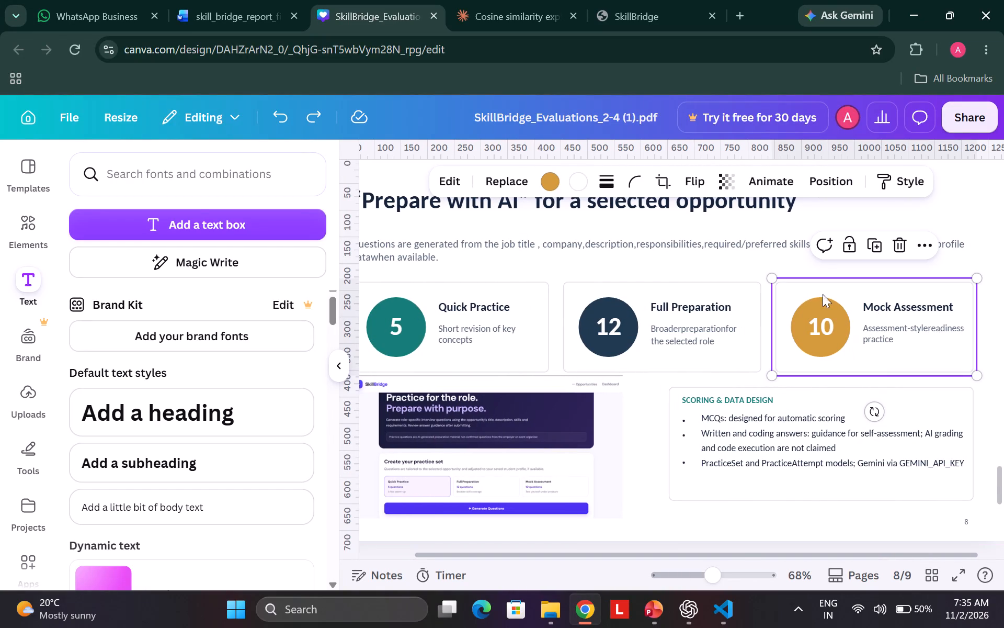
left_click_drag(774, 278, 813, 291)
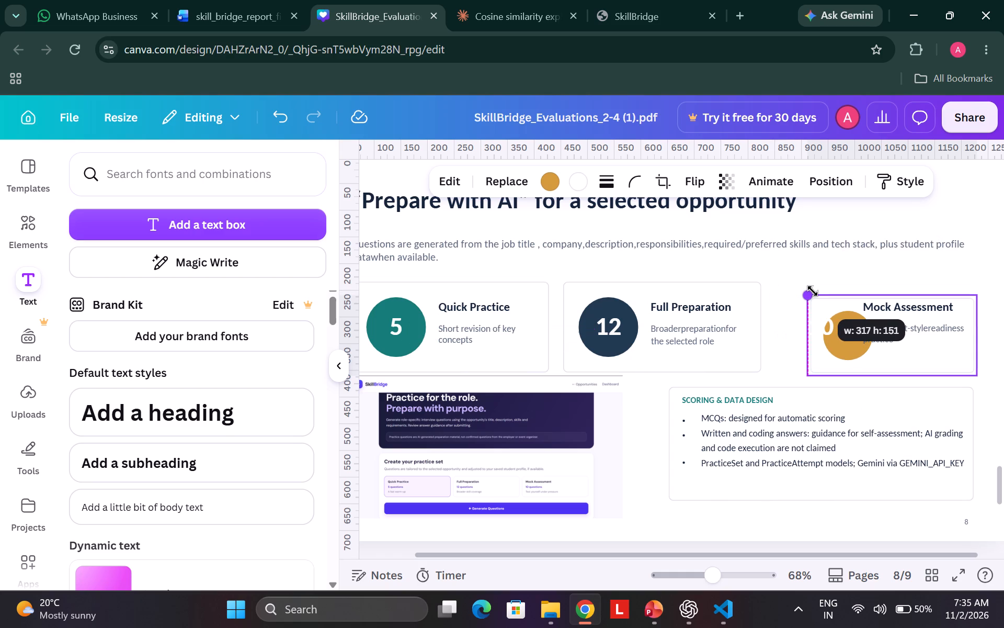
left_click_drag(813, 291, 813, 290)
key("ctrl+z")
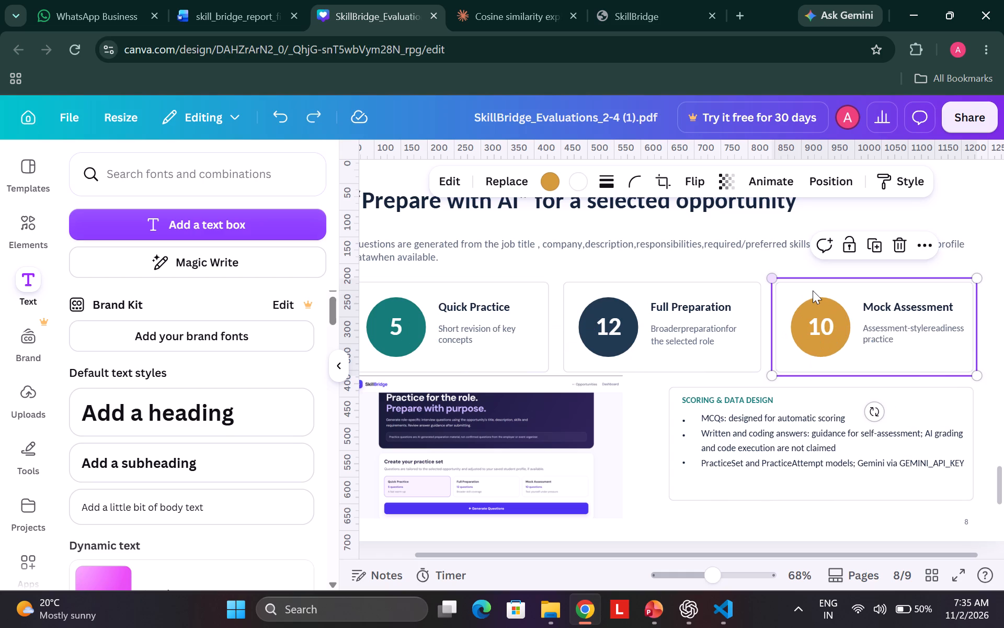
Shrink the whole Mock Assessment card, including its number and texts, to about three quarters size and move it toward the page's right edge.
left_click(748, 264)
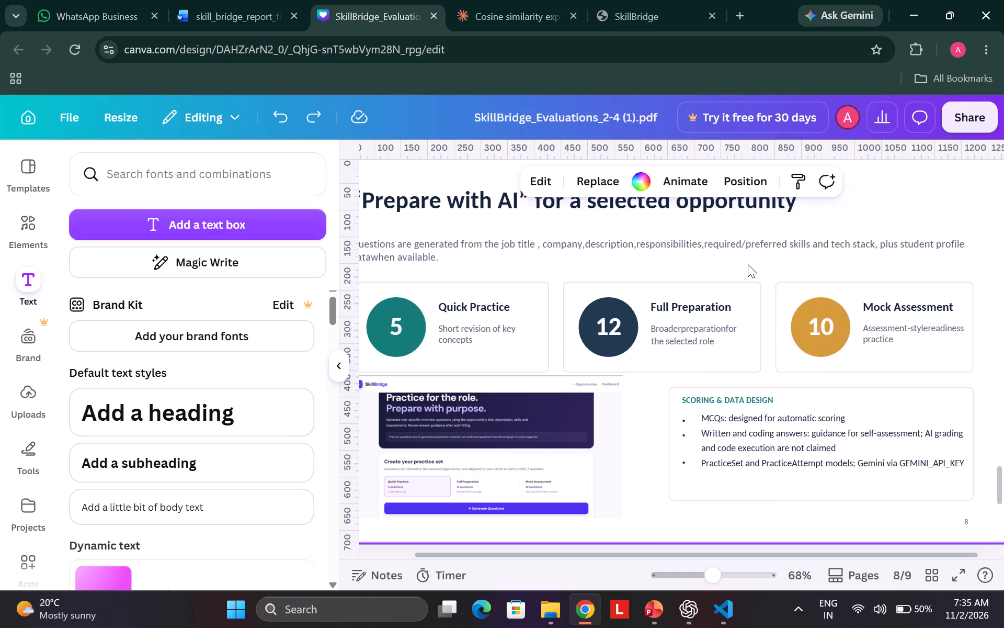
left_click_drag(759, 262, 748, 271)
left_click_drag(770, 261, 978, 365)
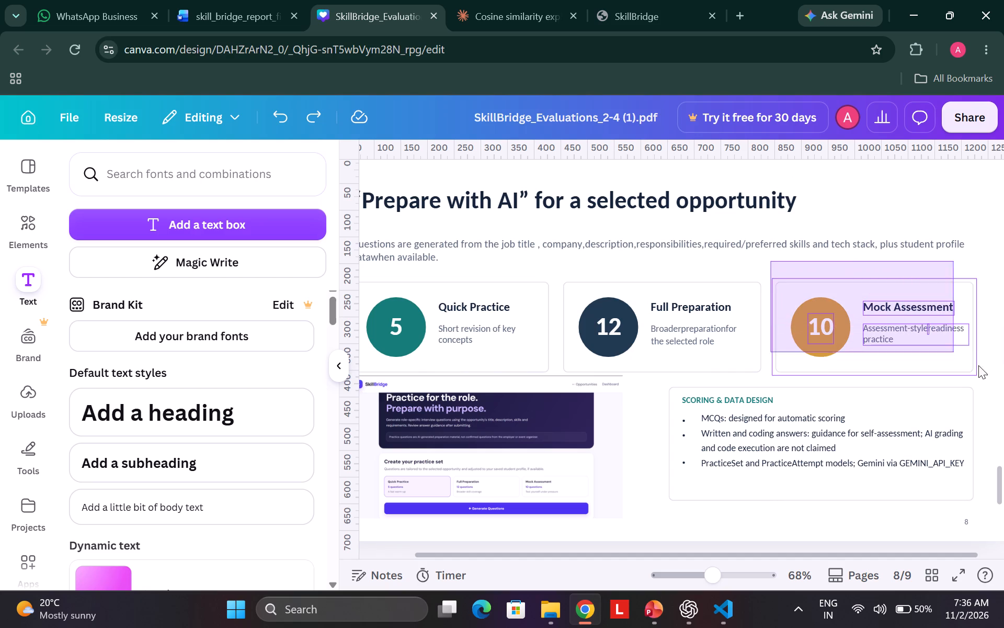
left_click_drag(978, 365, 979, 378)
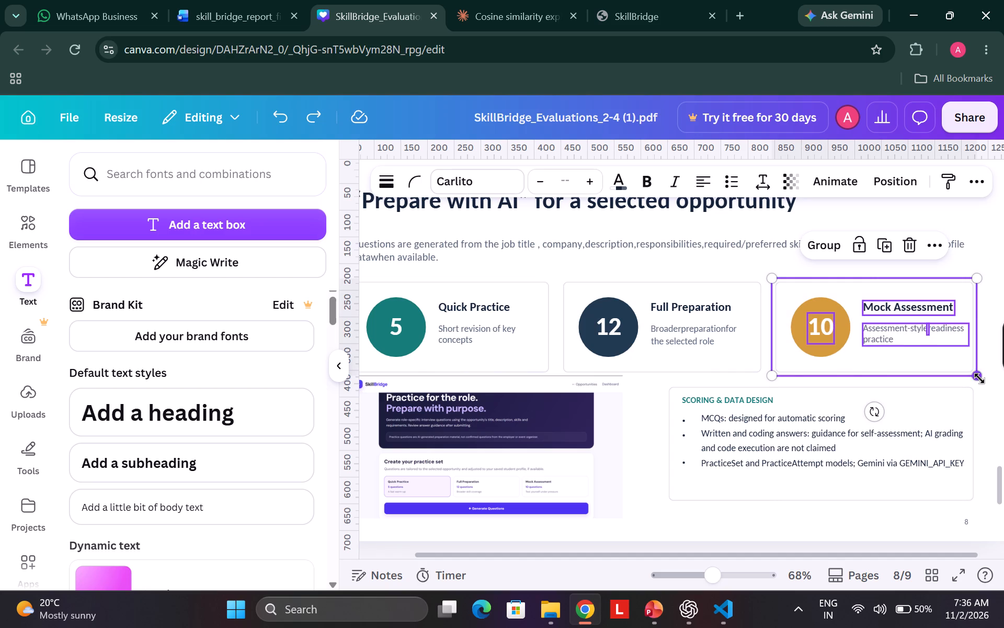
left_click_drag(978, 377, 935, 342)
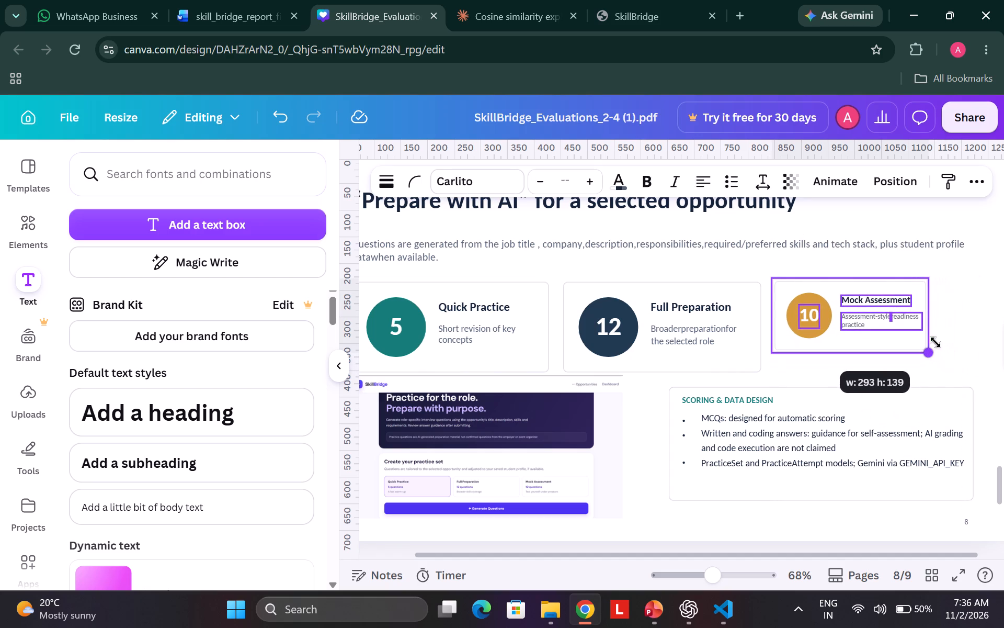
left_click_drag(935, 342, 926, 337)
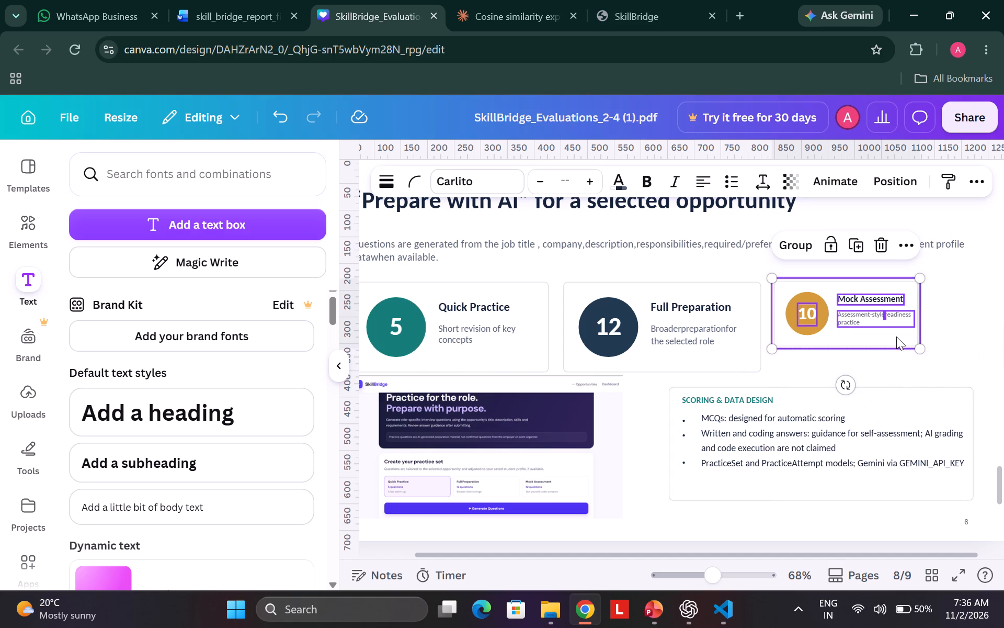
left_click_drag(896, 337, 967, 337)
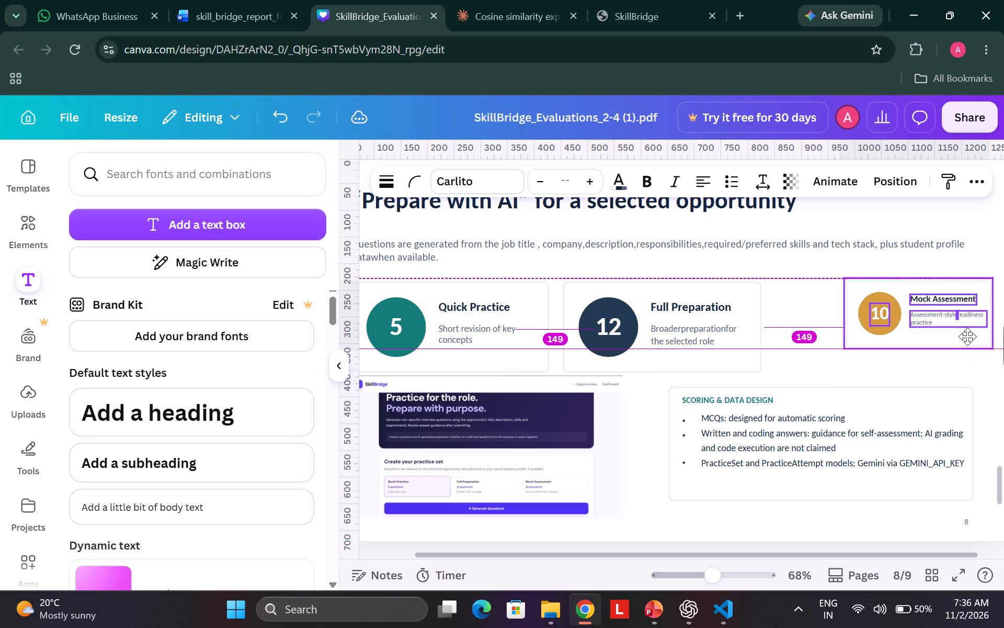
left_click_drag(967, 337, 978, 319)
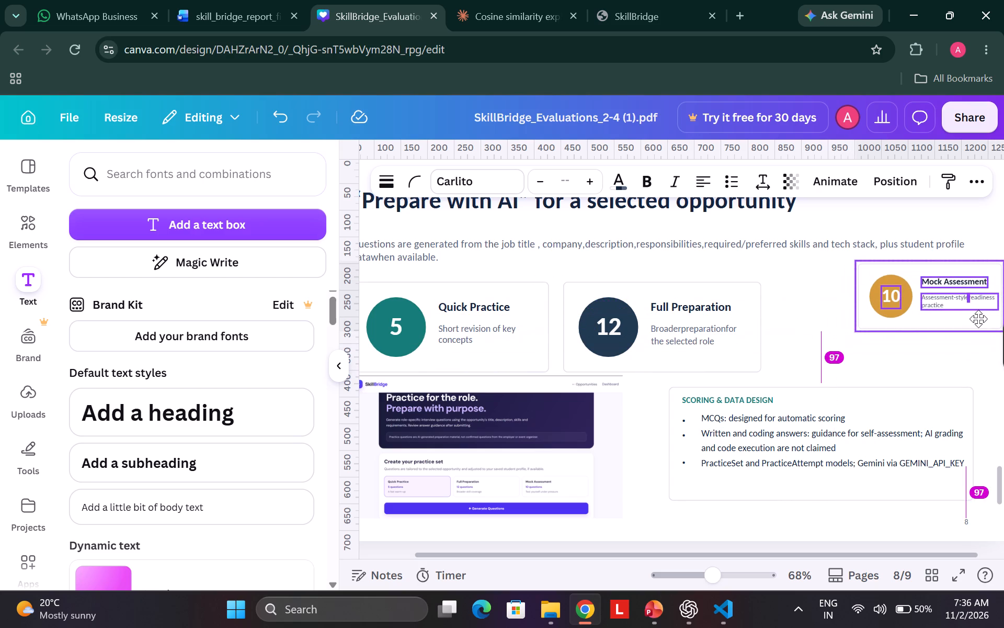
left_click_drag(978, 319, 975, 334)
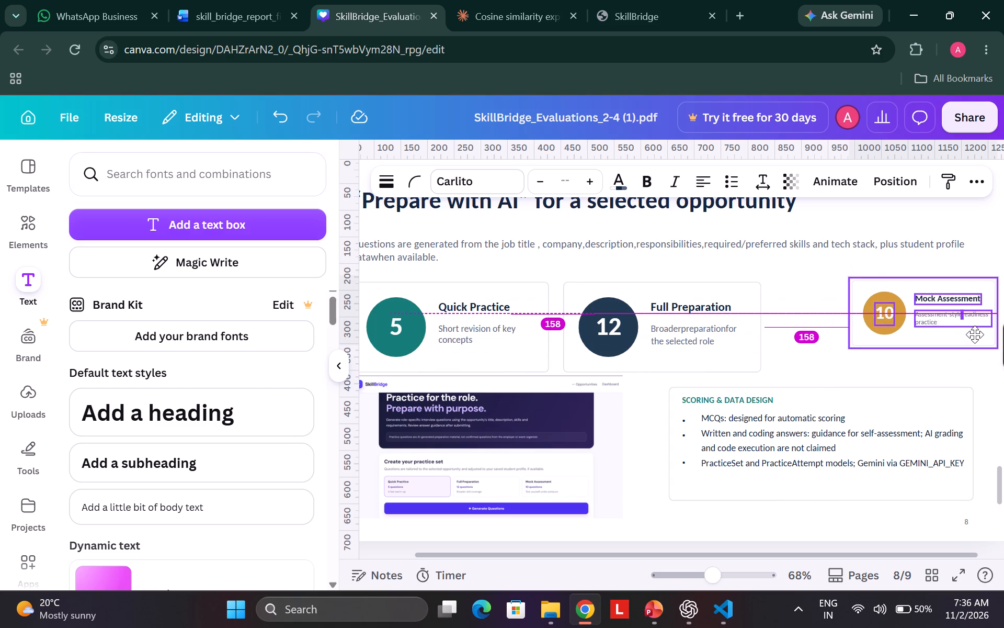
left_click_drag(975, 334, 976, 334)
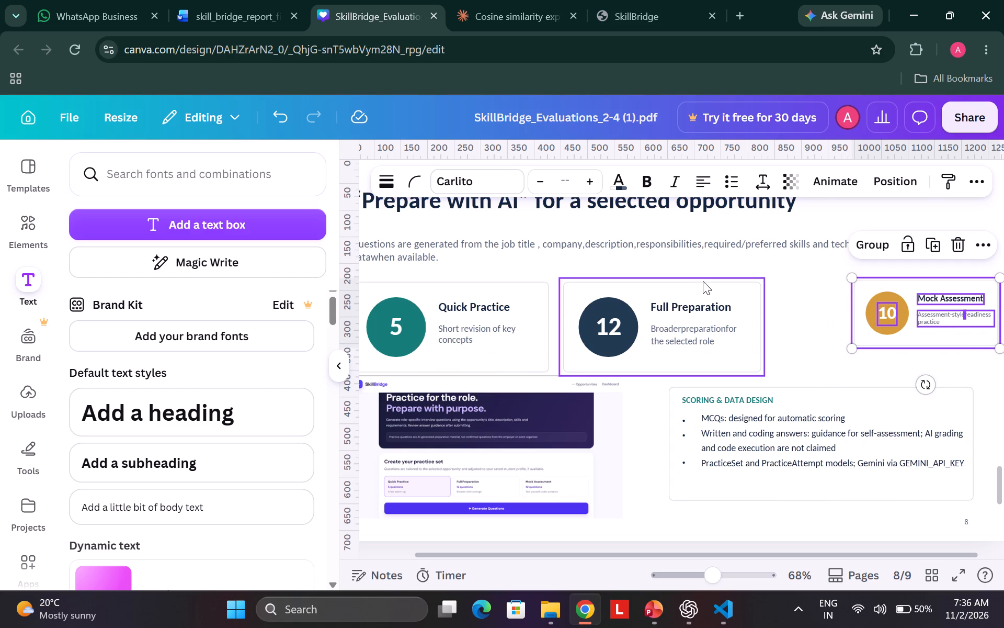
Shrink the Quick Practice and Full Preparation cards together to about three quarters size and place them directly left of the Mock Assessment card.
left_click(689, 287)
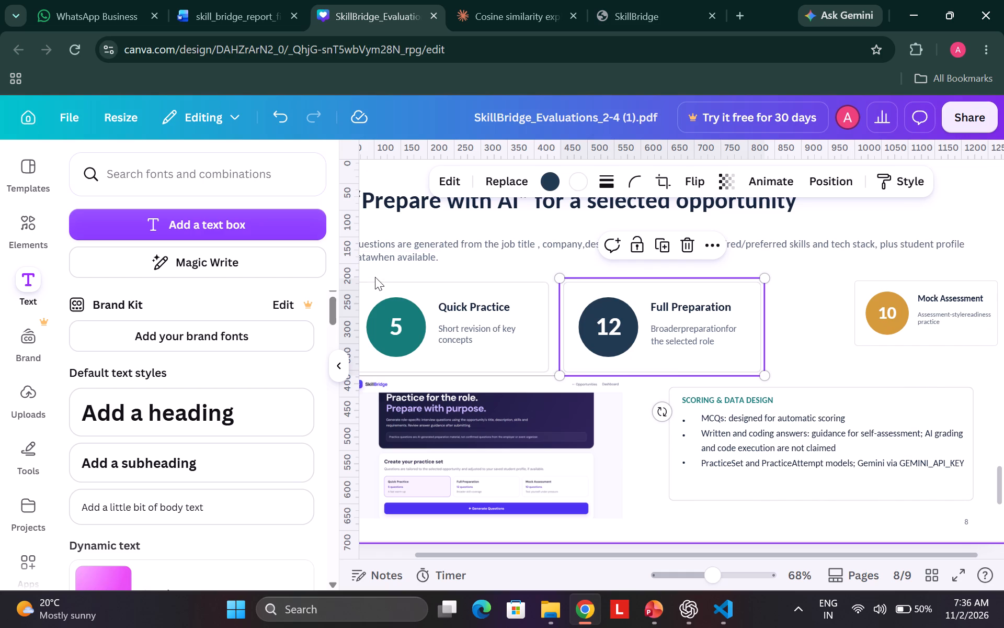
left_click_drag(370, 270, 681, 368)
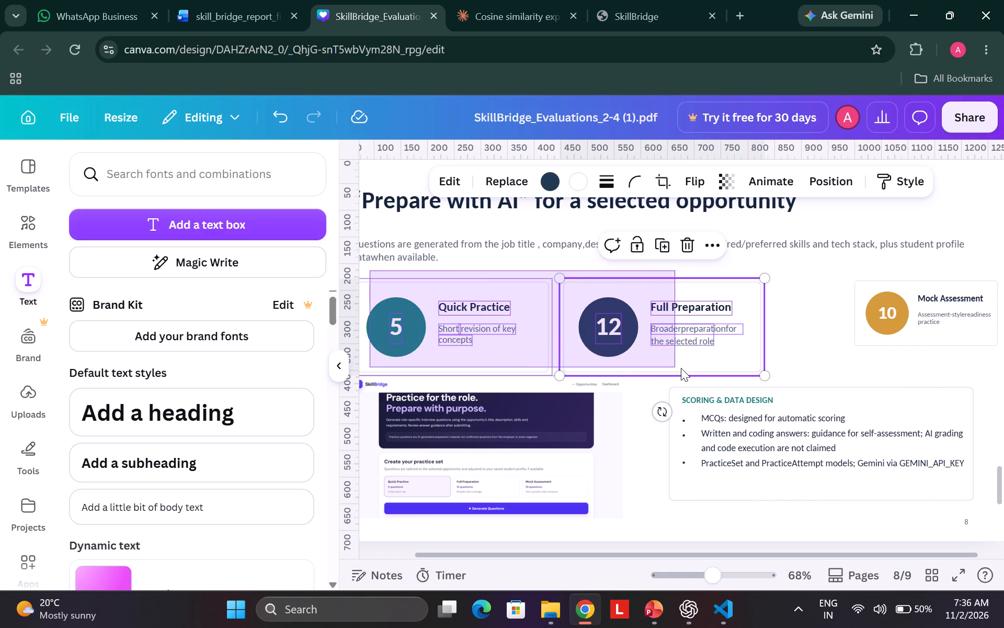
left_click_drag(681, 368, 752, 377)
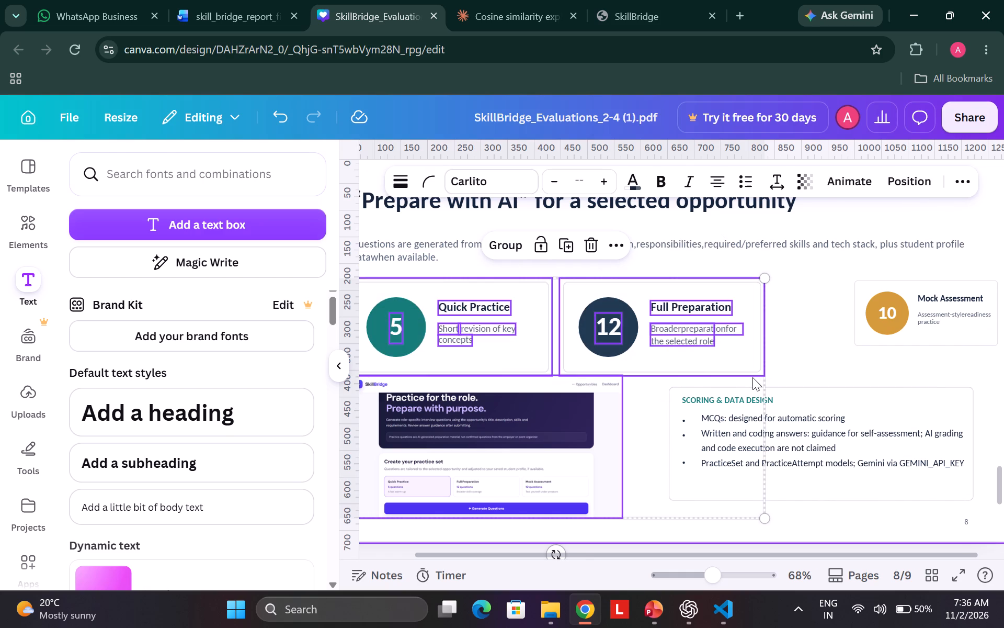
left_click(781, 362)
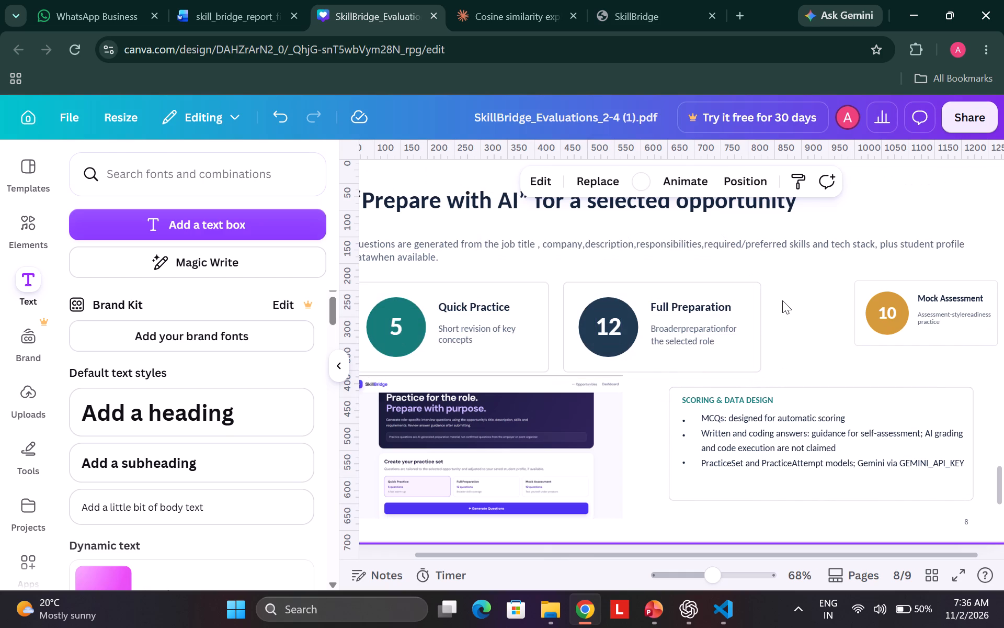
left_click_drag(782, 300, 398, 351)
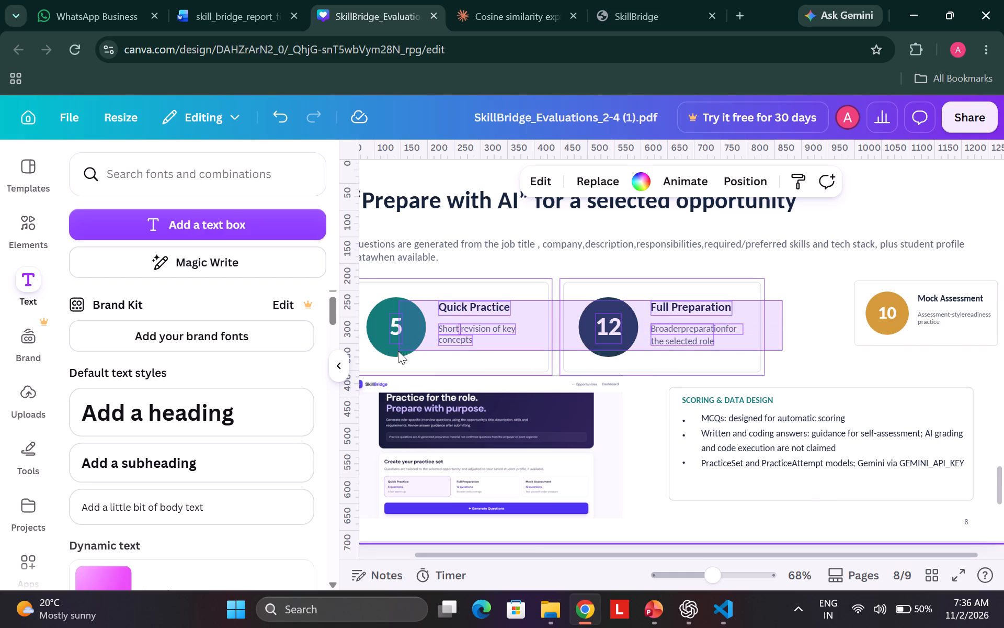
left_click_drag(398, 351, 368, 349)
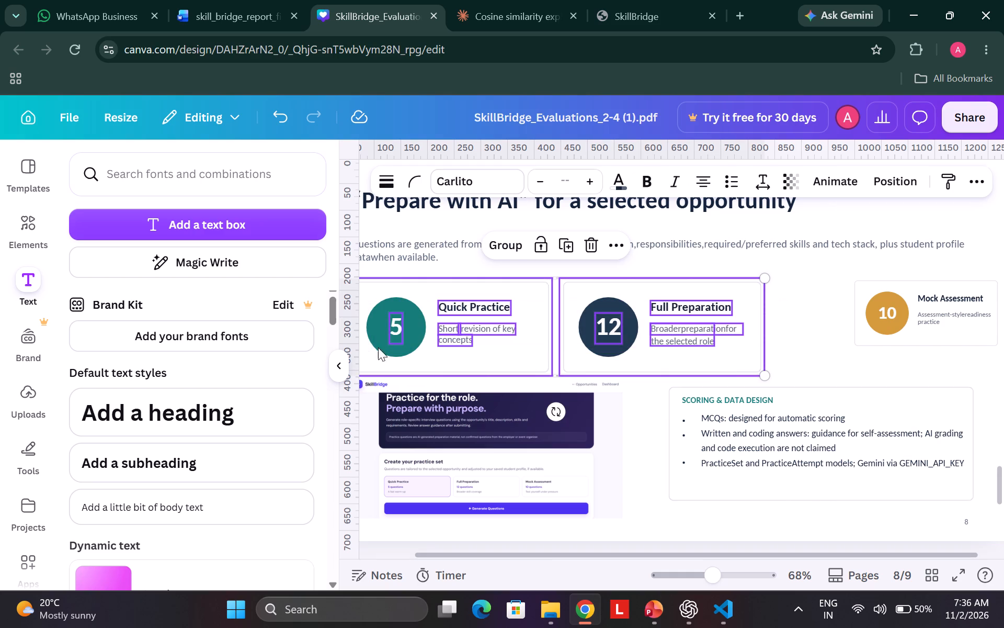
left_click_drag(765, 378, 710, 358)
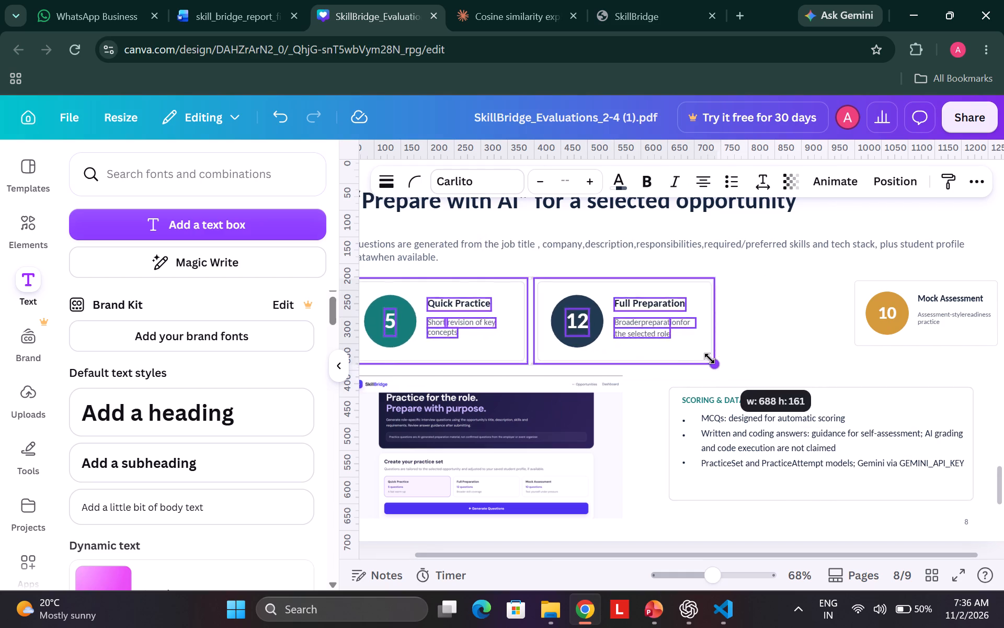
left_click_drag(710, 358, 660, 342)
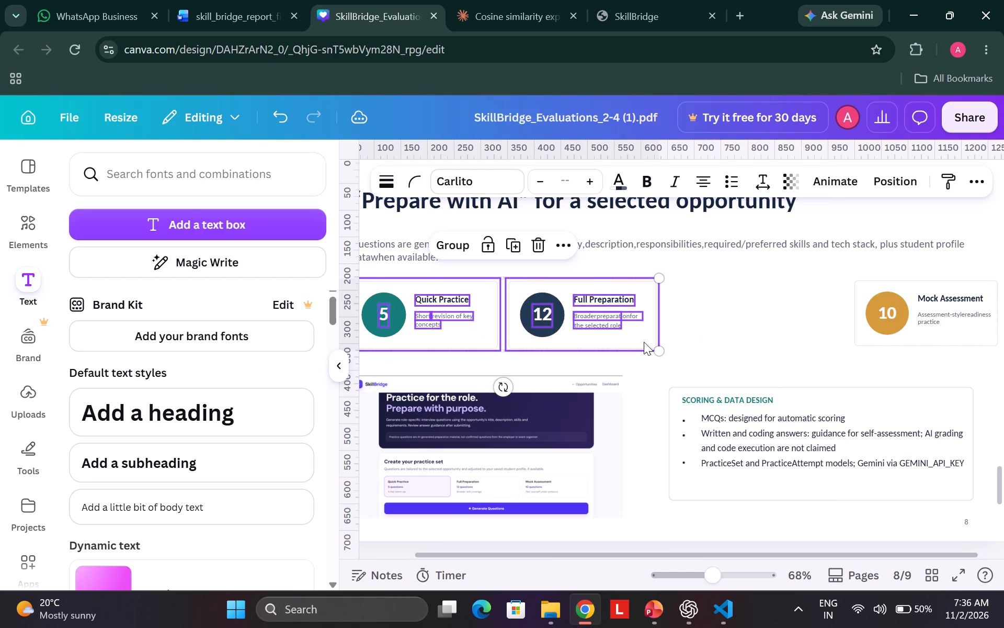
left_click_drag(624, 341, 809, 338)
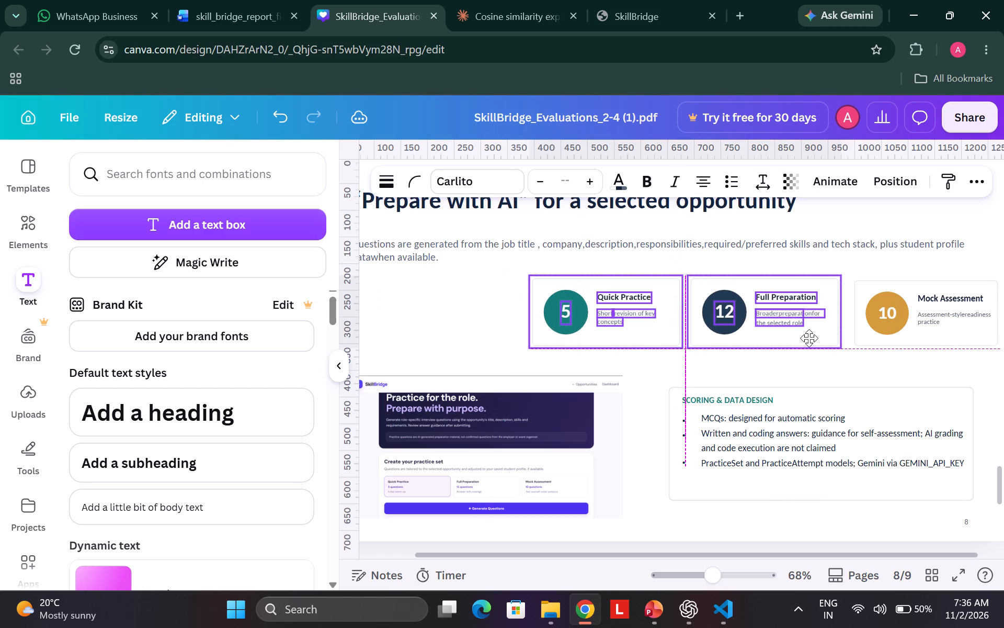
left_click_drag(809, 338, 819, 338)
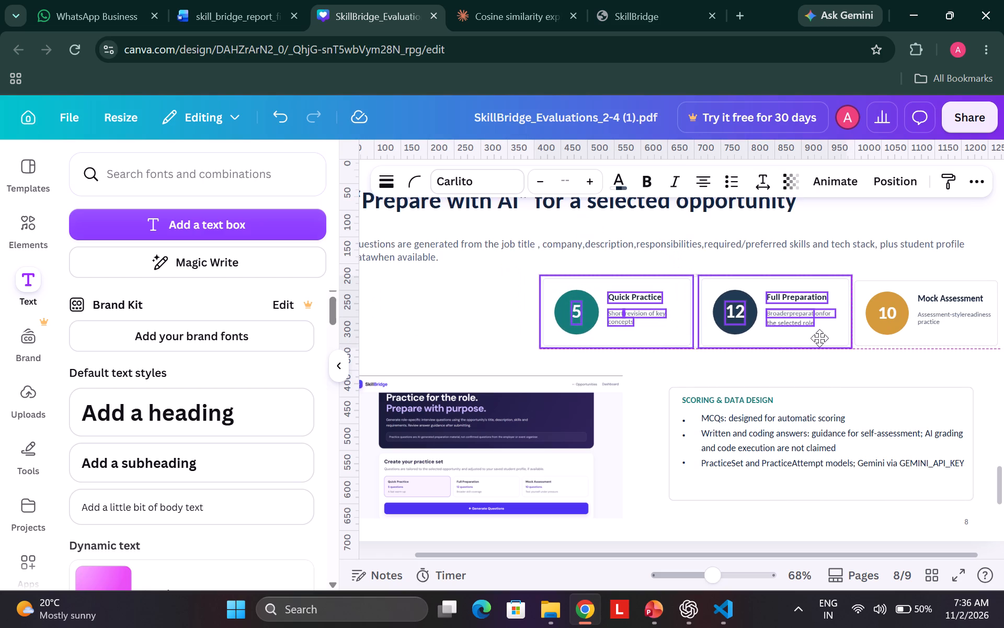
left_click_drag(819, 338, 819, 340)
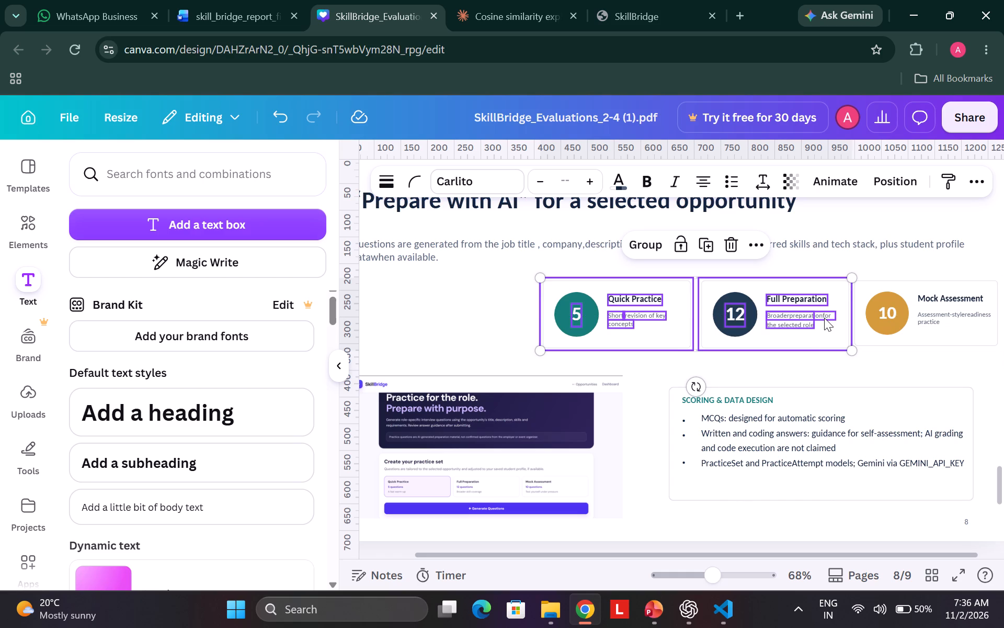
Shrink the Quick Practice and Full Preparation pair slightly further to leave a gap before the Mock Assessment card.
left_click_drag(852, 350, 848, 349)
left_click_drag(848, 349, 812, 332)
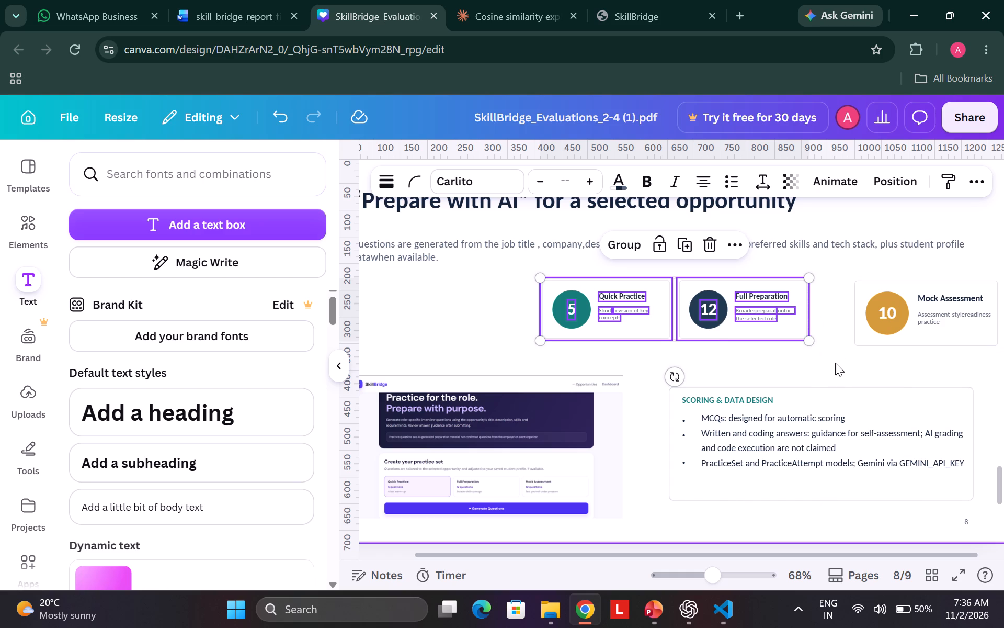
Move the whole Mock Assessment card below the Full Preparation card, overlapping the top of the Scoring & Data Design box.
left_click(855, 362)
left_click_drag(838, 279, 982, 347)
left_click_drag(955, 337, 896, 357)
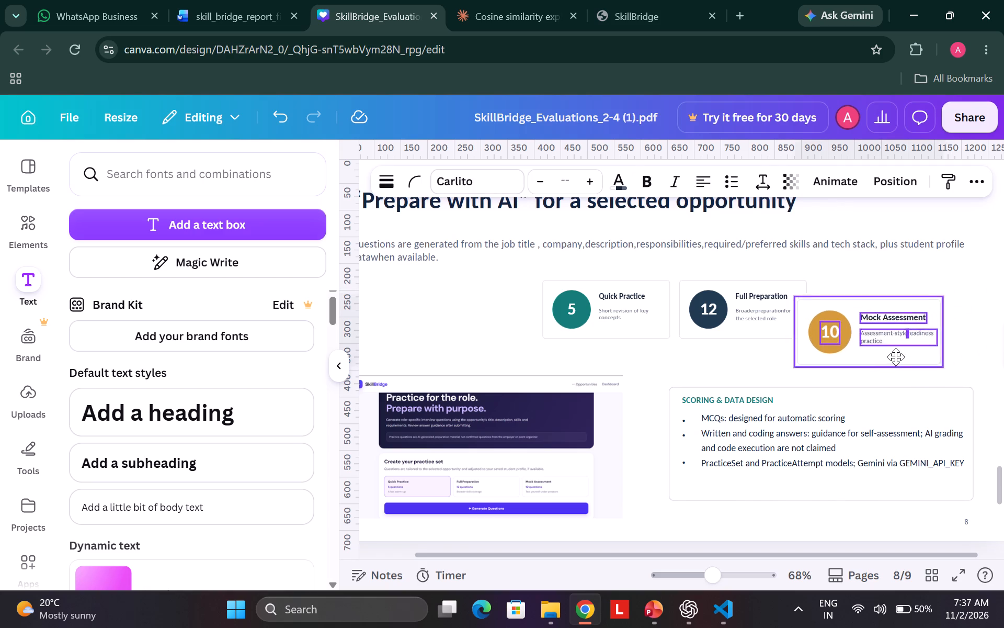
left_click_drag(896, 357, 935, 371)
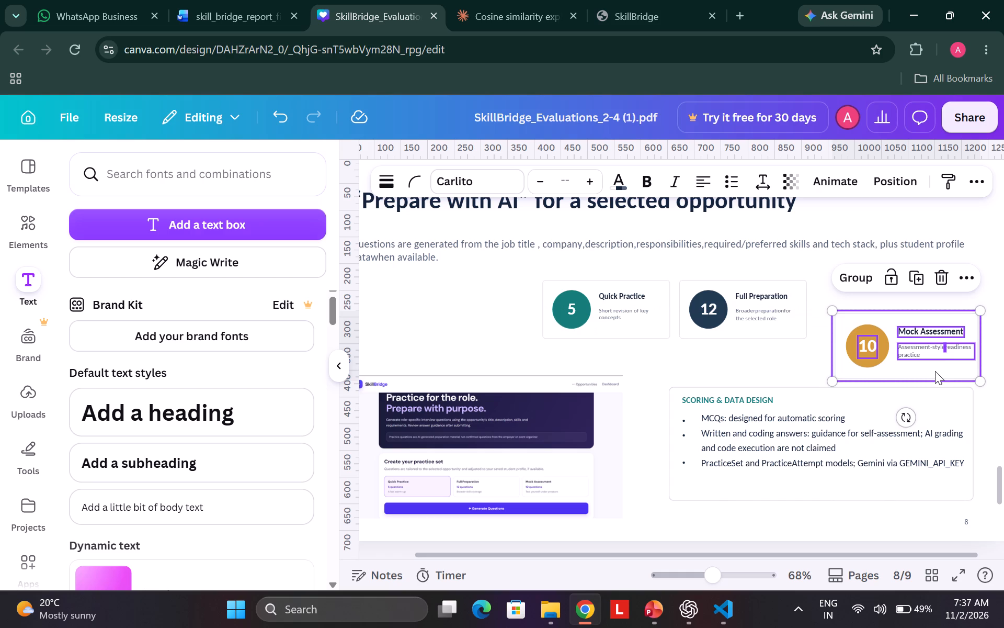
left_click_drag(935, 371, 882, 399)
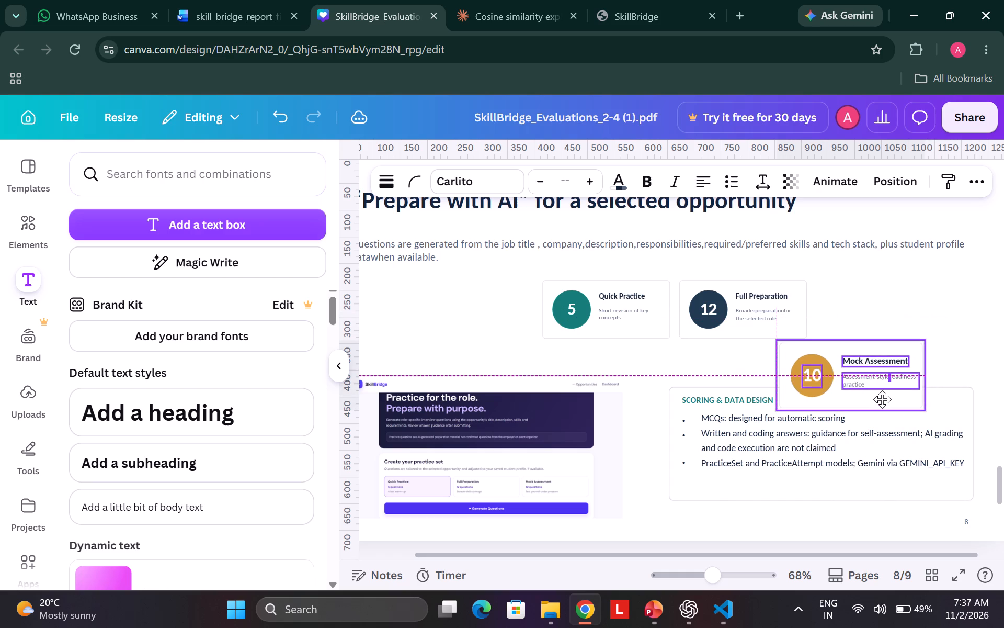
left_click_drag(882, 399, 883, 408)
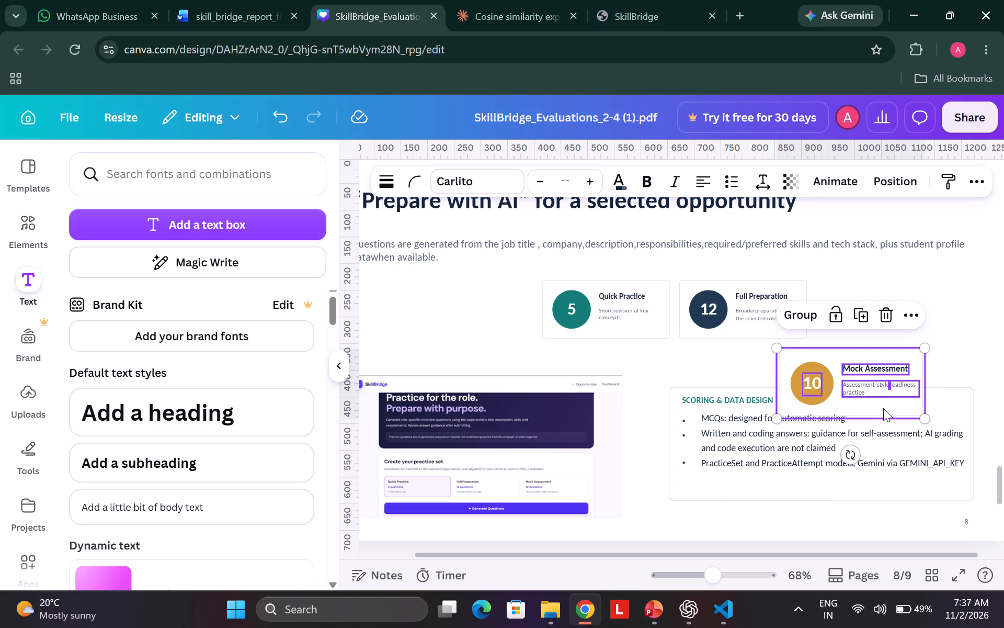
Move the Quick Practice and Full Preparation cards together with their numbers and texts to just above the Scoring & Data Design box, toward the page's right edge.
left_click(461, 296)
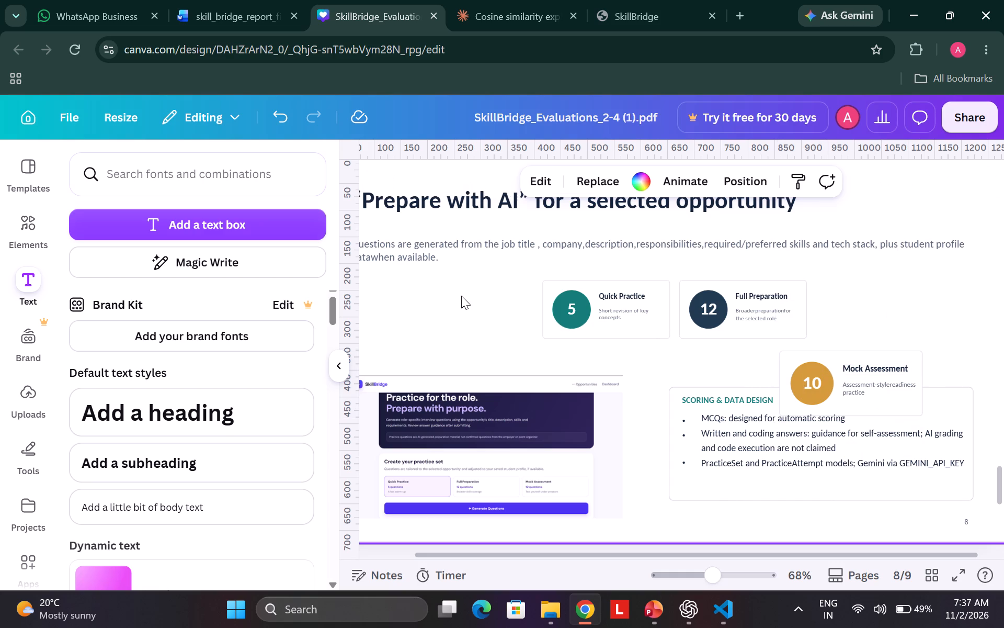
left_click_drag(506, 268, 809, 338)
left_click_drag(790, 335, 842, 326)
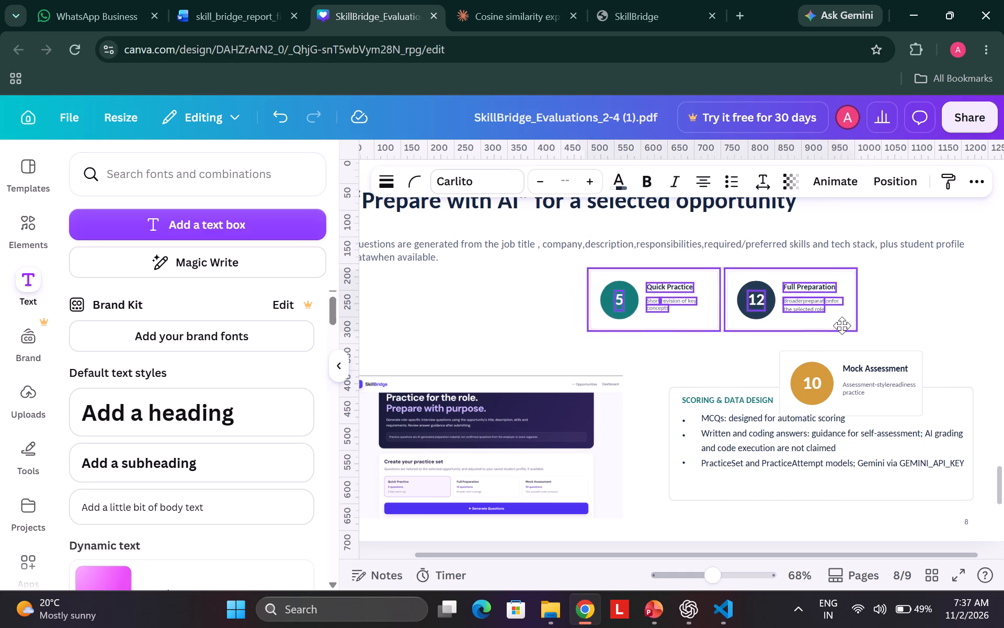
left_click_drag(842, 326, 953, 320)
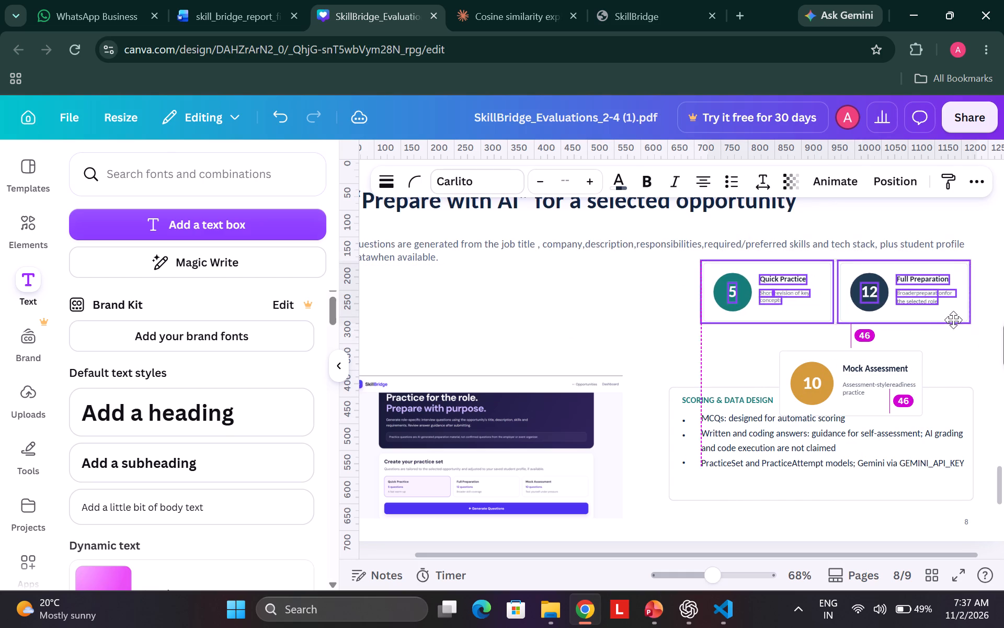
left_click_drag(953, 320, 936, 318)
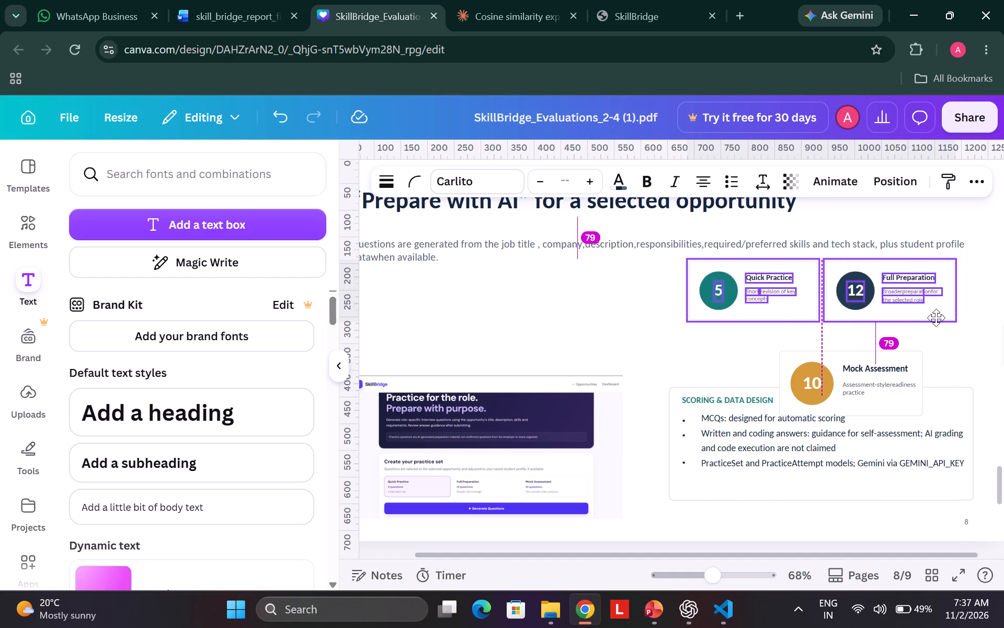
left_click_drag(936, 318, 924, 319)
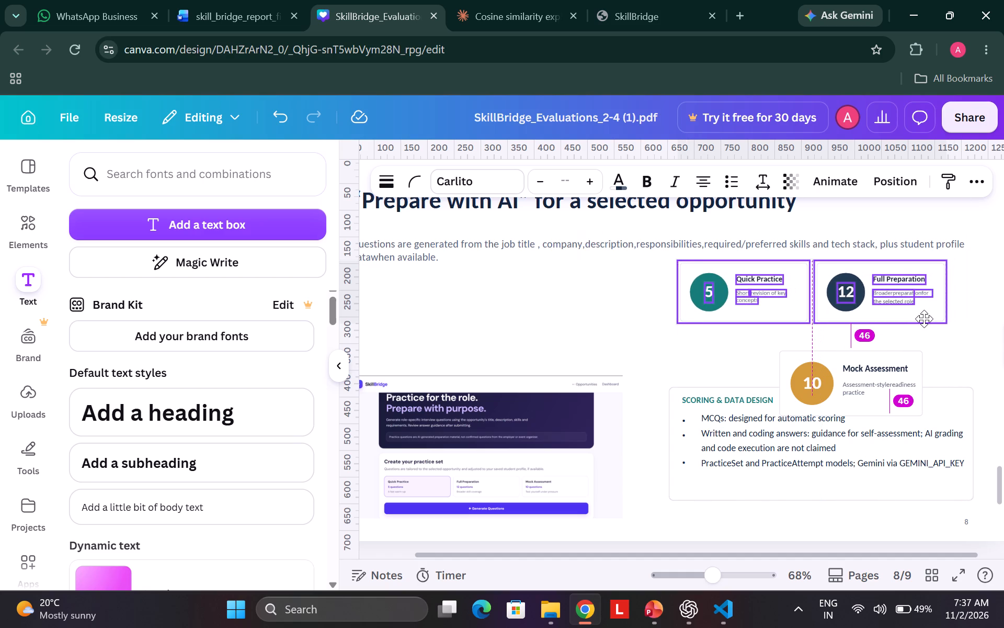
left_click_drag(924, 319, 931, 318)
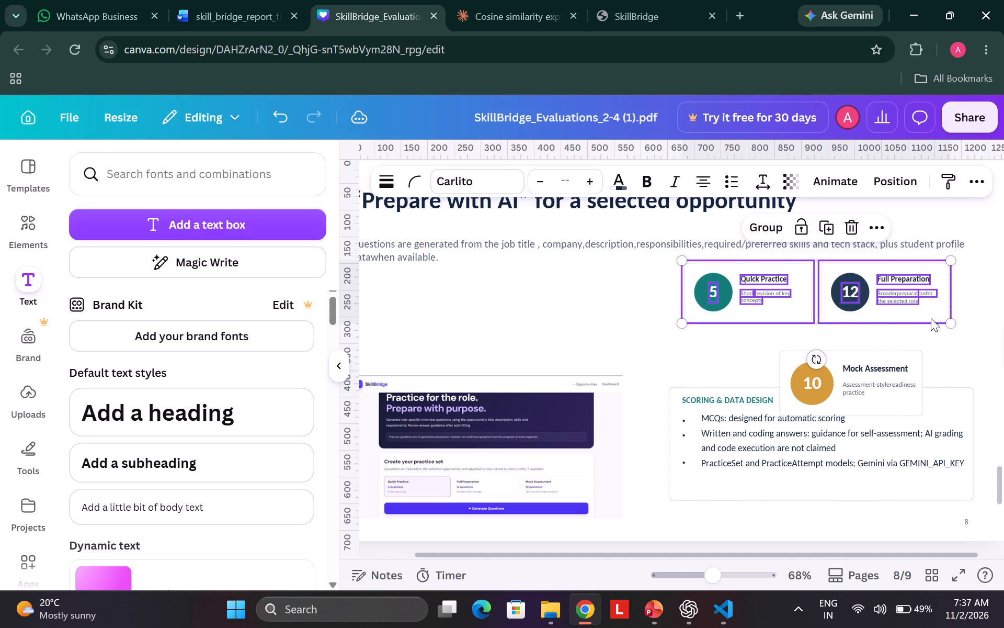
Move the Mock Assessment card with its number and title up, centred just beneath the Quick Practice and Full Preparation cards.
left_click(677, 361)
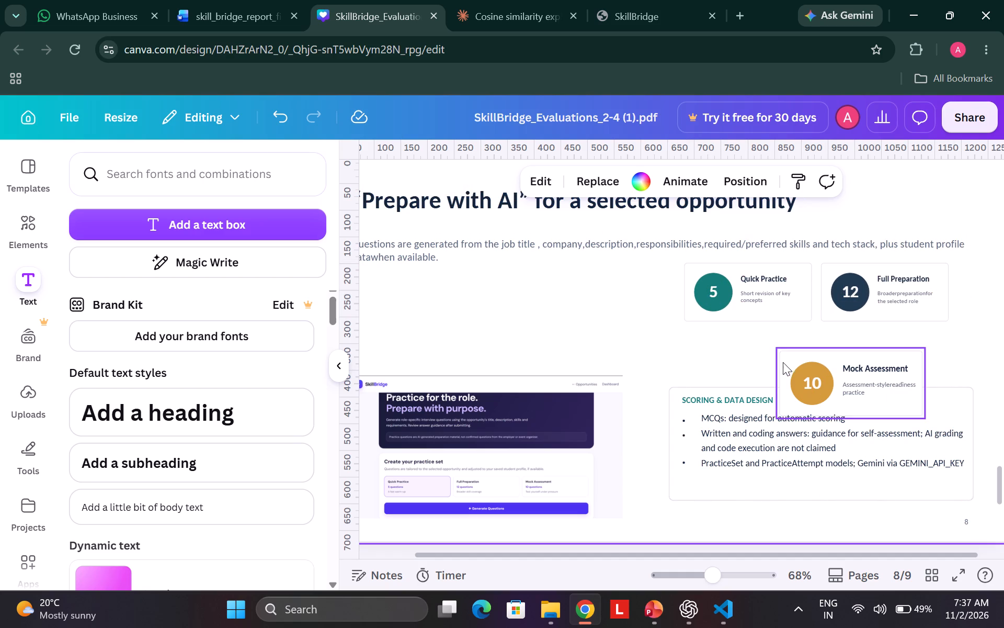
left_click_drag(748, 347, 899, 394)
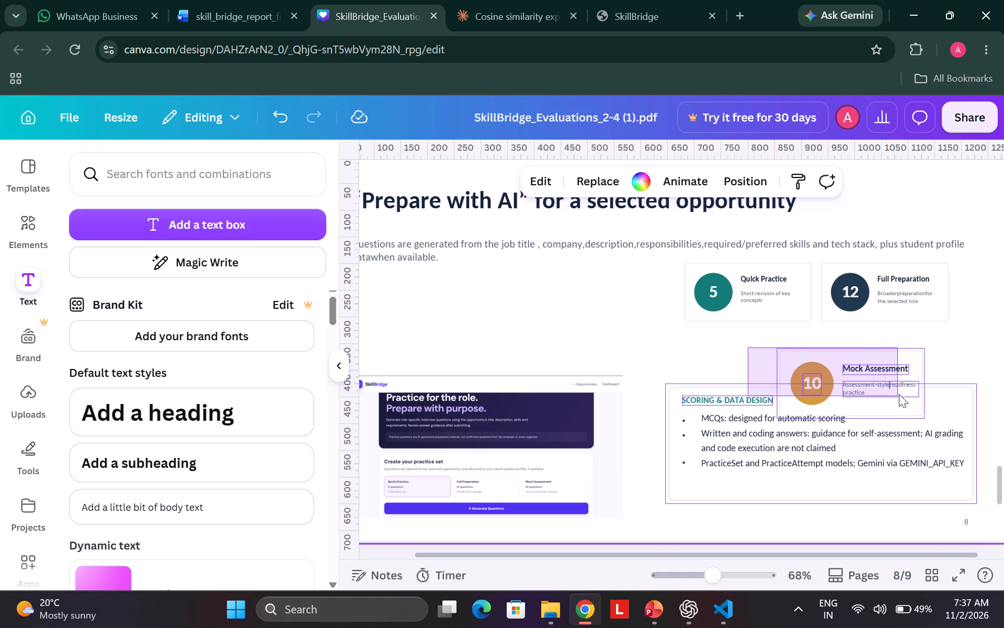
left_click_drag(899, 394, 920, 378)
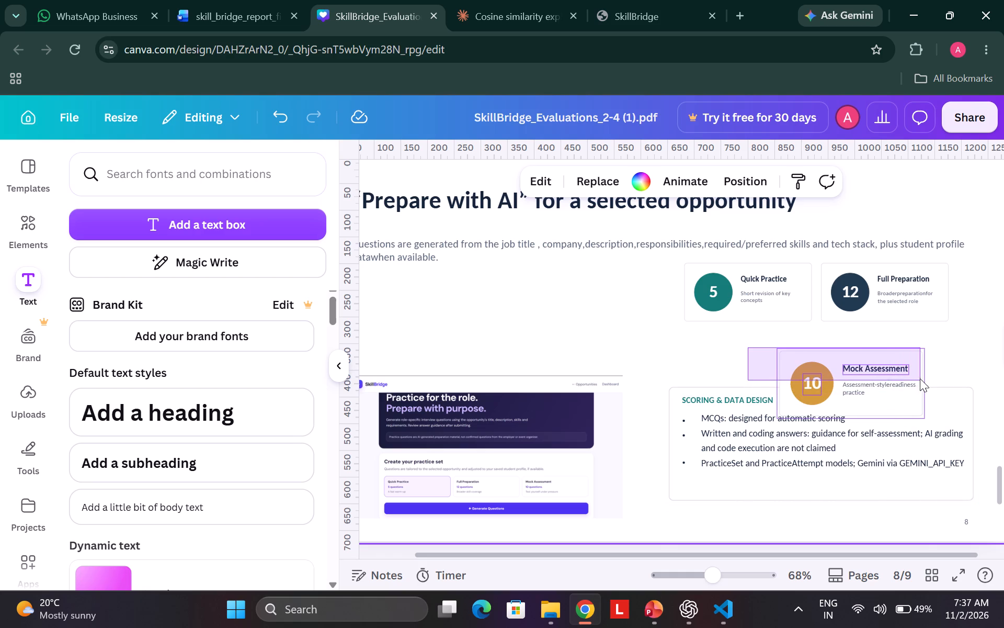
left_click_drag(920, 378, 919, 376)
left_click_drag(915, 363, 910, 353)
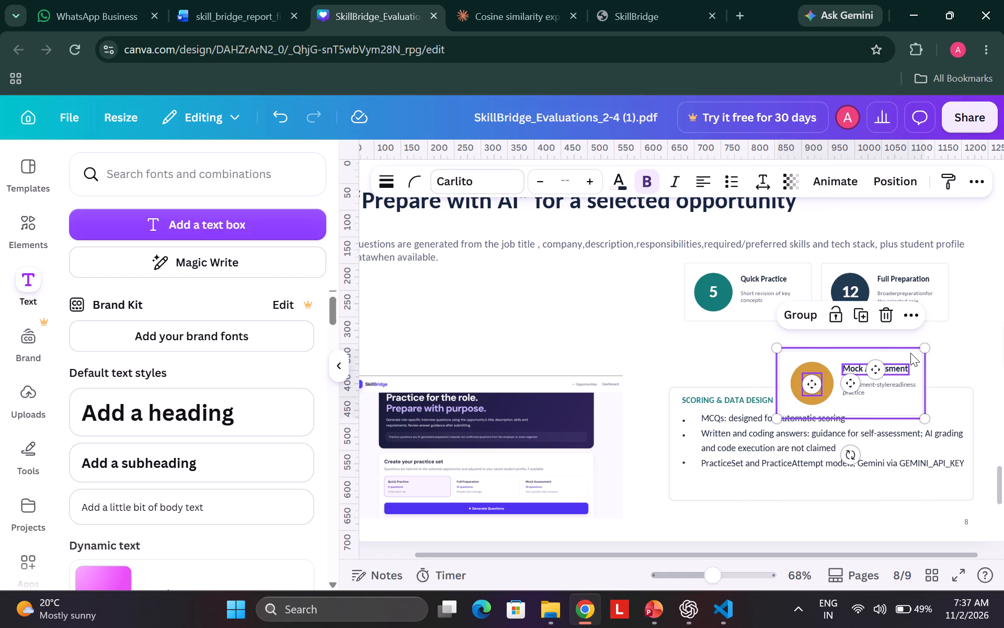
left_click_drag(910, 353, 889, 340)
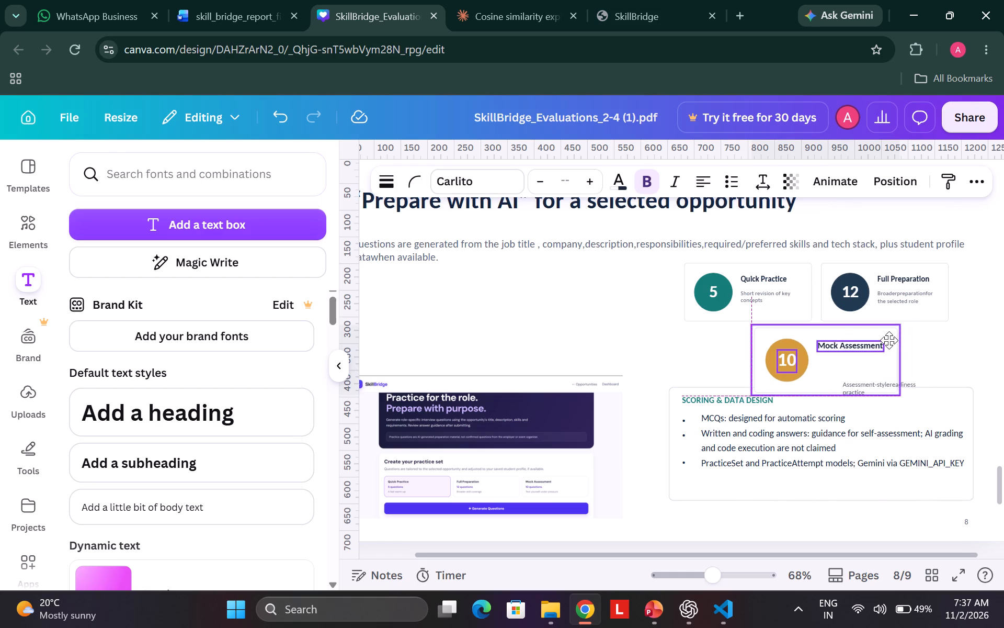
left_click_drag(889, 340, 883, 340)
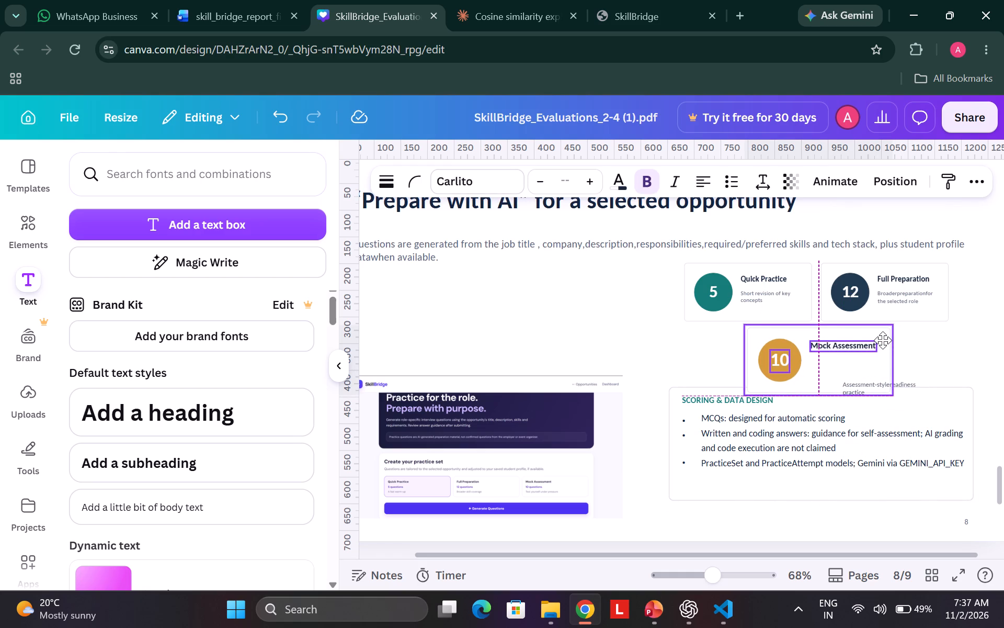
left_click_drag(883, 340, 883, 340)
Place the Mock Assessment card's description text back inside the card, directly under its title.
left_click(937, 355)
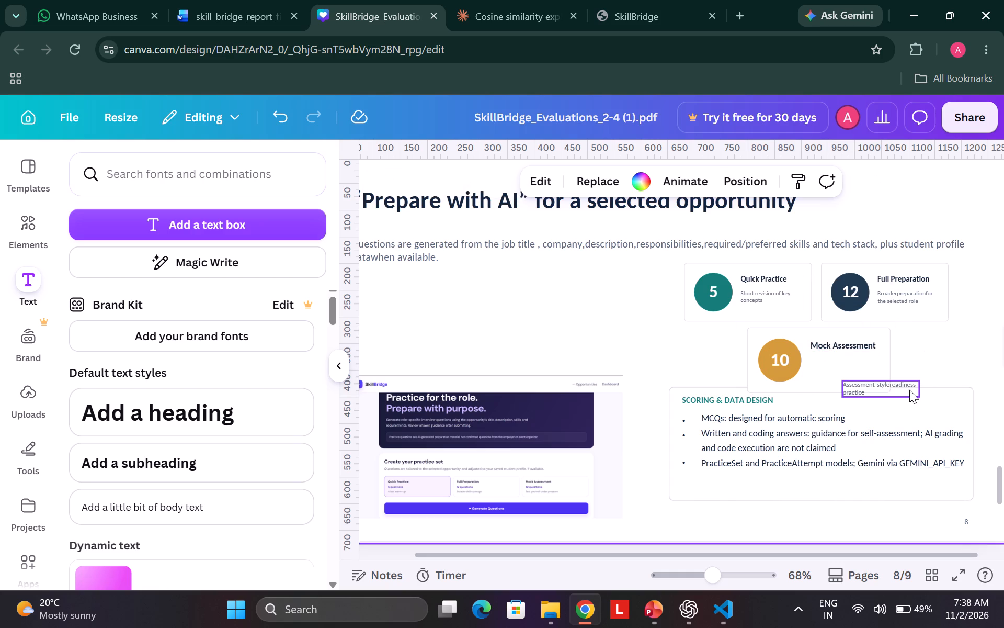
left_click_drag(906, 389, 873, 370)
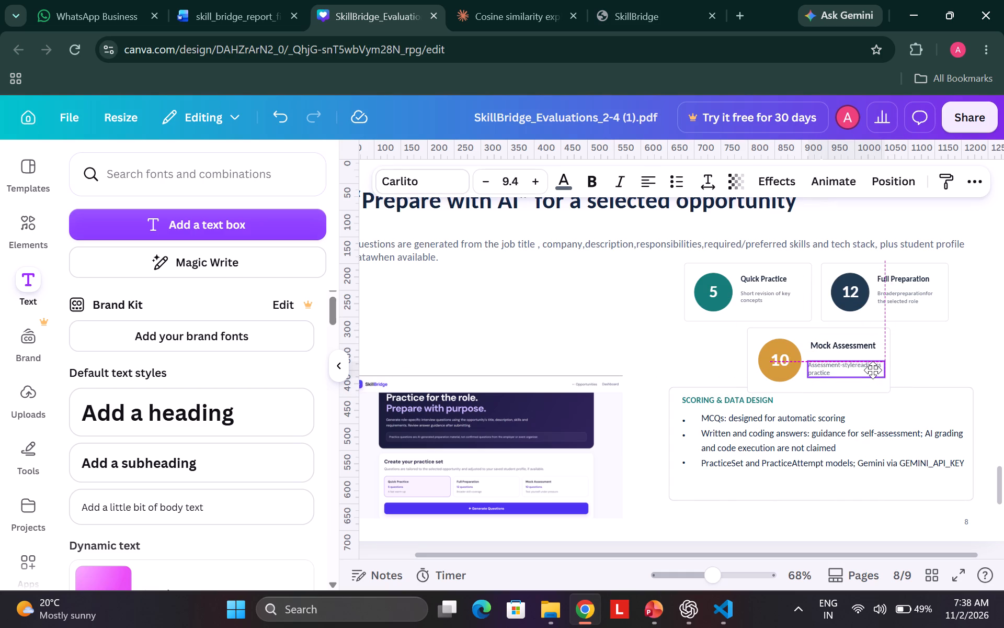
left_click_drag(873, 370, 874, 370)
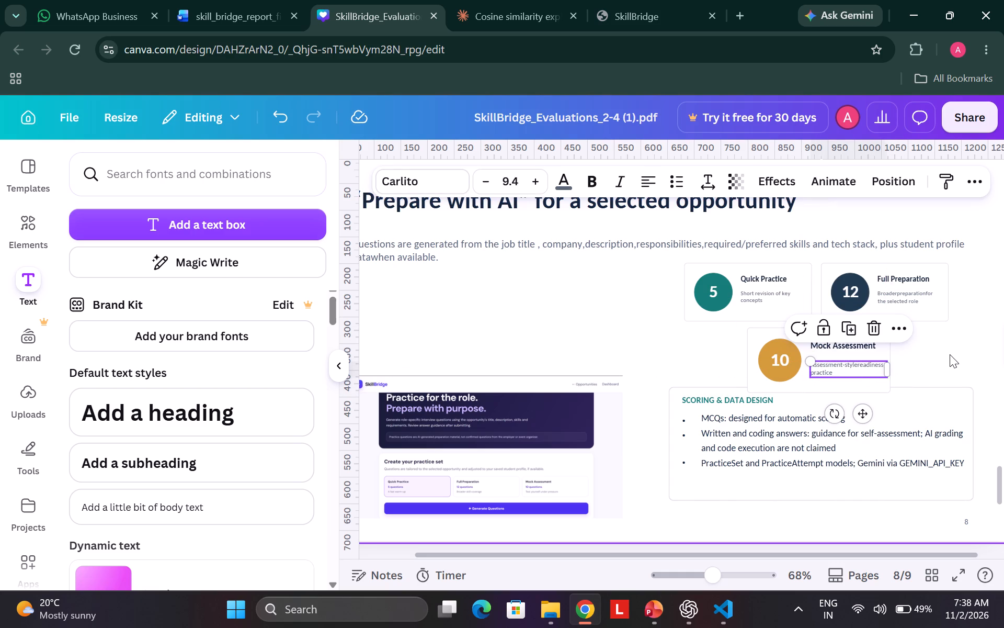
left_click(950, 354)
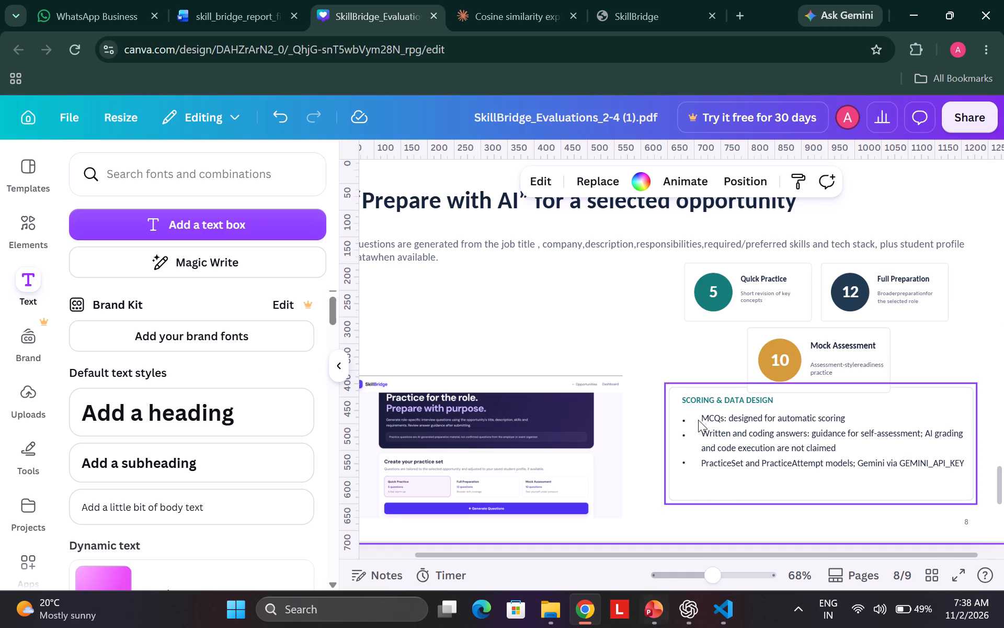
Search Google in a new browser tab for “vite is used for what”.
left_click(741, 16)
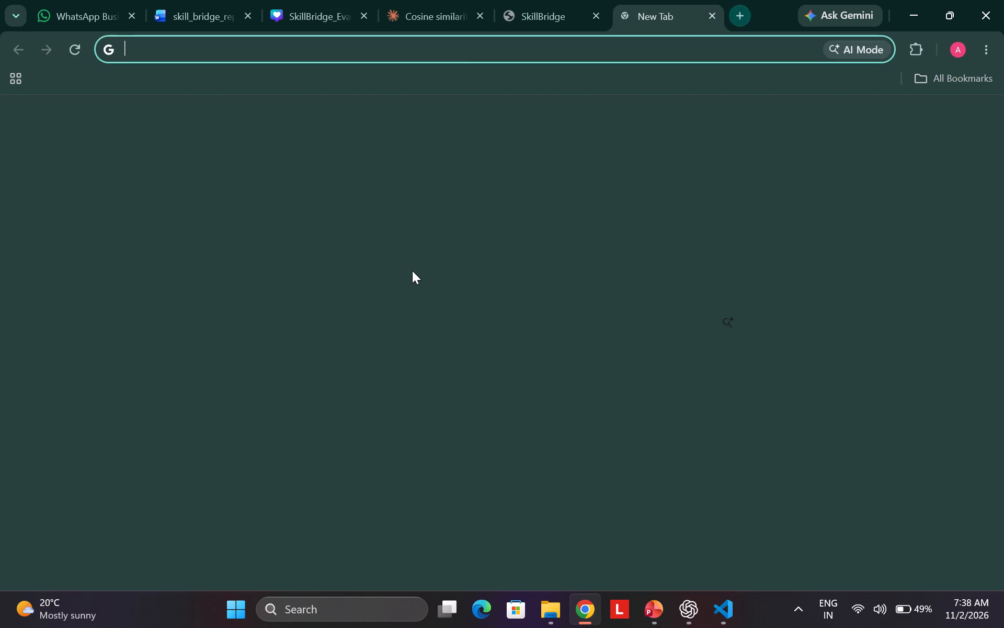
left_click(427, 319)
type("vite")
key("space")
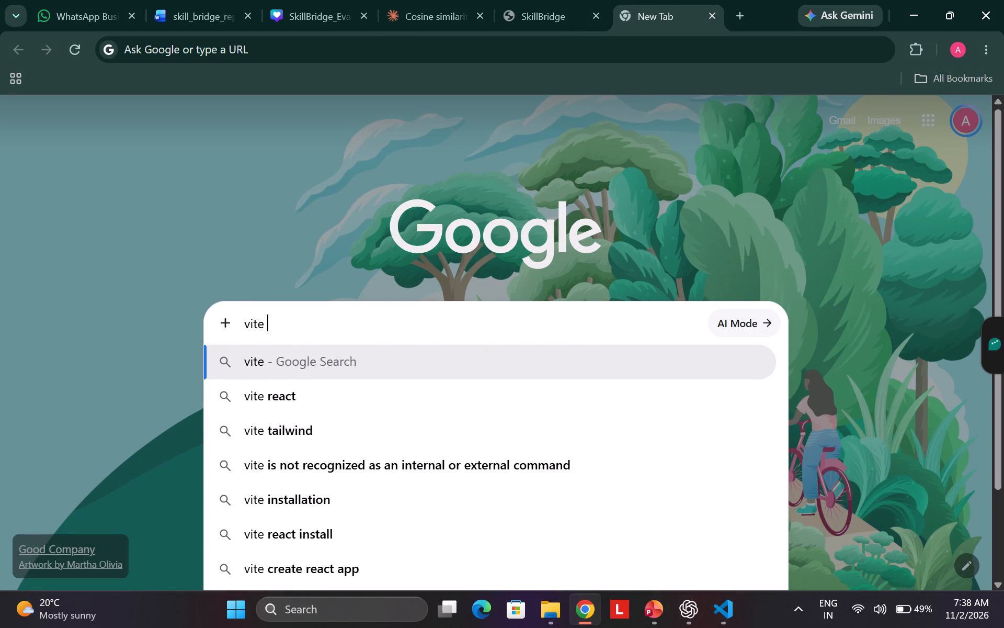
type("is user")
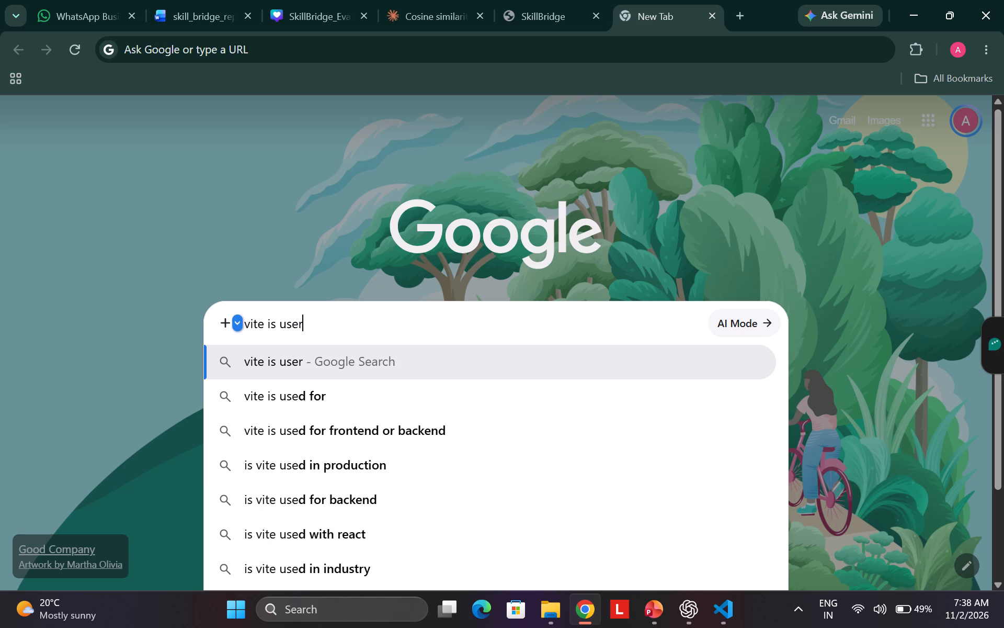
key("space")
key("BackSpace")
key("BackSpace")
key("space")
type("for")
key("space")
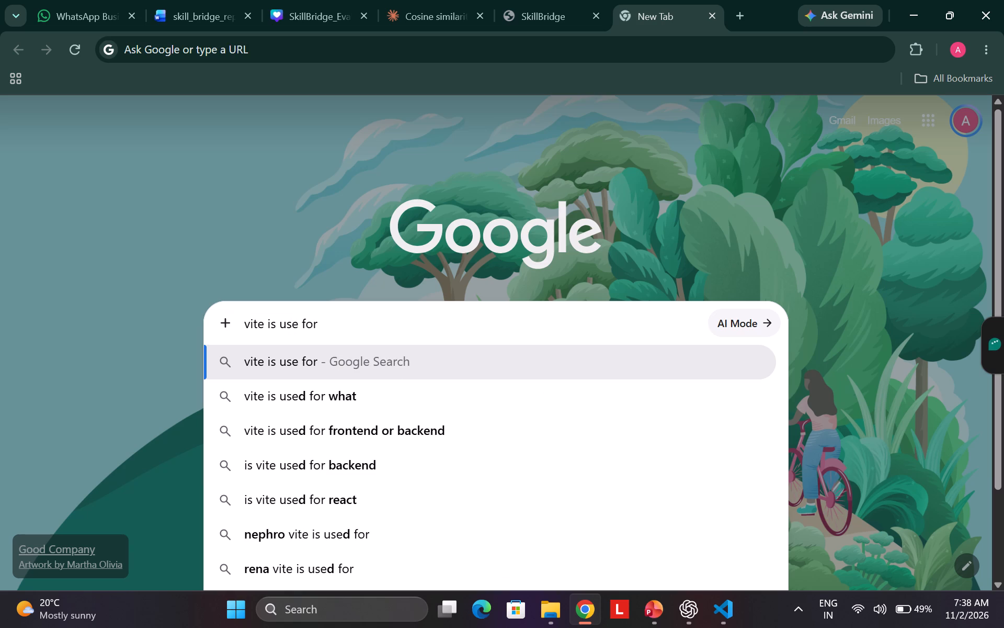
left_click(373, 395)
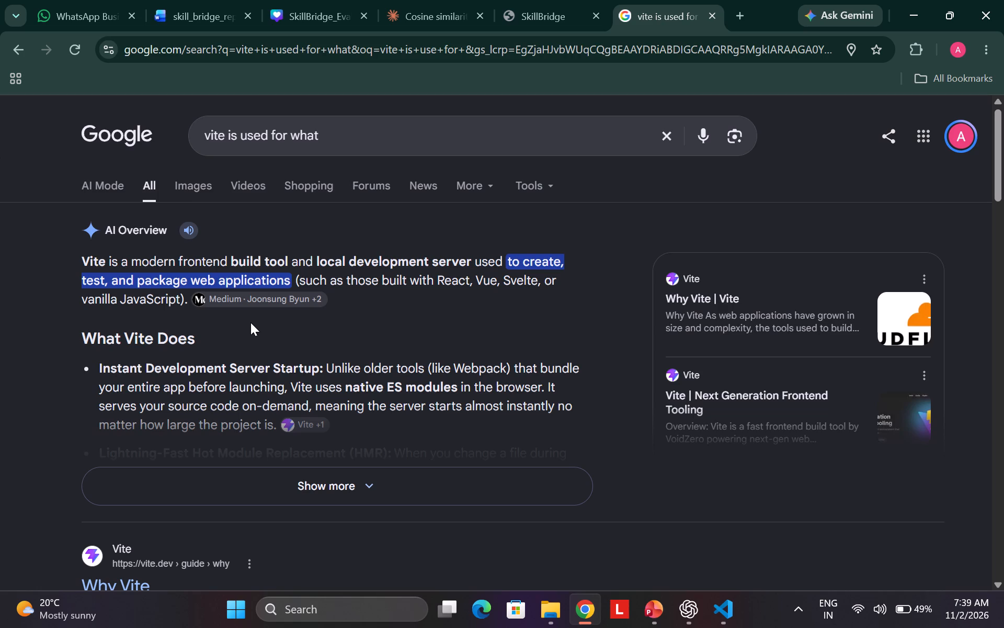
Back in the Canva presentation, enlarge the SkillBridge screenshot by about one sixth and position it under the intro text, beside the practice cards.
left_click(535, 0)
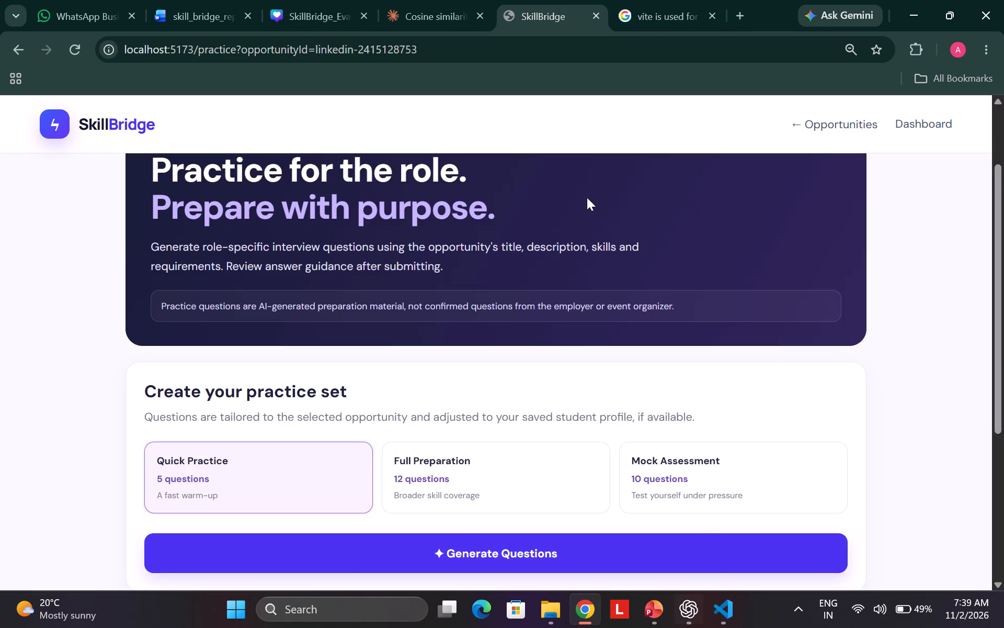
left_click(329, 0)
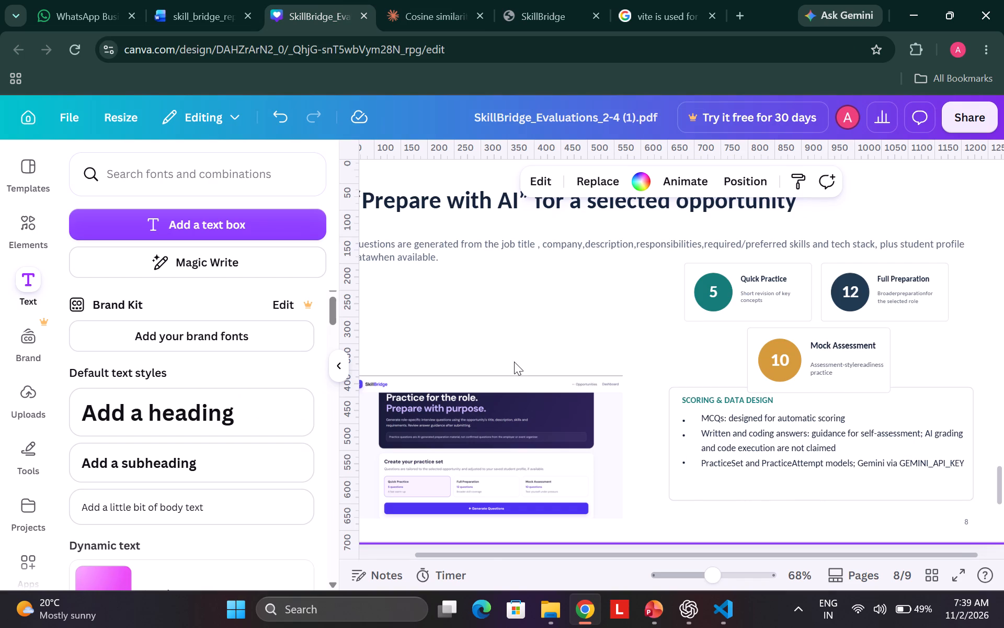
left_click(543, 453)
left_click_drag(543, 453, 563, 360)
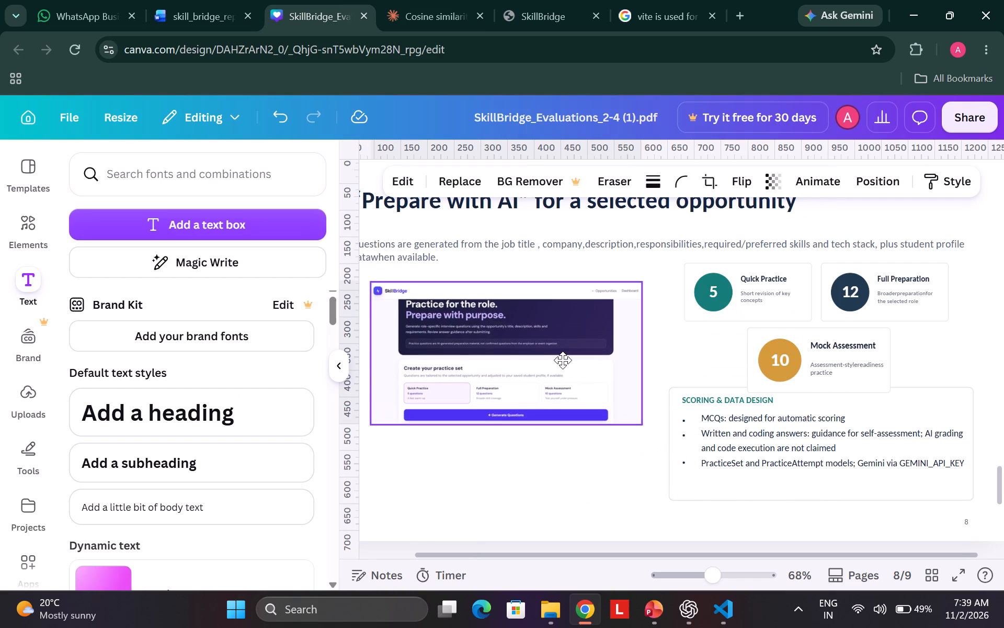
left_click_drag(563, 360, 561, 357)
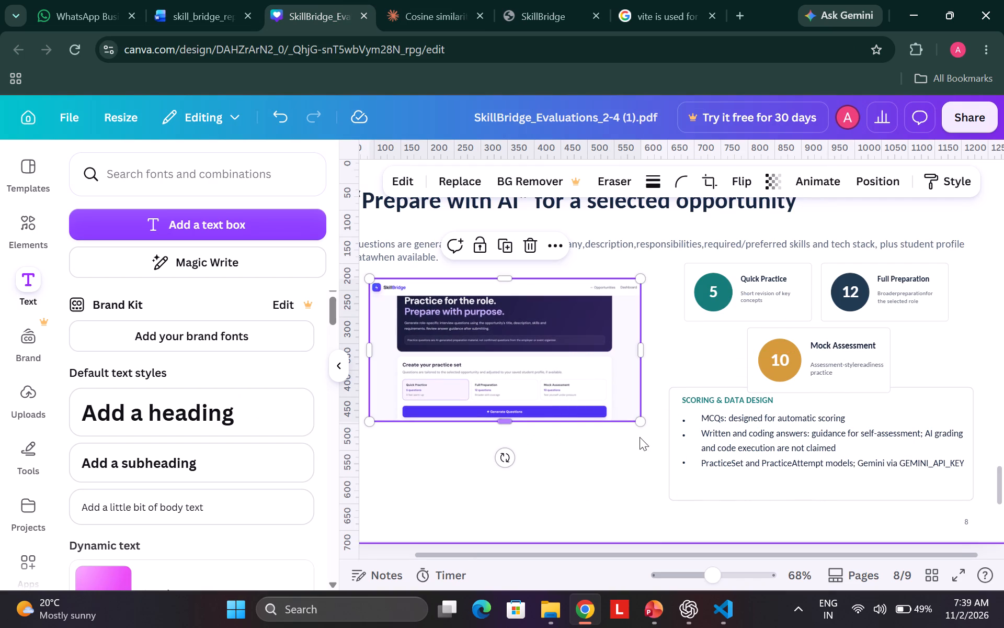
left_click_drag(642, 424, 673, 477)
left_click(588, 444)
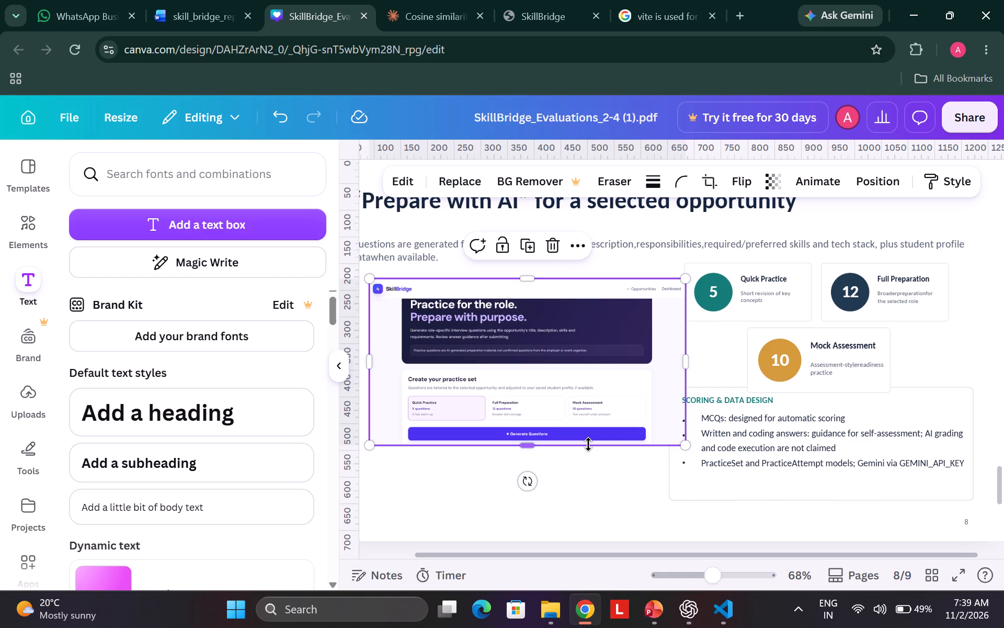
left_click_drag(574, 386, 572, 417)
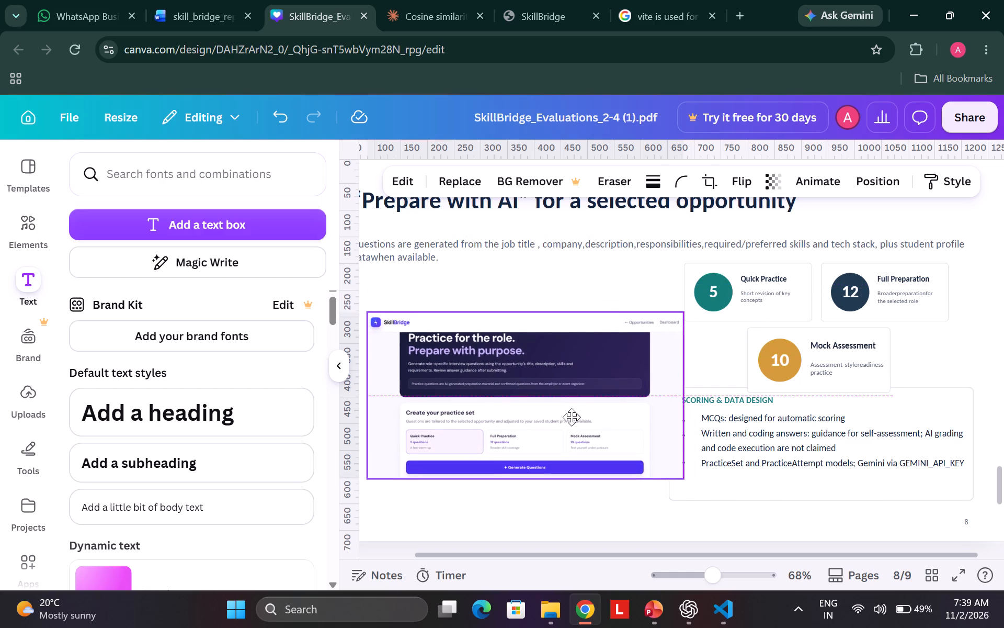
left_click_drag(572, 417, 565, 414)
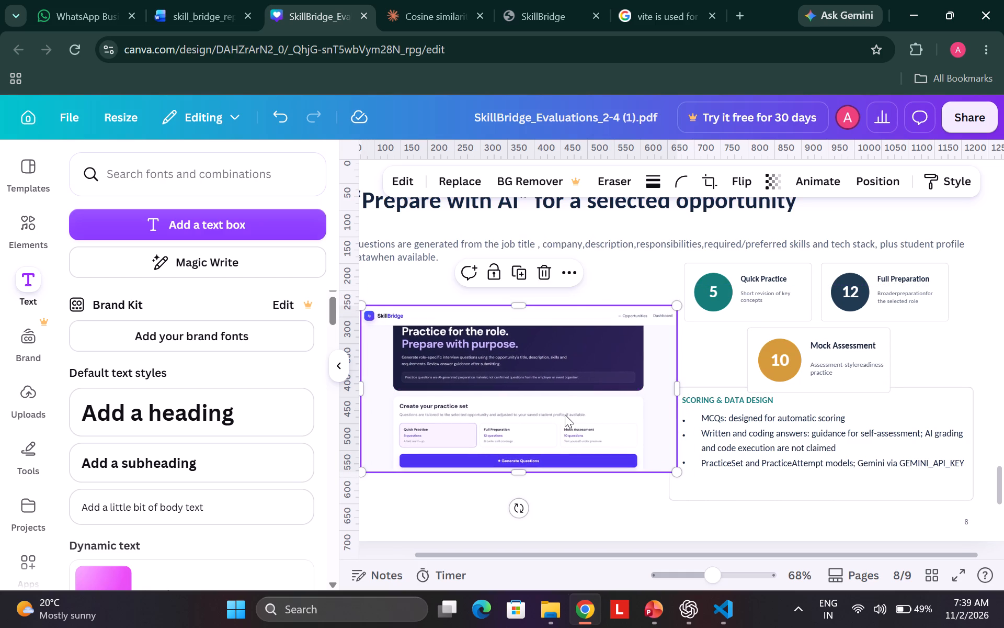
left_click(568, 497)
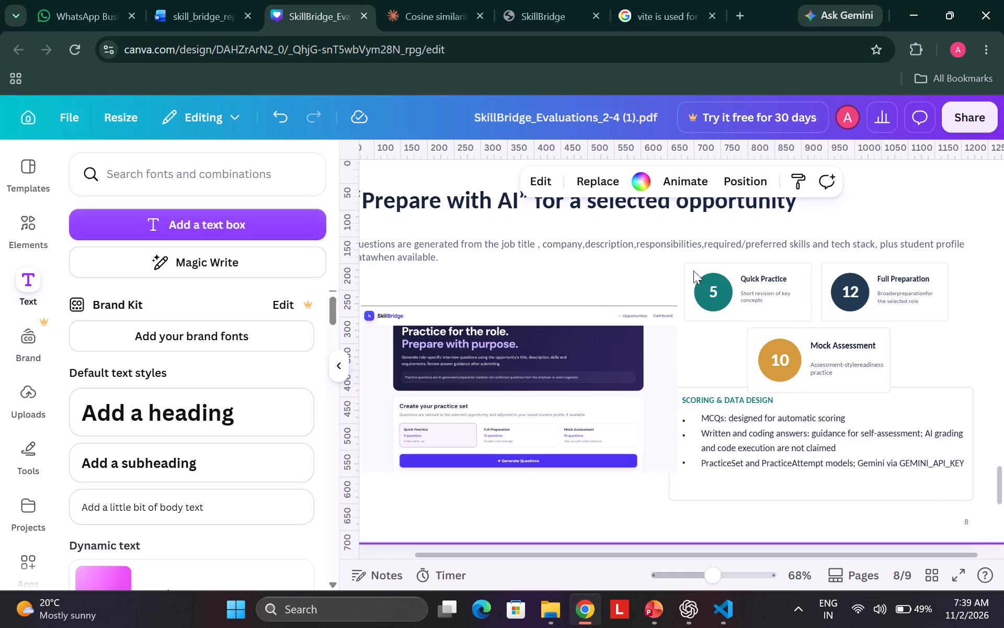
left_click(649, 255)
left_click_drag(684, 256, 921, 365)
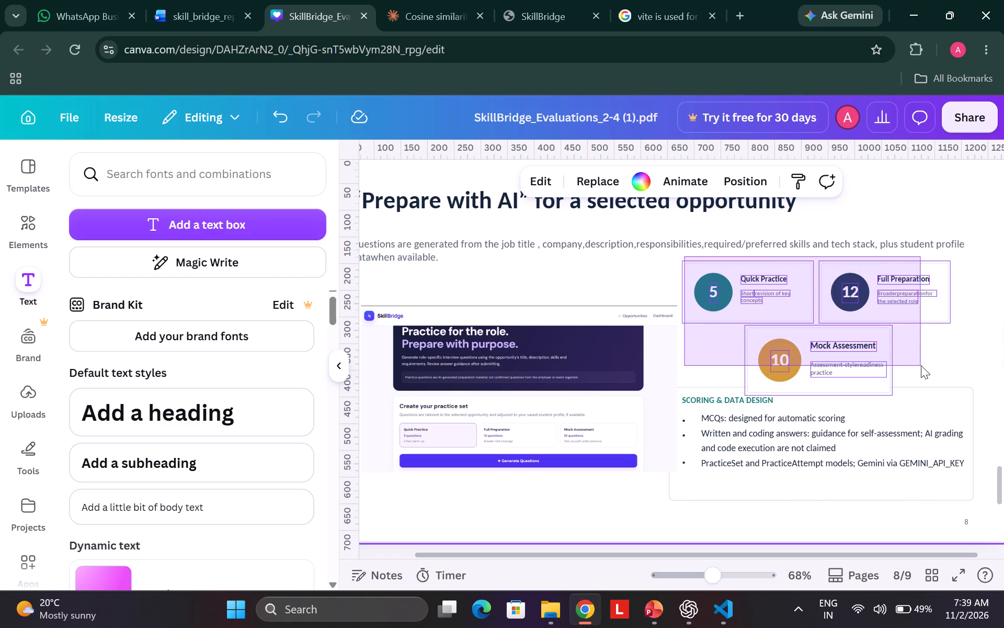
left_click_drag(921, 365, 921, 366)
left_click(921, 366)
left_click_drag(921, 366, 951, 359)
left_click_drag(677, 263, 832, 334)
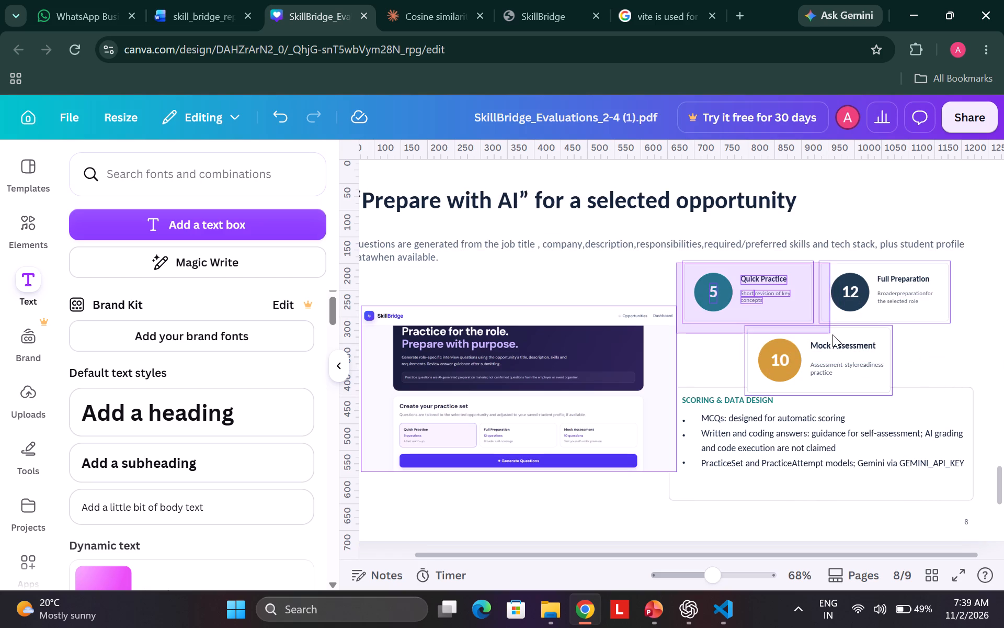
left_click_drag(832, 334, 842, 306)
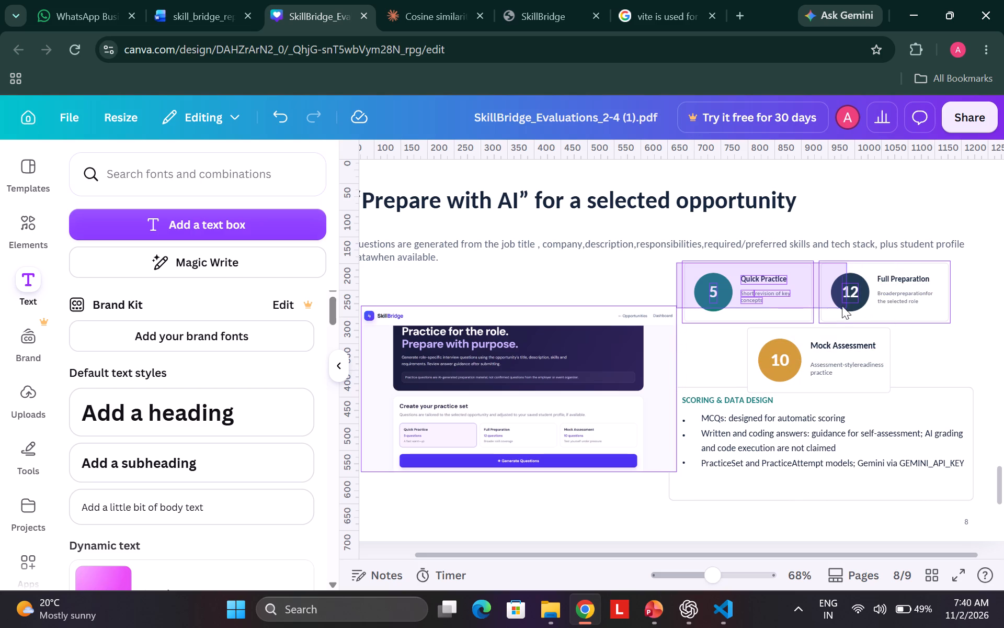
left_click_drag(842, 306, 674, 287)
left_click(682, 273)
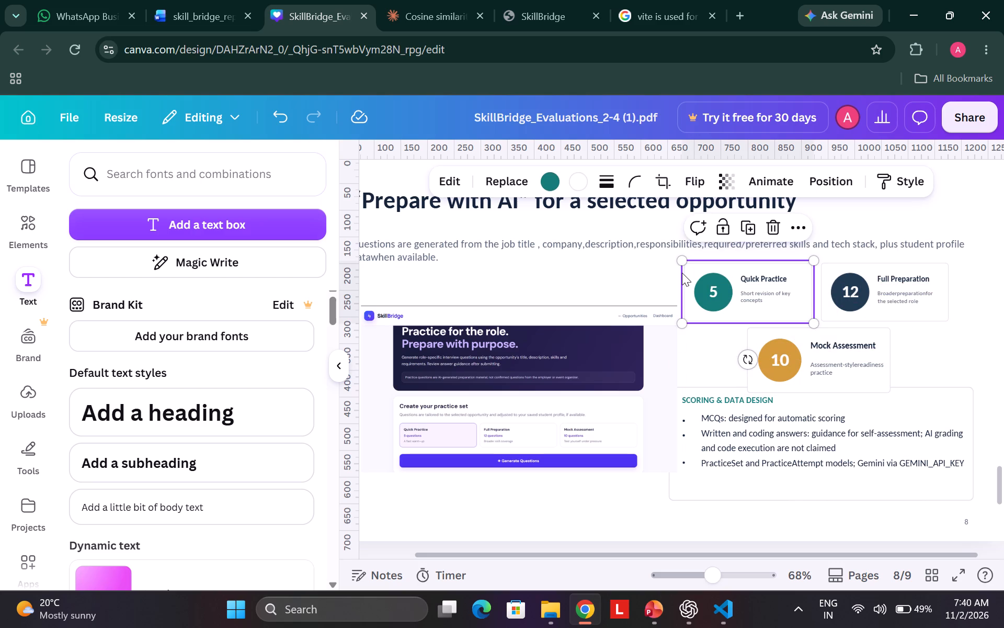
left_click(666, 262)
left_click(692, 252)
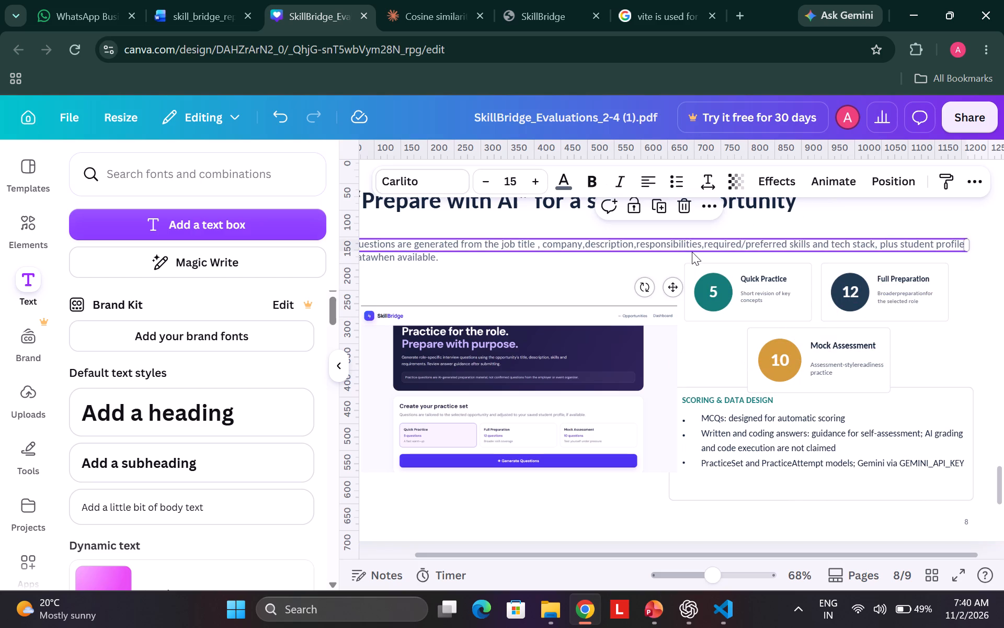
Move the three practice cards together, with their numbers and texts, slightly down and toward the page's right edge.
left_click(692, 256)
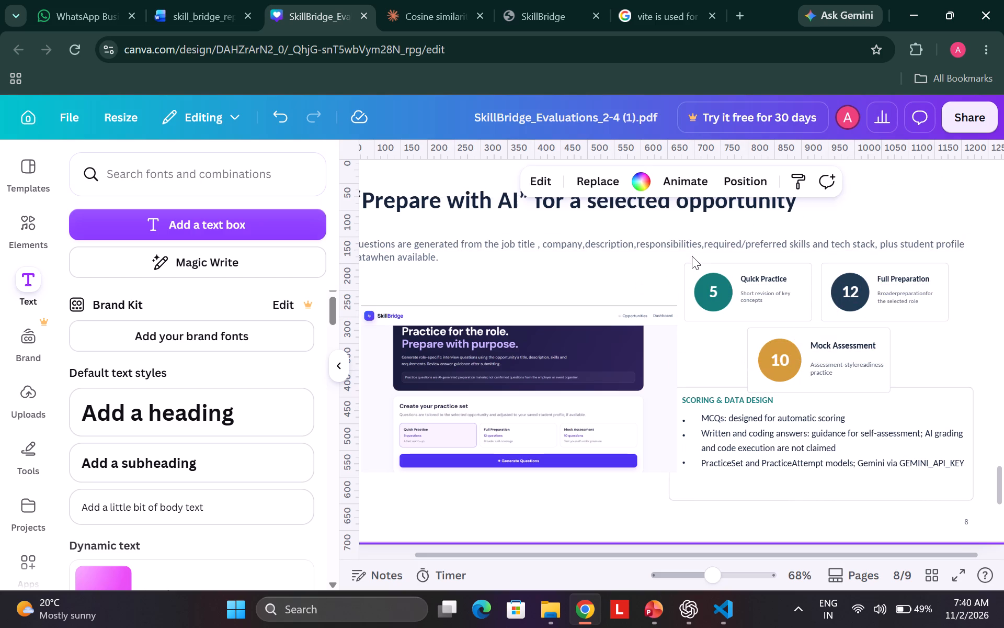
left_click_drag(692, 256, 916, 377)
left_click_drag(916, 377, 953, 376)
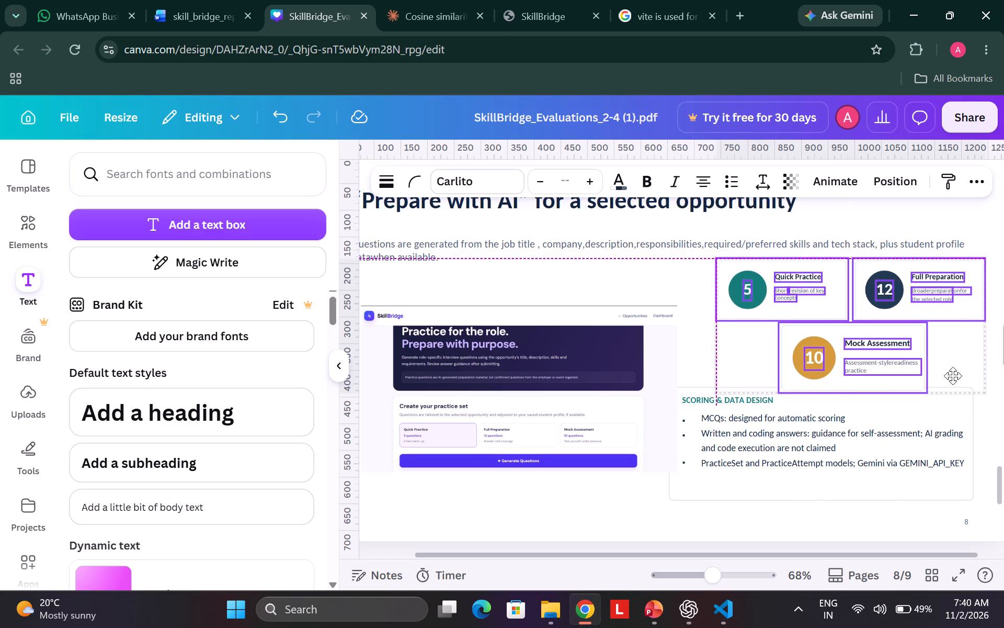
left_click_drag(953, 376, 947, 377)
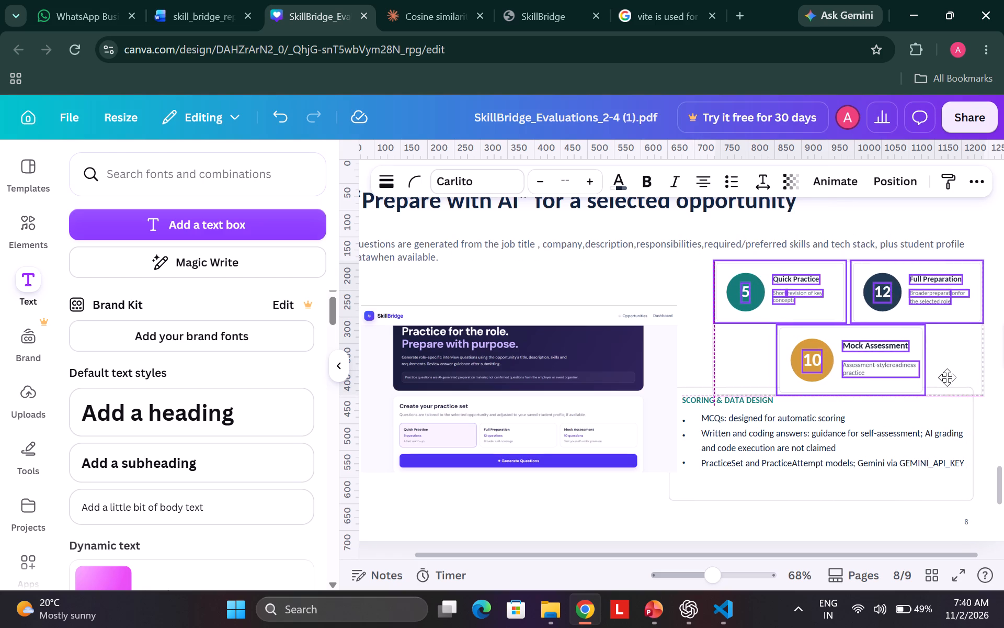
left_click_drag(947, 377, 934, 380)
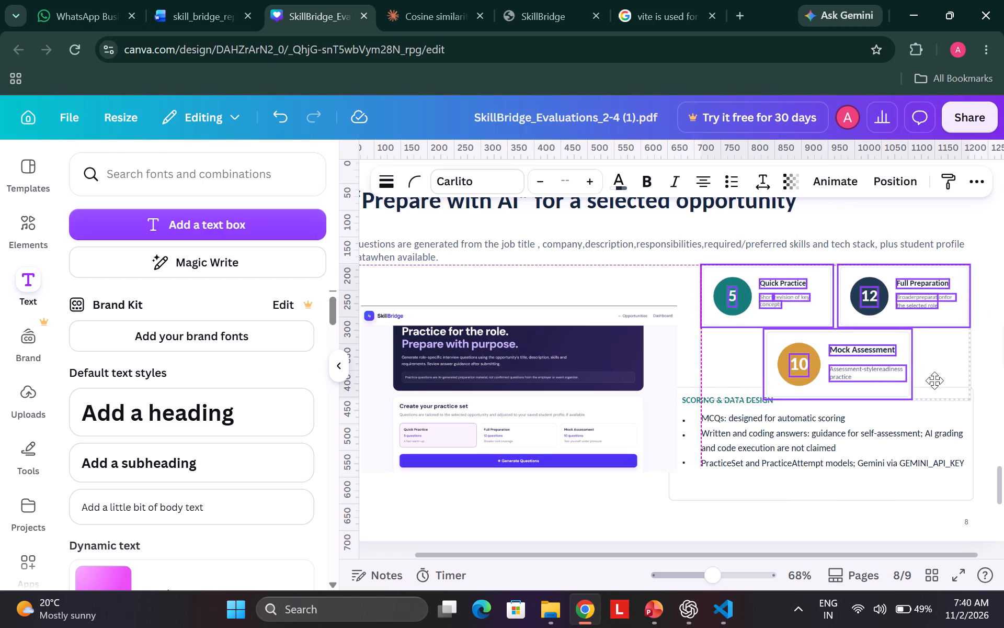
left_click_drag(934, 380, 937, 380)
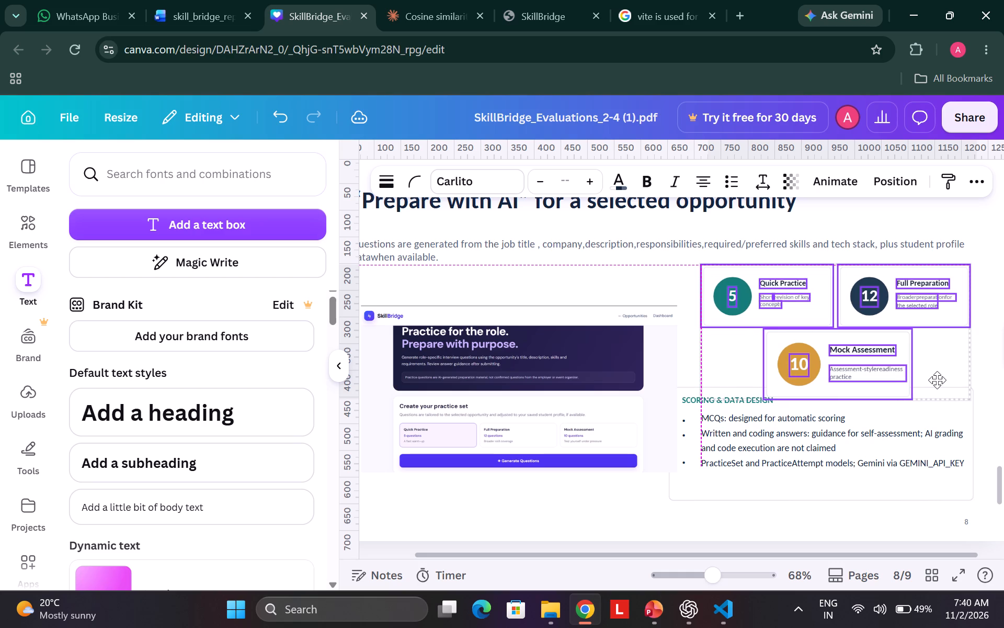
left_click_drag(937, 380, 939, 379)
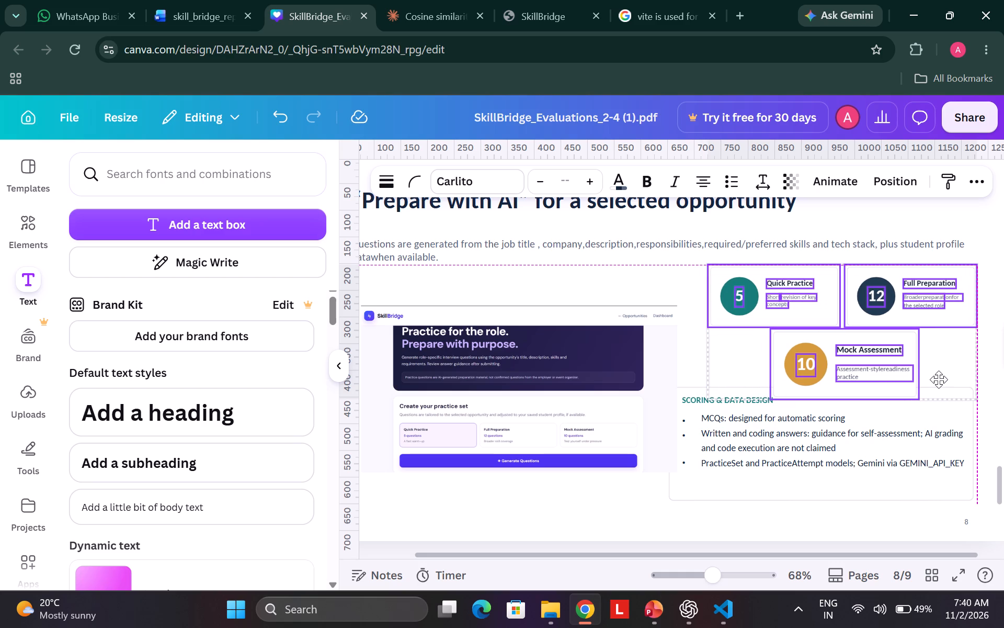
left_click_drag(939, 379, 938, 379)
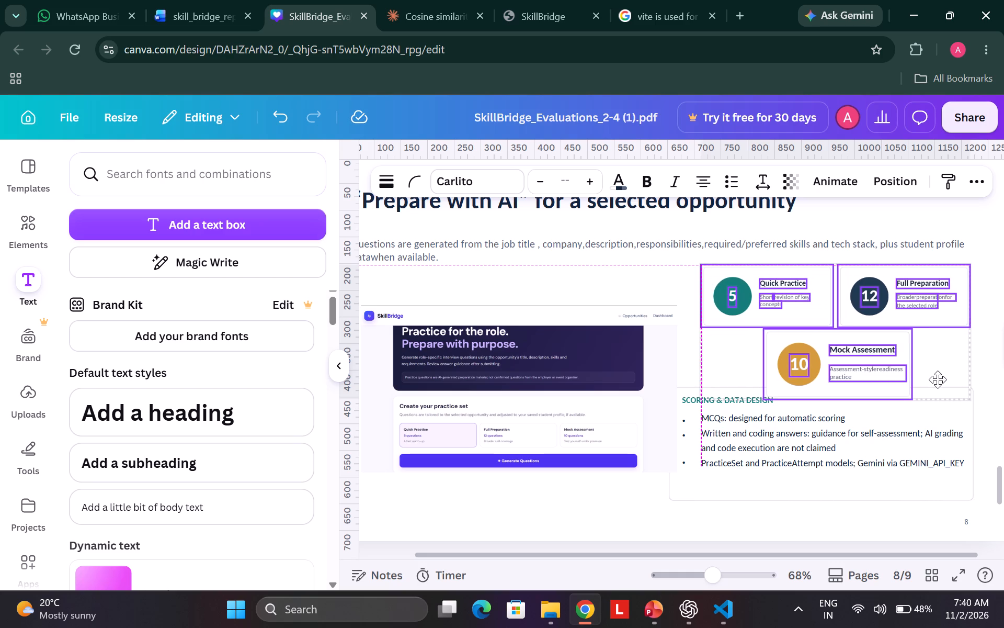
left_click_drag(938, 379, 938, 380)
left_click(636, 271)
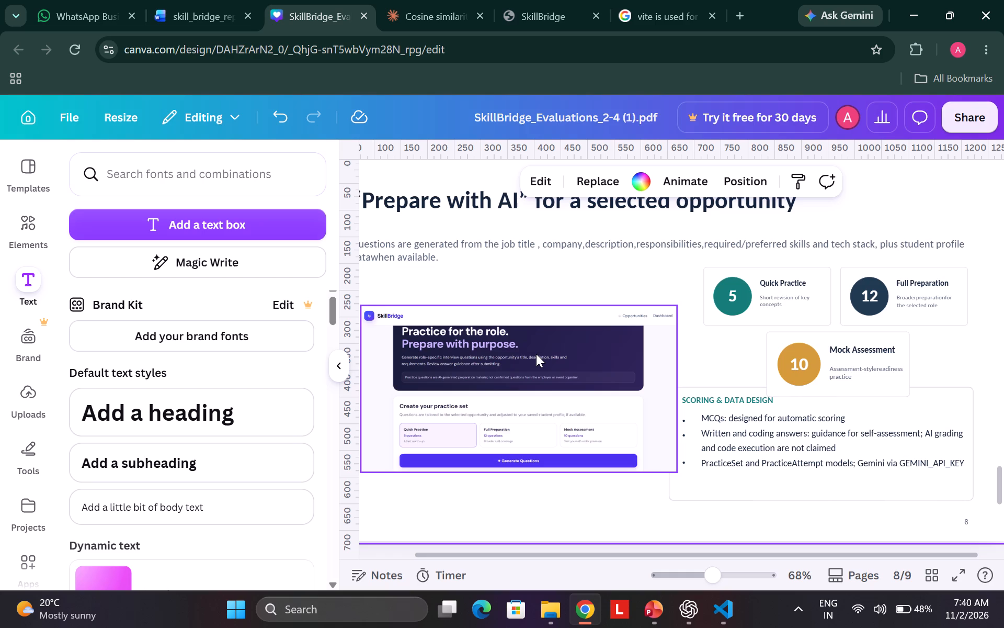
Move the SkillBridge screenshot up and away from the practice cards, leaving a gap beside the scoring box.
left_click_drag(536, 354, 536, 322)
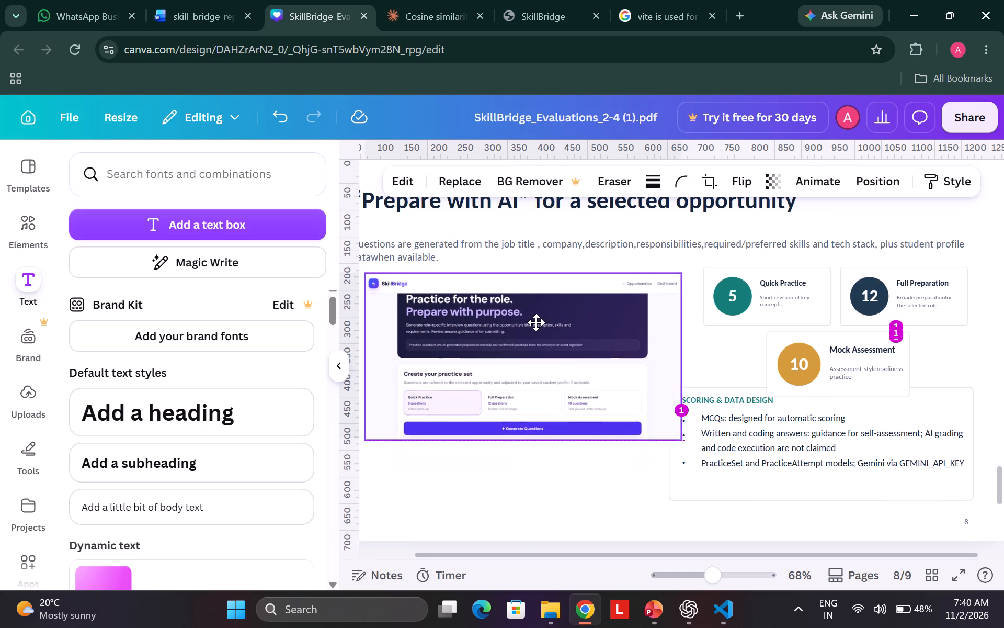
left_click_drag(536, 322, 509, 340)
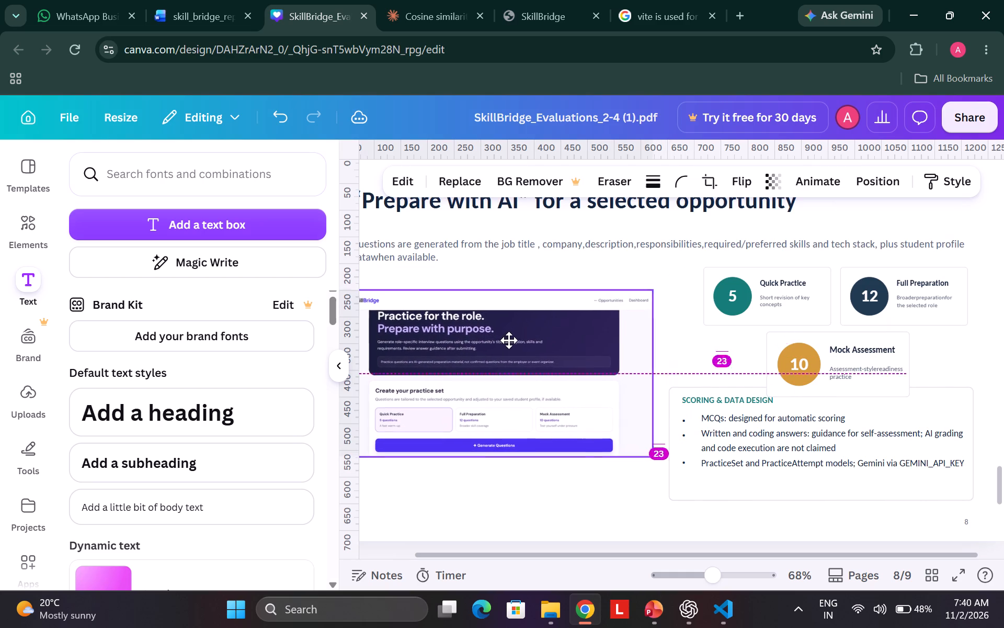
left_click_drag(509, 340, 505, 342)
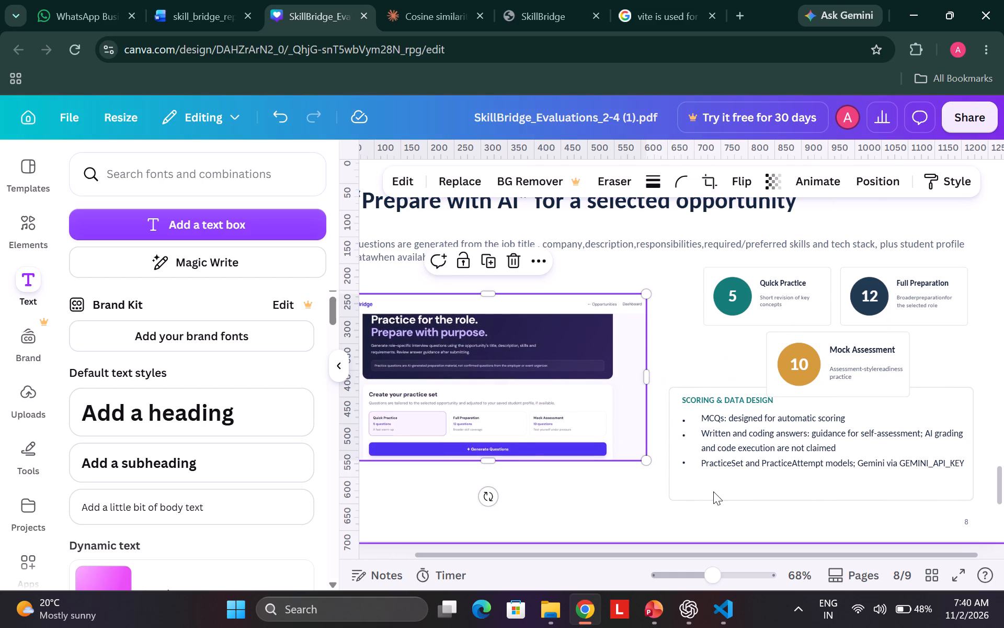
Move the Scoring & Data Design box with its heading and bullets down so it clears the Mock Assessment card.
left_click(713, 491)
left_click_drag(681, 363, 724, 438)
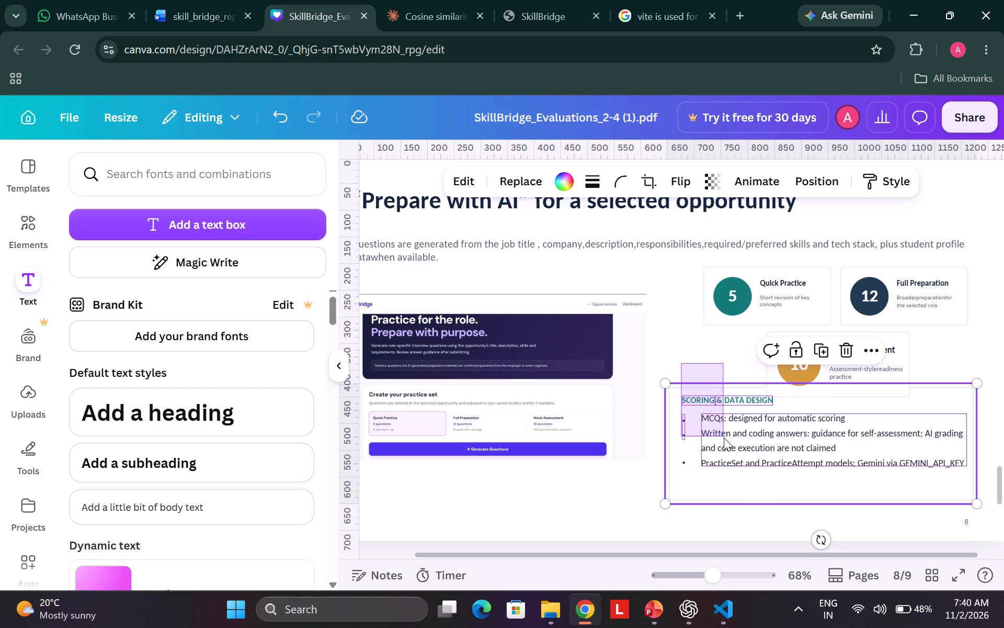
left_click_drag(724, 438, 733, 509)
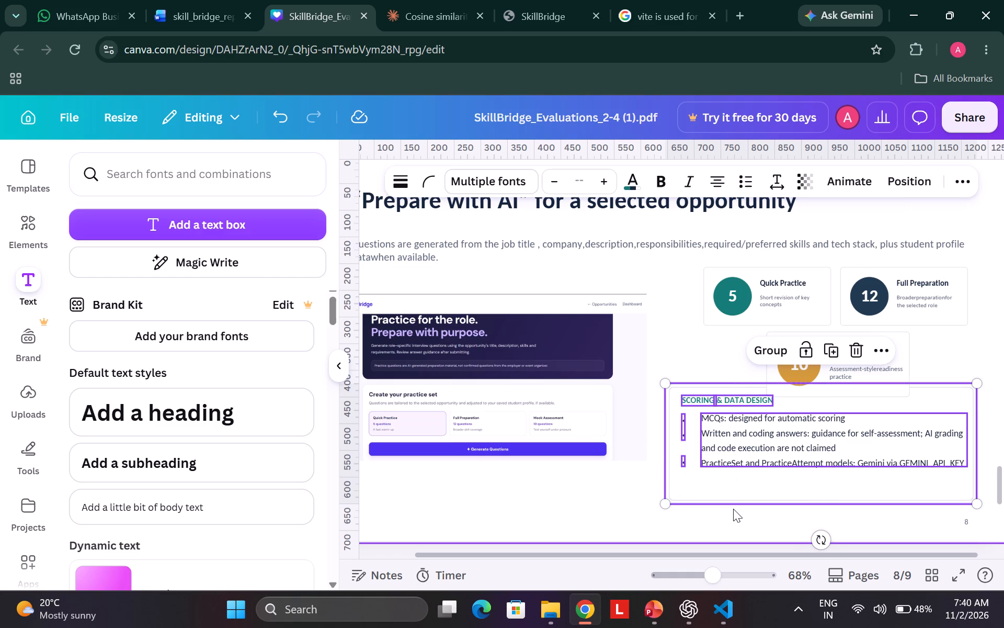
left_click_drag(741, 479, 747, 501)
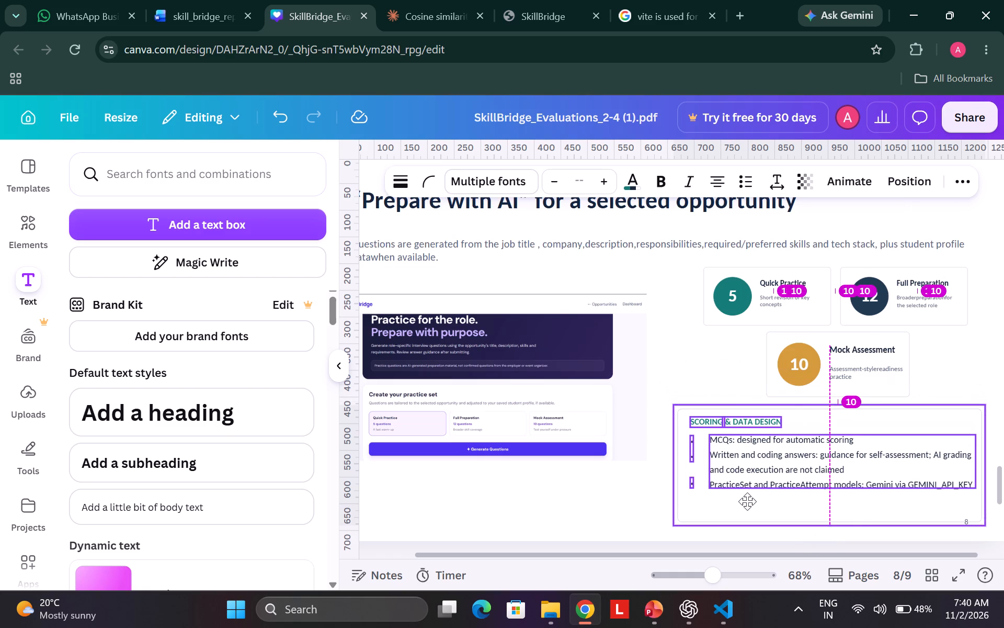
left_click_drag(747, 501, 744, 496)
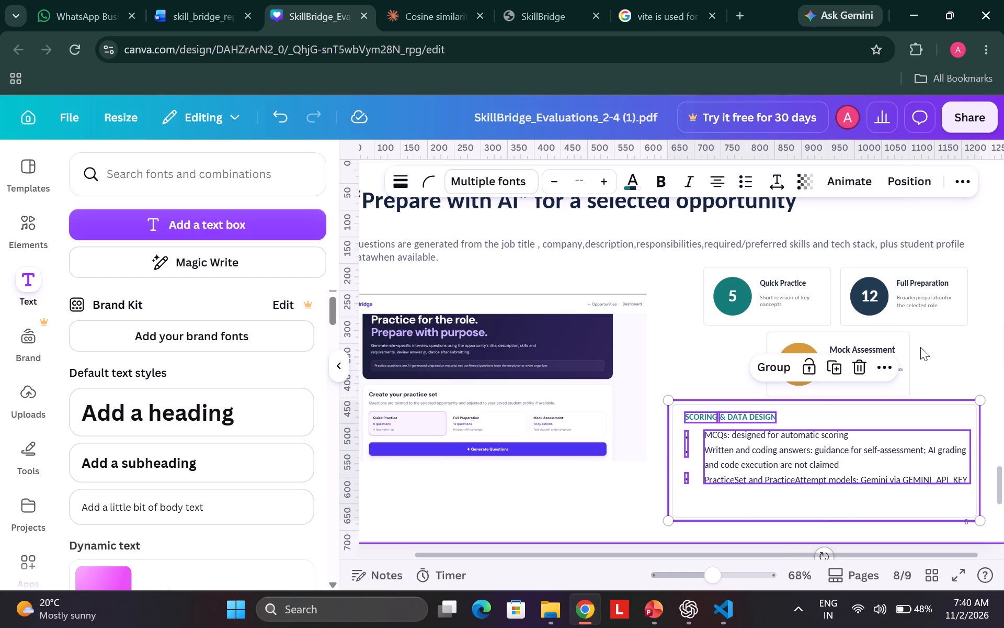
left_click(943, 356)
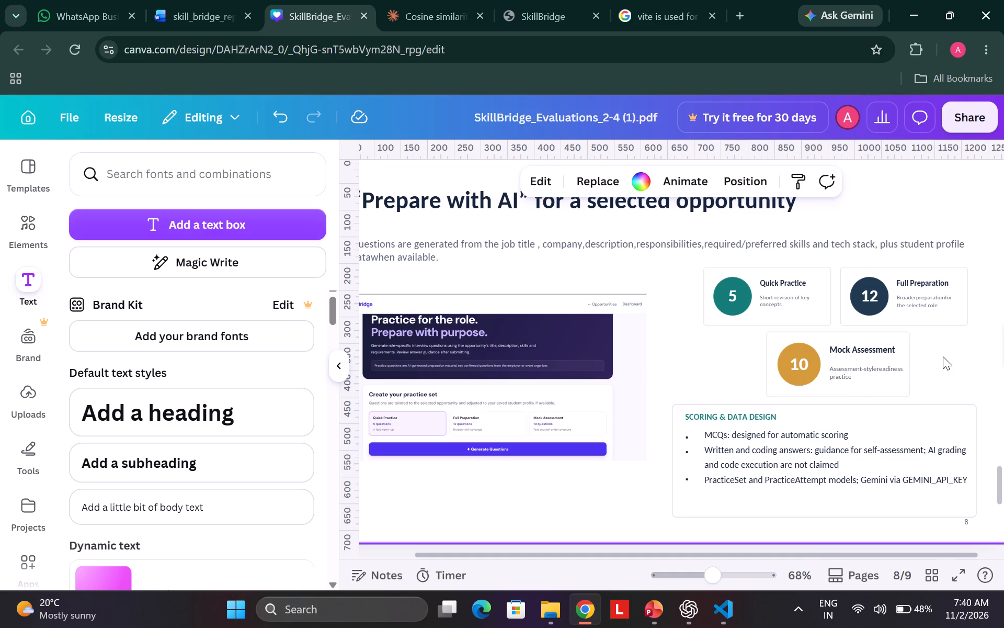
Shift the three practice cards together a little further toward the page's right edge, keeping their height on the page.
scroll(943, 356, "left", 1)
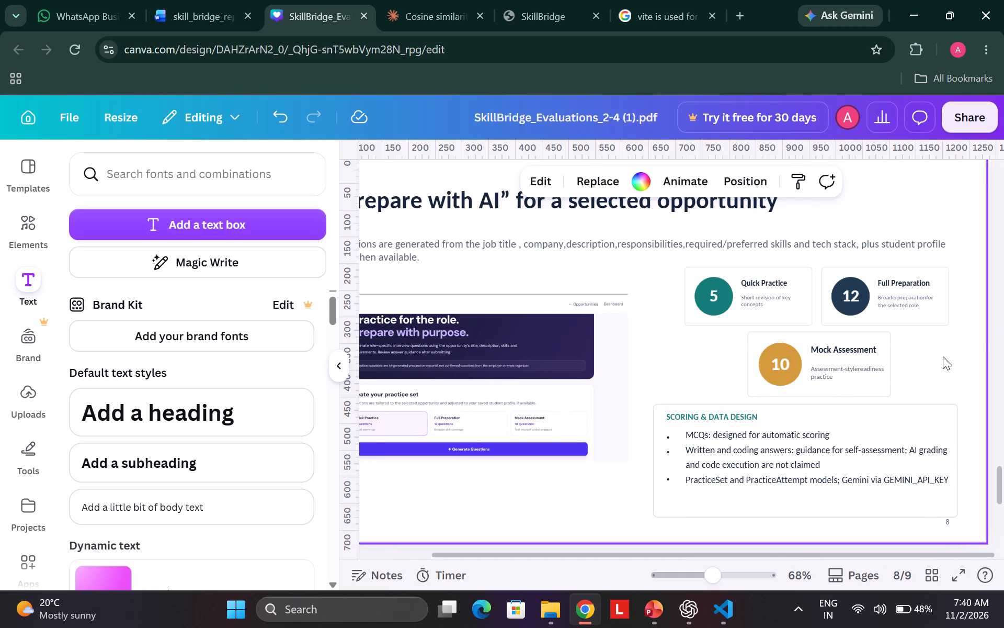
left_click_drag(663, 268, 797, 318)
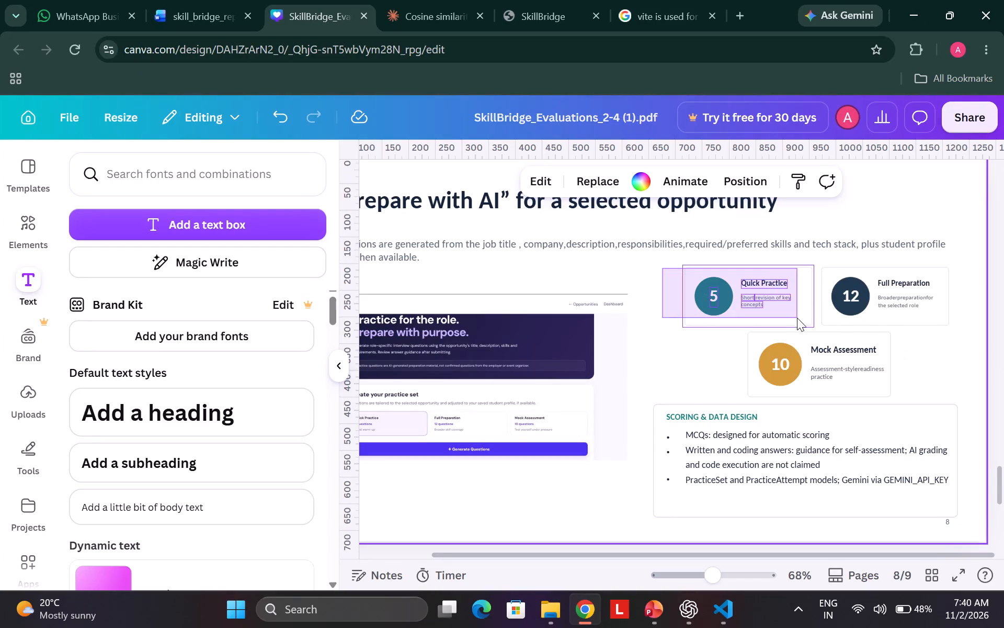
left_click_drag(797, 318, 922, 385)
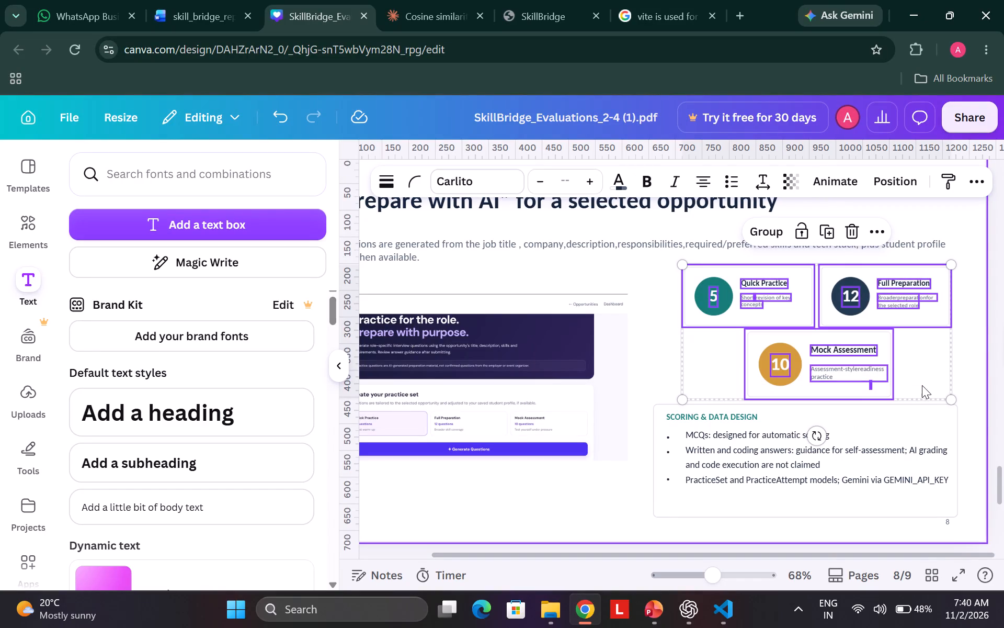
left_click_drag(922, 385, 943, 383)
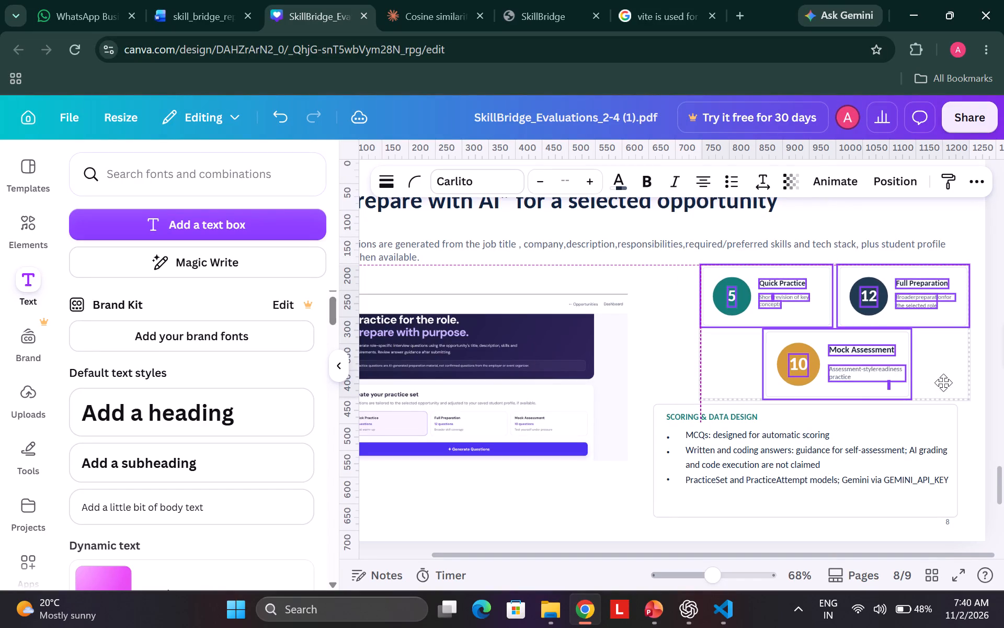
left_click_drag(943, 383, 944, 383)
left_click(682, 349)
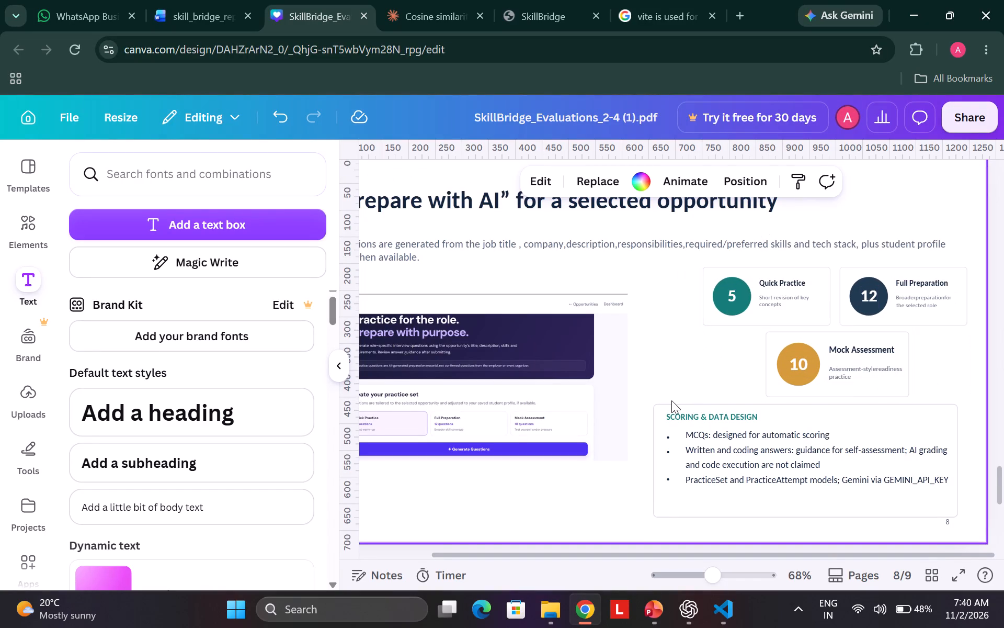
Shift the Scoring & Data Design box with its heading and bullets toward the page's right edge, beneath the practice cards.
left_click_drag(663, 391, 754, 520)
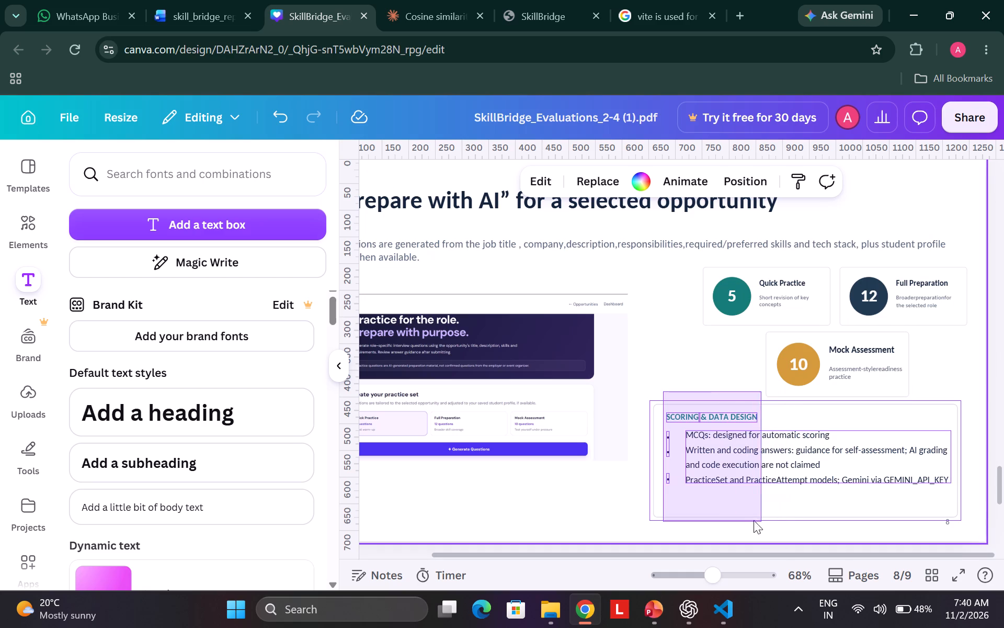
left_click_drag(754, 520, 735, 532)
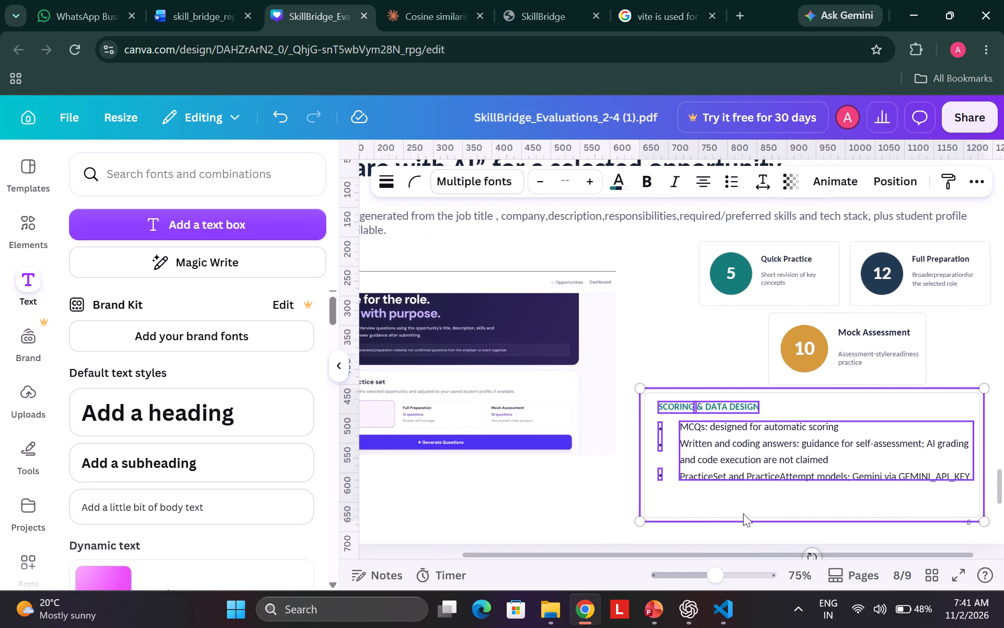
left_click_drag(743, 505, 760, 508)
left_click(688, 323)
Extend the SkillBridge screenshot's frame downward by about one quarter and place it under the intro text, just beside the scoring box.
left_click(585, 358)
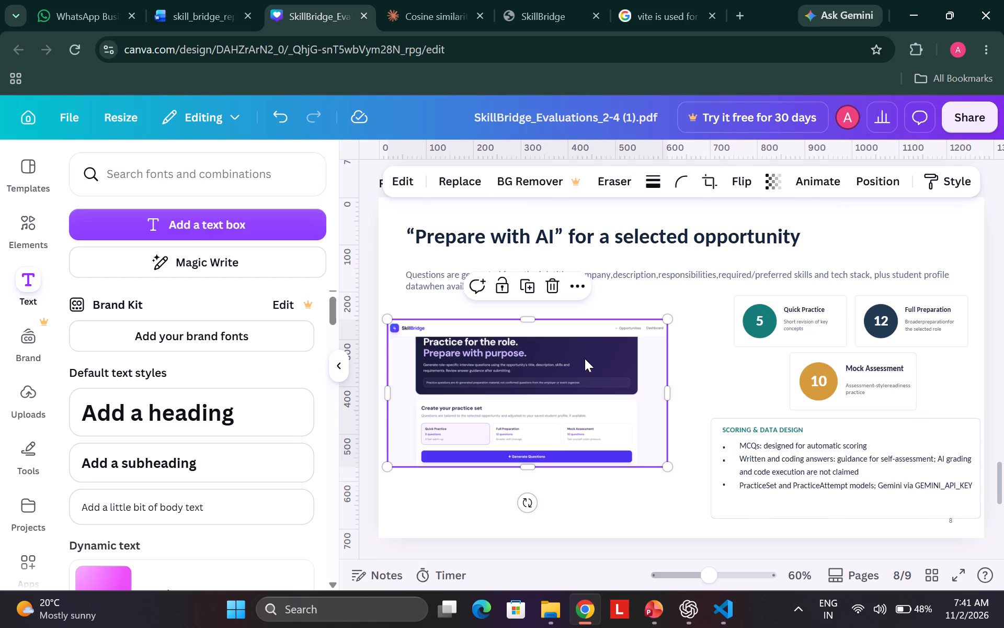
left_click_drag(527, 471, 532, 497)
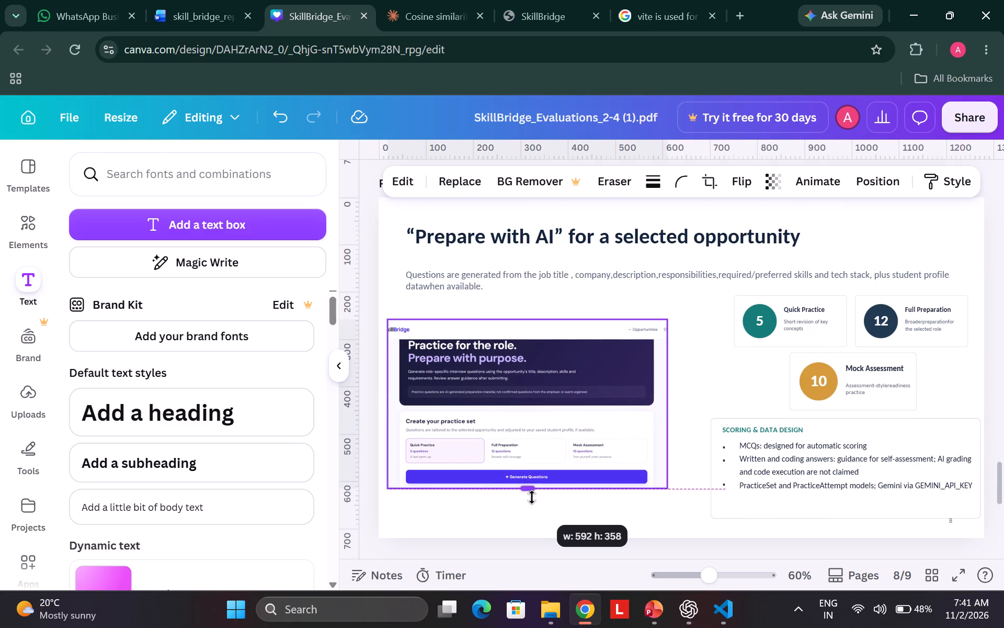
left_click_drag(532, 497, 534, 512)
left_click_drag(559, 441, 579, 424)
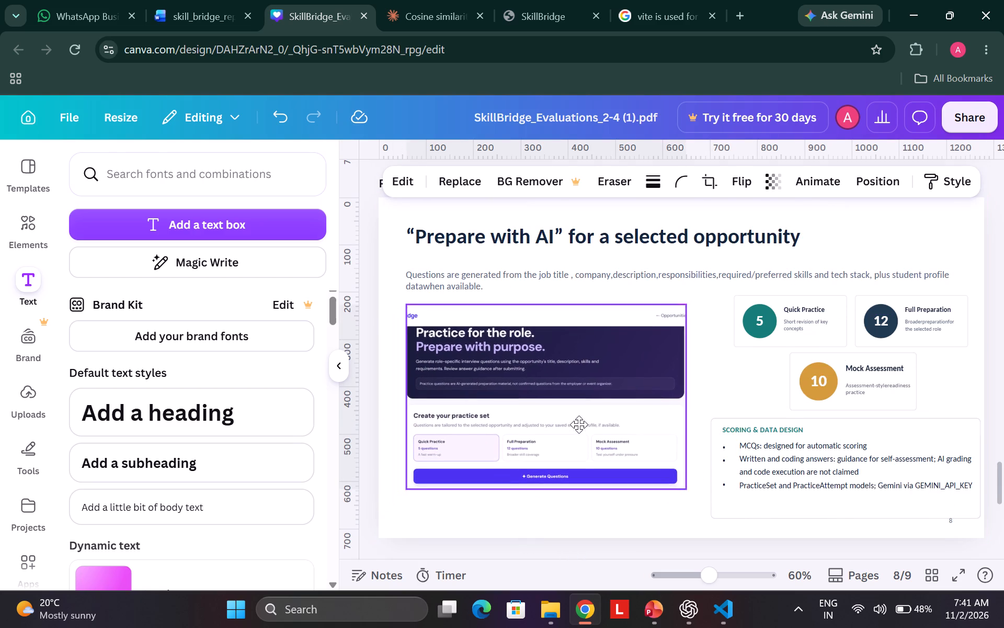
left_click_drag(579, 424, 589, 431)
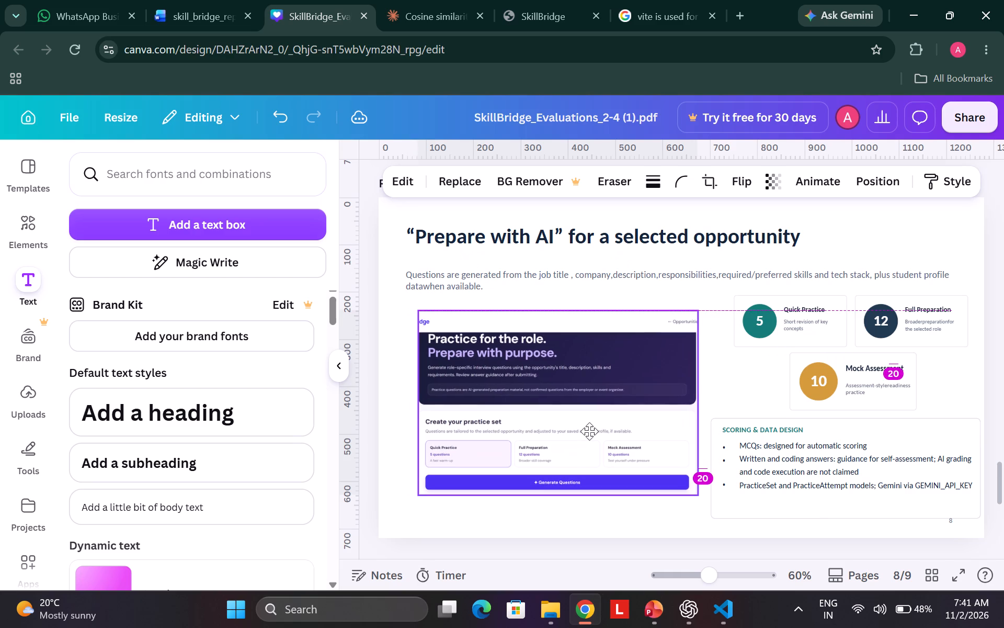
left_click_drag(589, 431, 588, 431)
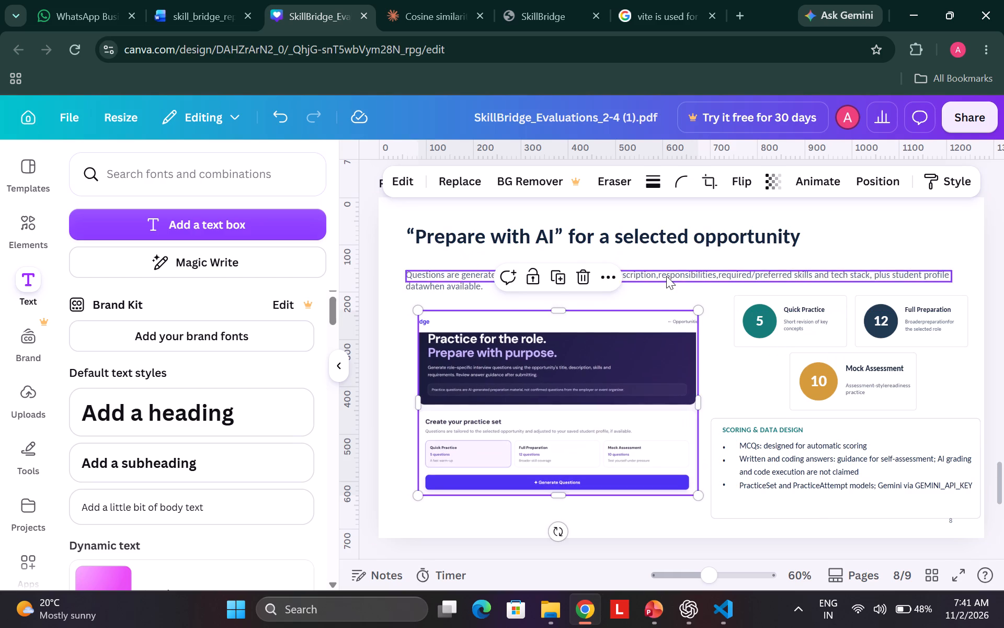
left_click(651, 297)
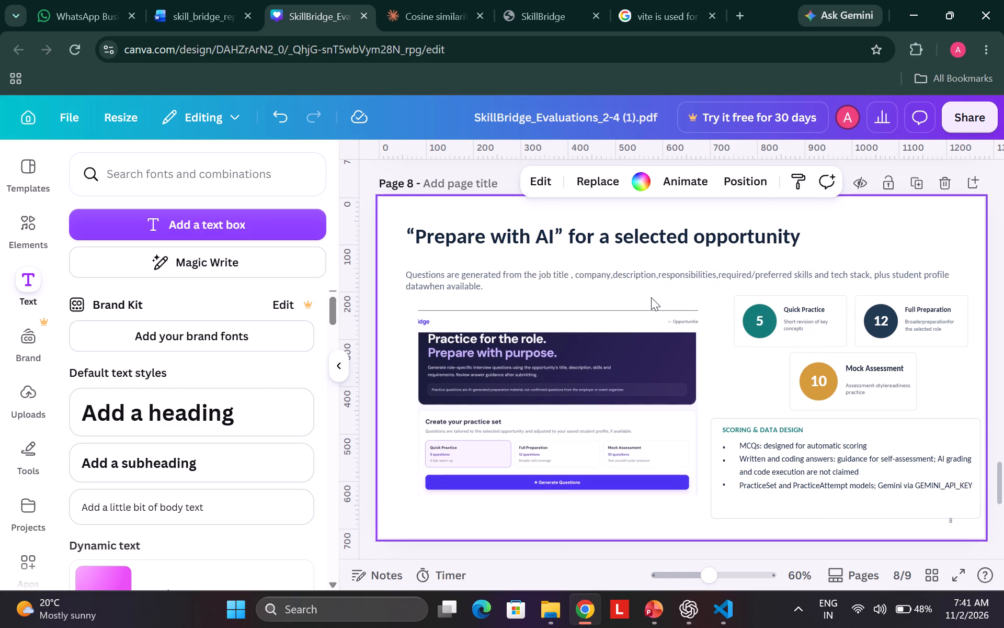
Extend the SkillBridge screenshot's frame toward the page's left edge to uncover the cropped logo, keeping its height.
left_click(427, 390)
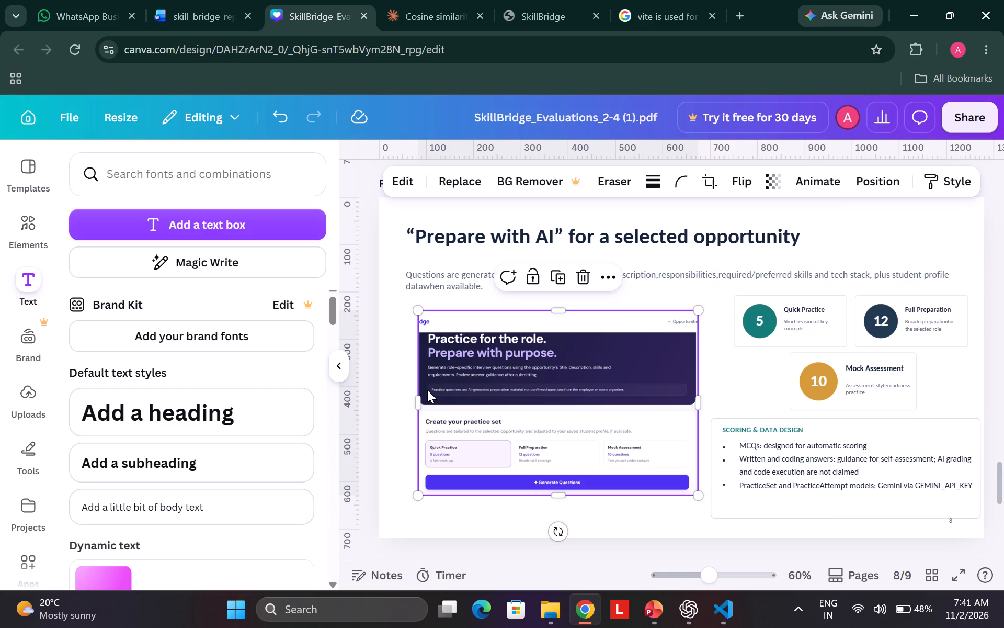
left_click_drag(415, 402, 386, 408)
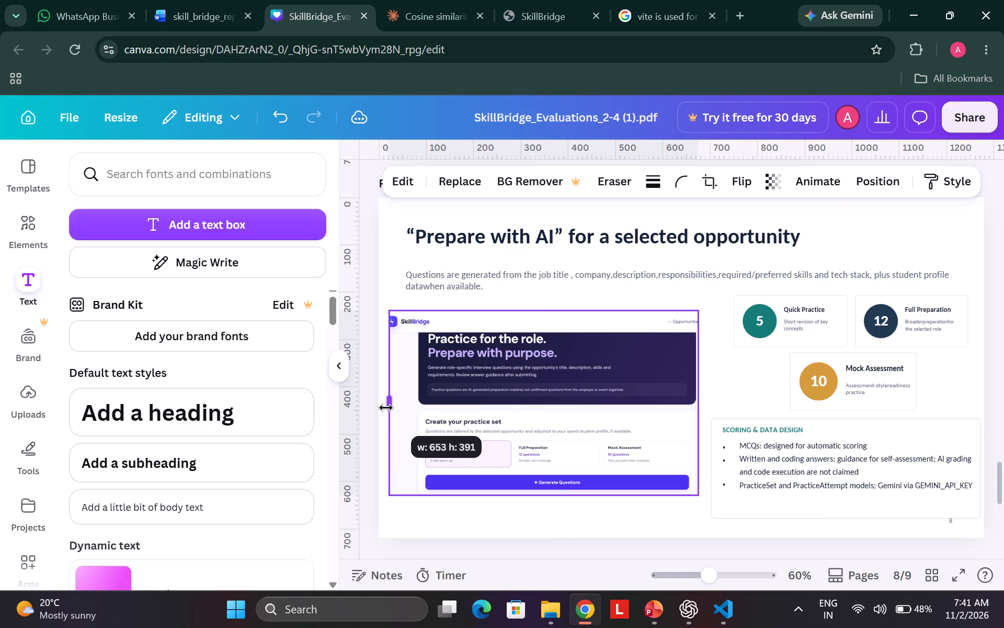
left_click_drag(386, 408, 377, 410)
left_click(600, 295)
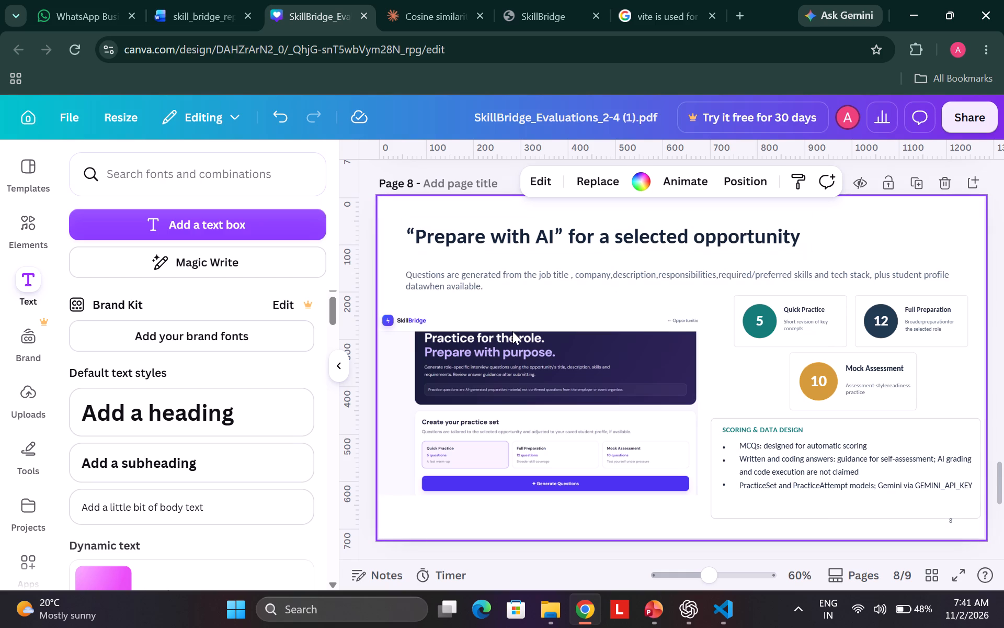
Review the slides from the hybrid-score page through the conclusion page, finishing on the page 6 Coding Hub slide.
scroll(557, 304, "up", 3)
scroll(501, 278, "up", 2)
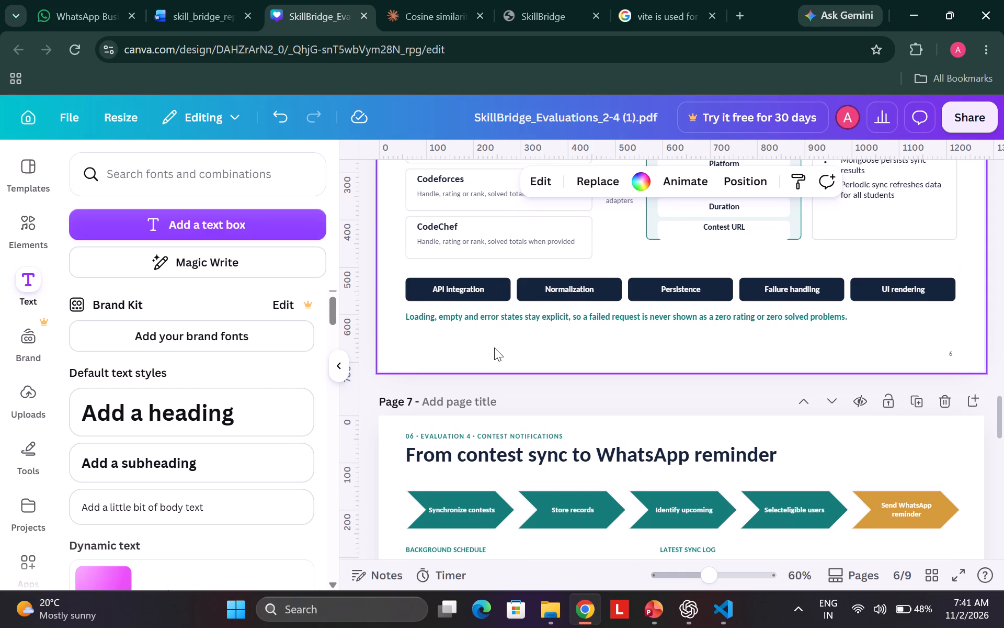
scroll(496, 403, "down", 4)
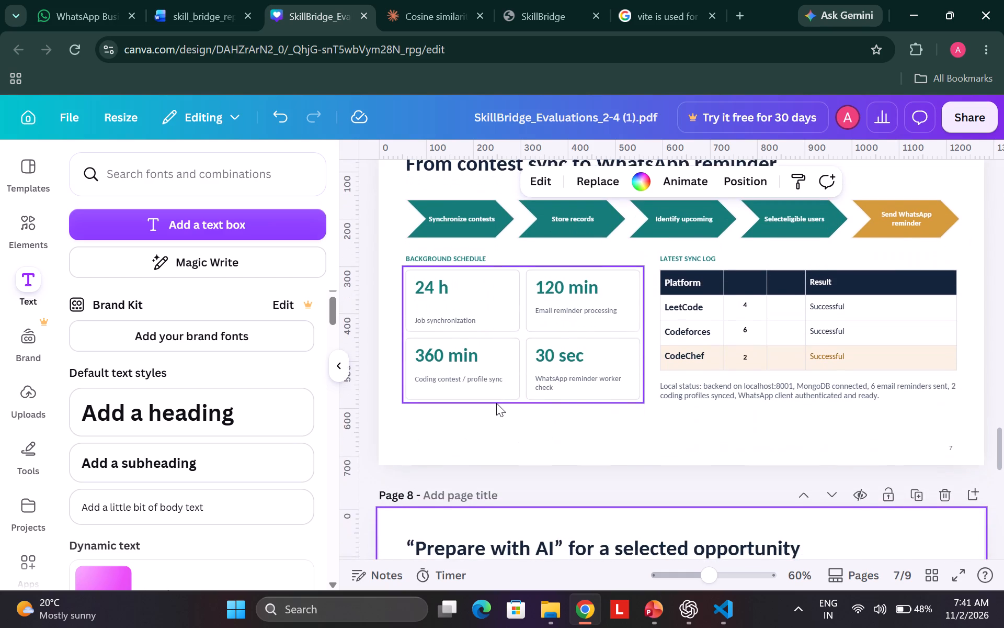
scroll(496, 403, "down", 4)
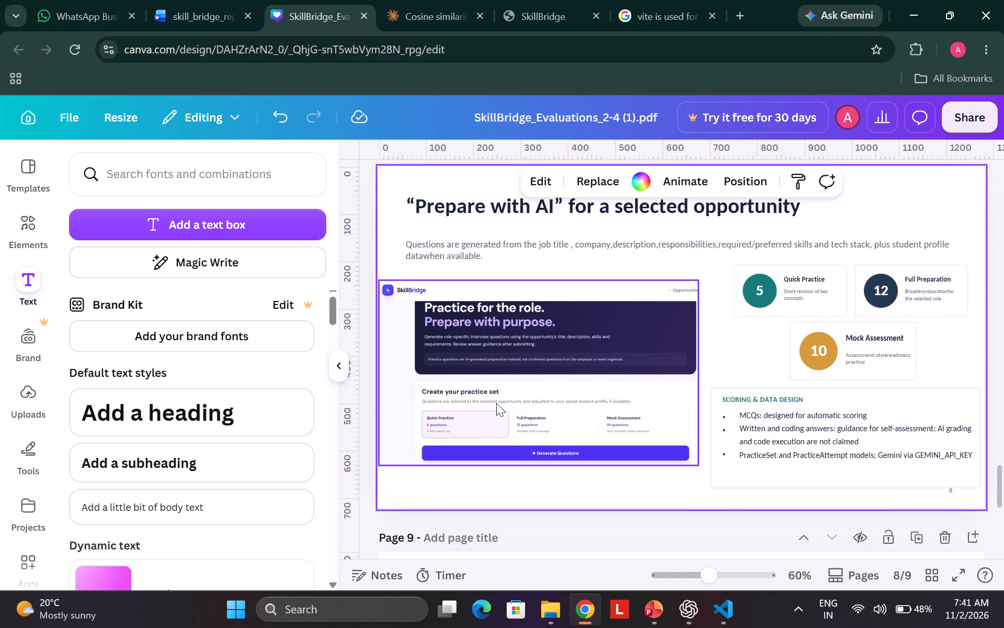
left_click(520, 483)
scroll(520, 483, "down", 1)
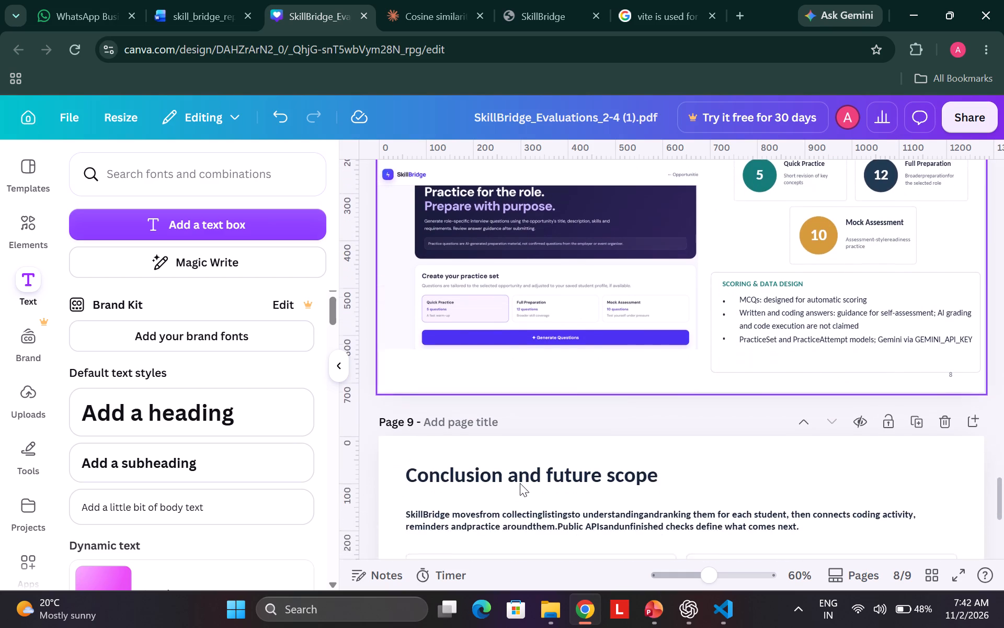
scroll(520, 483, "down", 1)
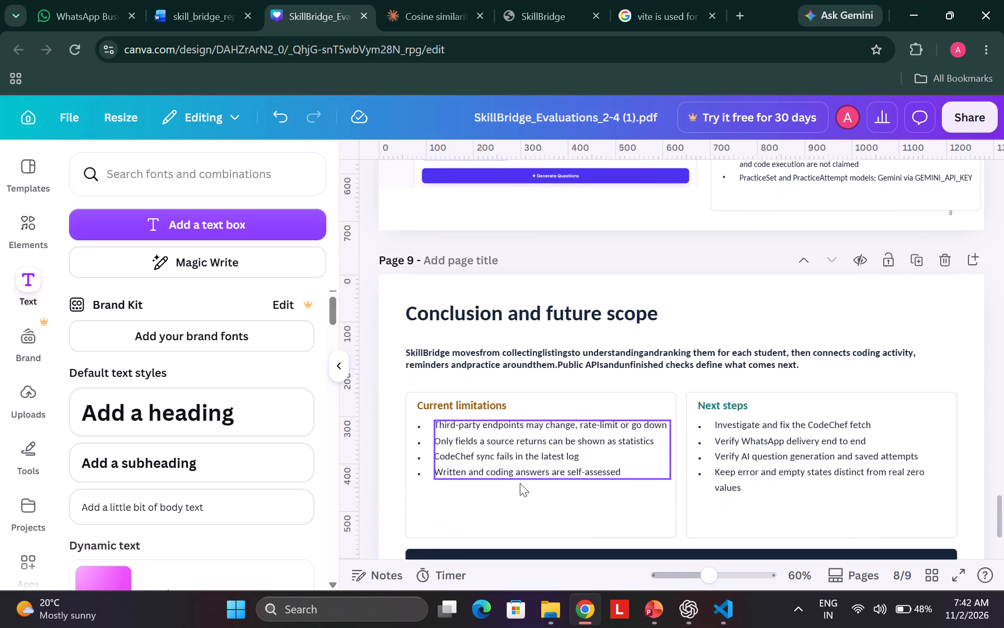
scroll(520, 483, "up", 7)
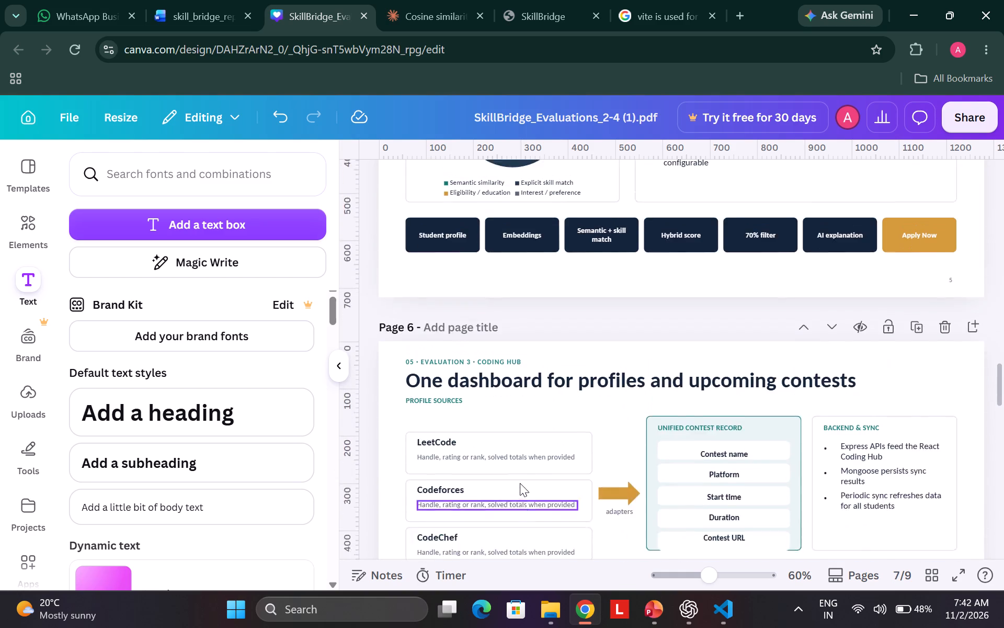
scroll(520, 483, "up", 1)
scroll(520, 483, "down", 1)
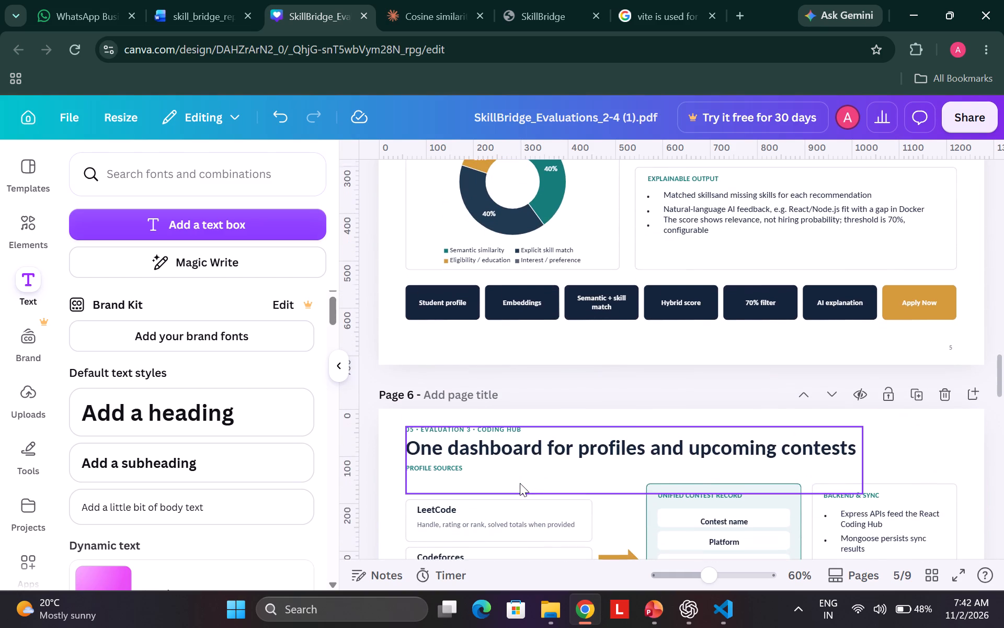
scroll(520, 483, "down", 2)
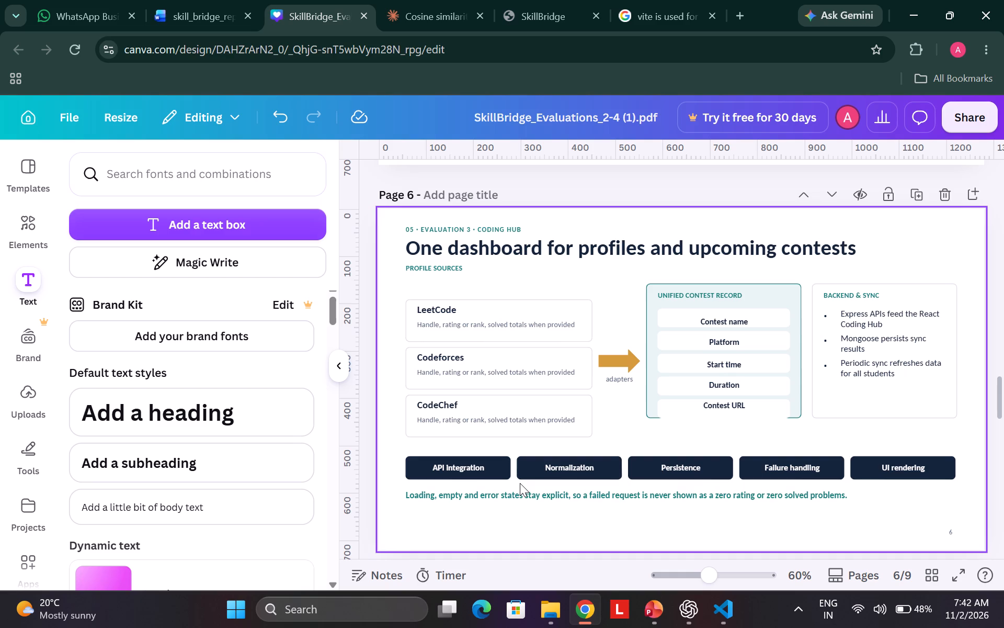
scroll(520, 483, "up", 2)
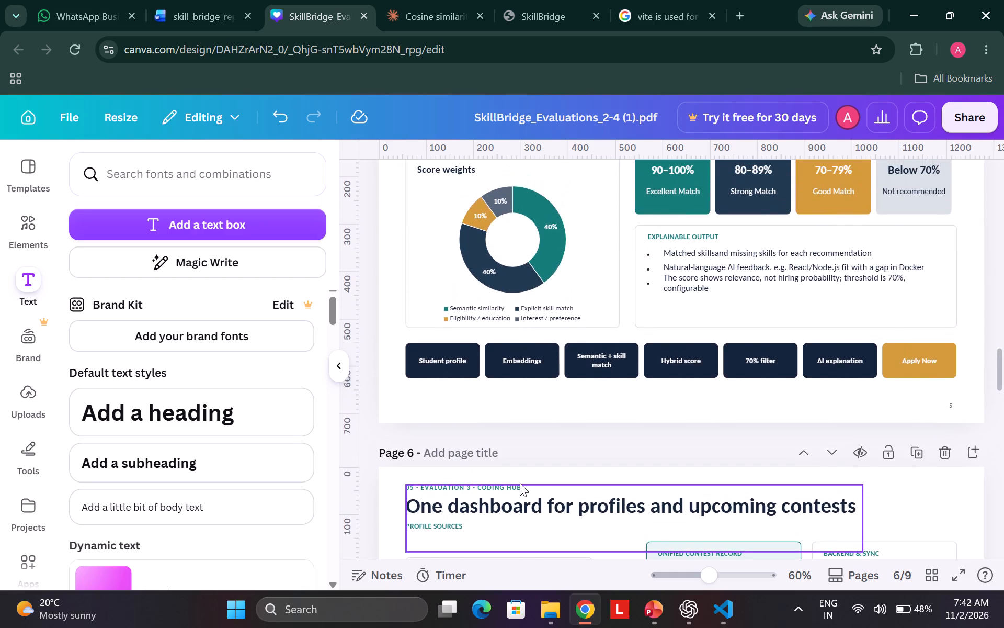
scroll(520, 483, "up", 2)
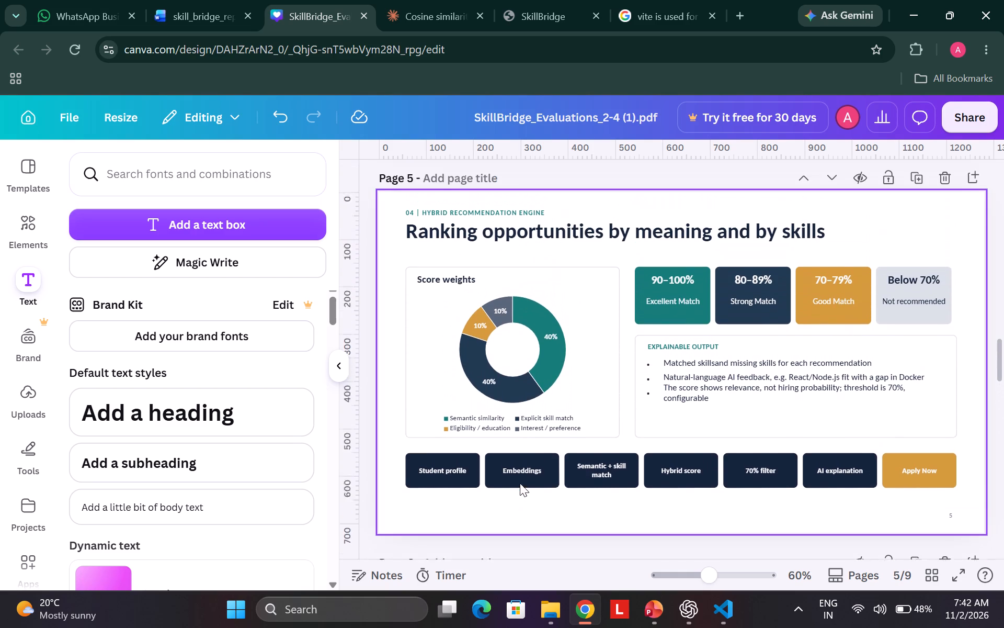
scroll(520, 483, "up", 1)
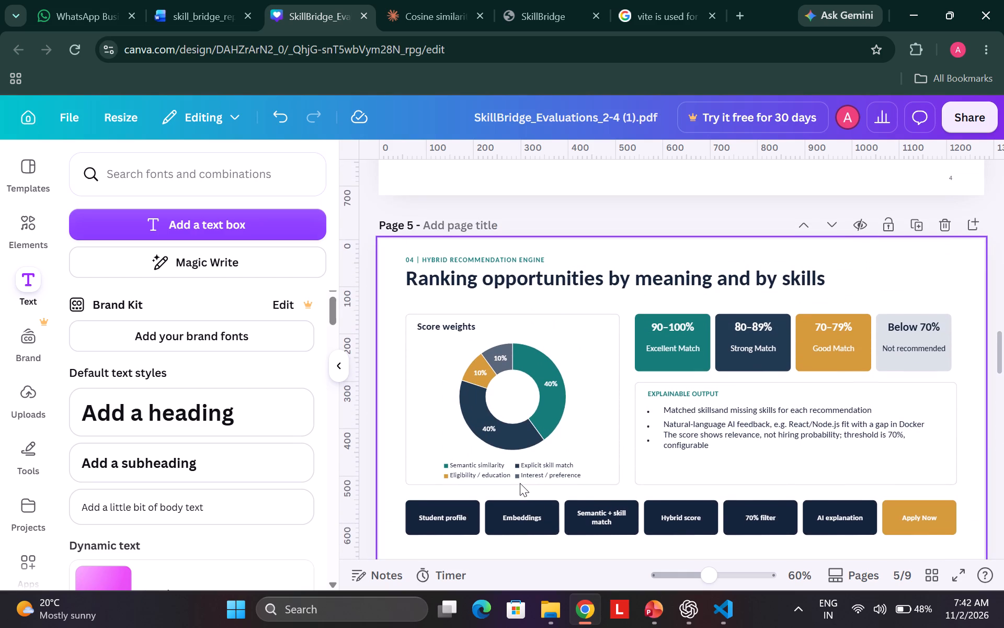
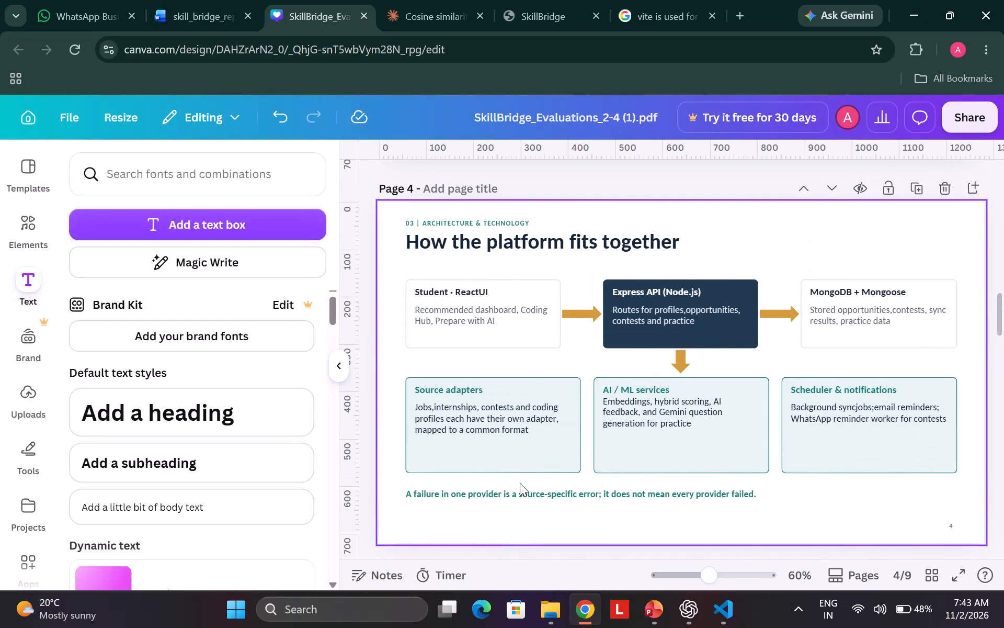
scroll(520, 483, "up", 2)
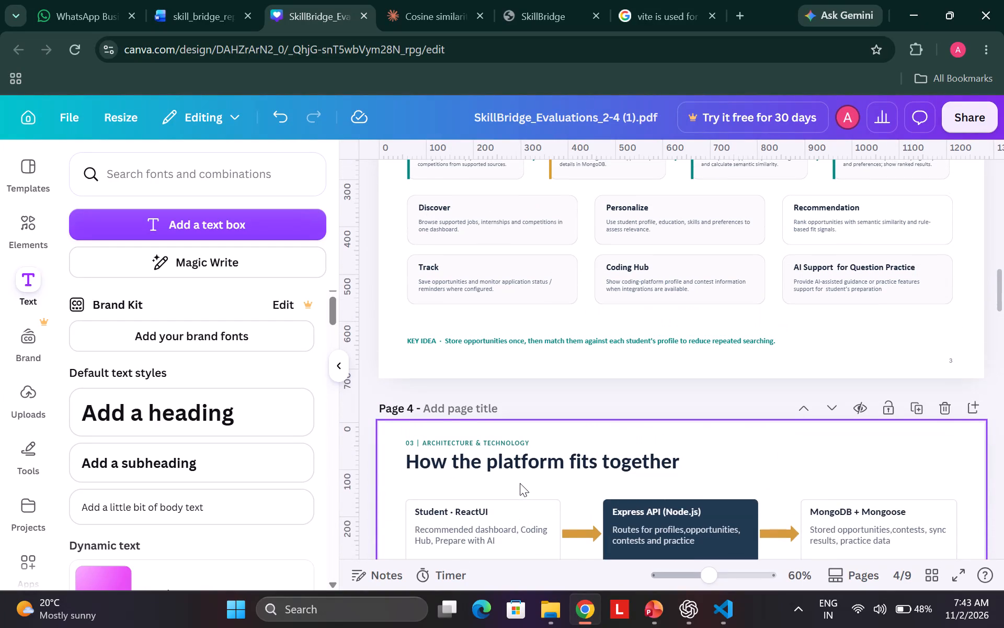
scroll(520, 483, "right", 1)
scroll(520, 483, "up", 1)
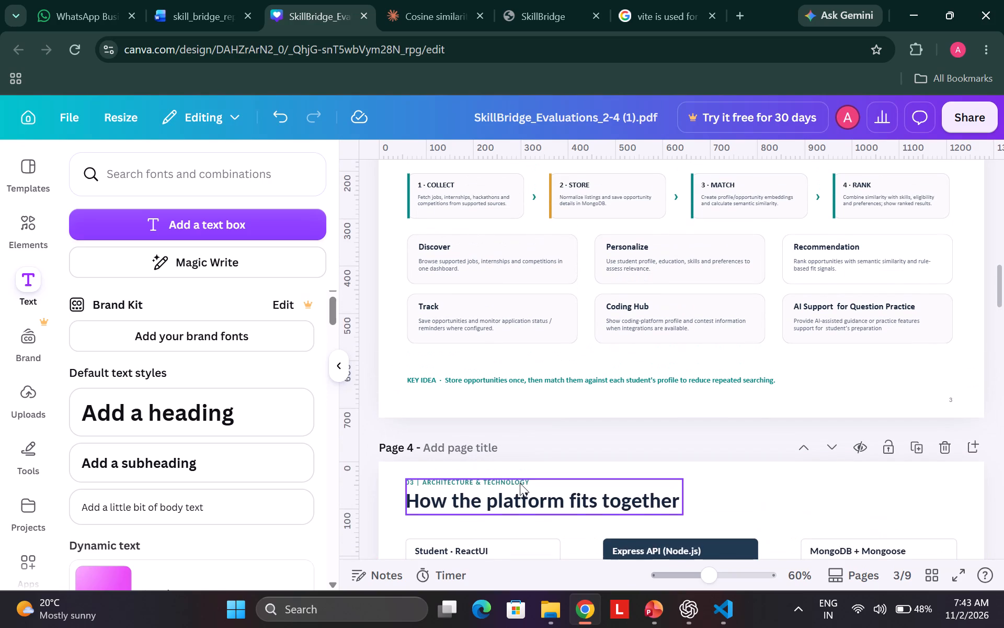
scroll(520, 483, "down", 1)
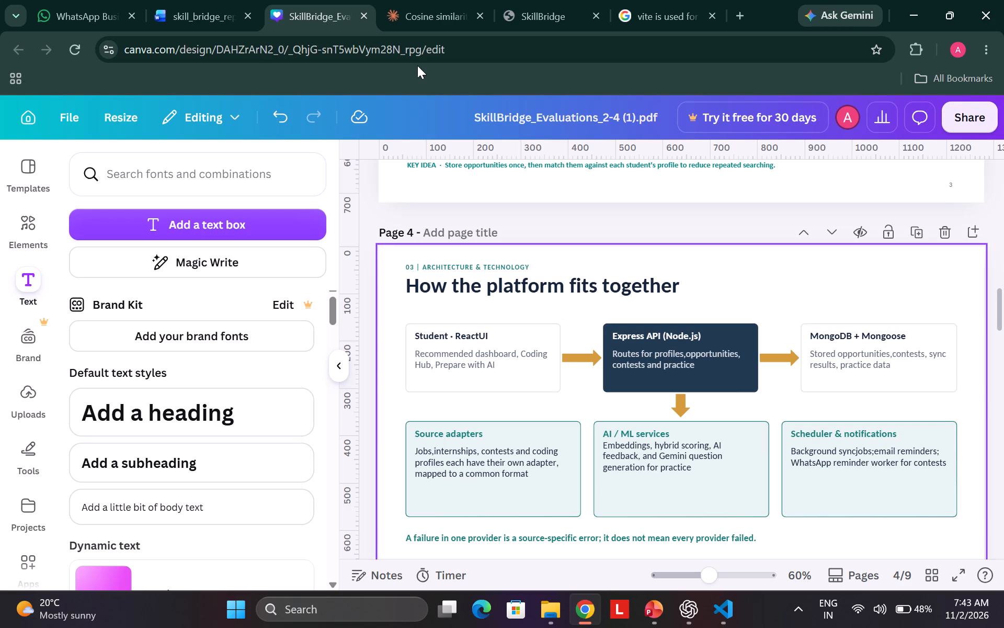
Switch to the skill_bridge_report_final_final Word document and review its front pages, from the cover and certificate through the declaration to the Acknowledgement.
left_click(202, 0)
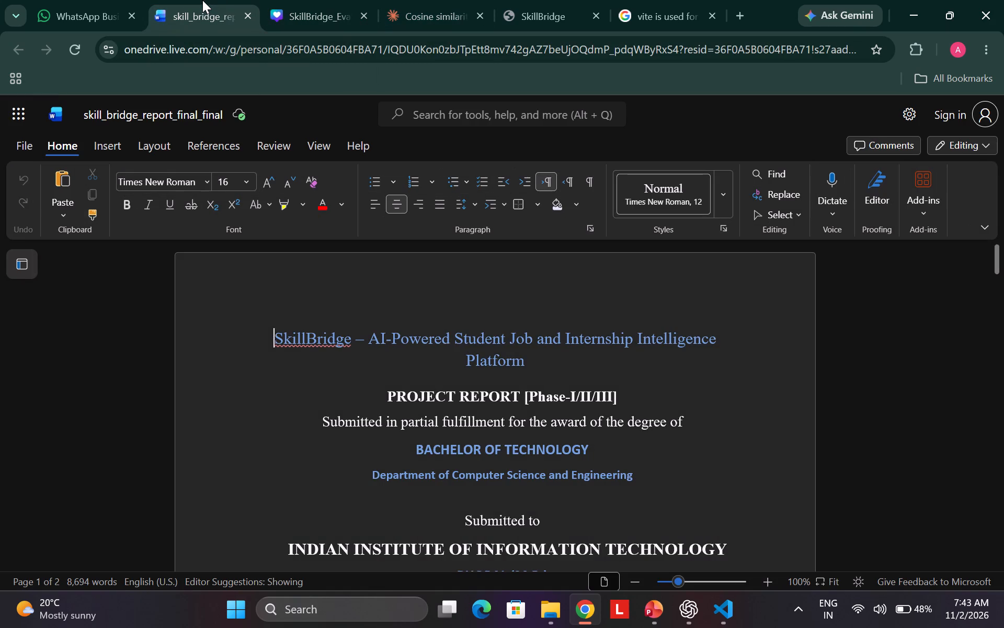
scroll(295, 407, "down", 1)
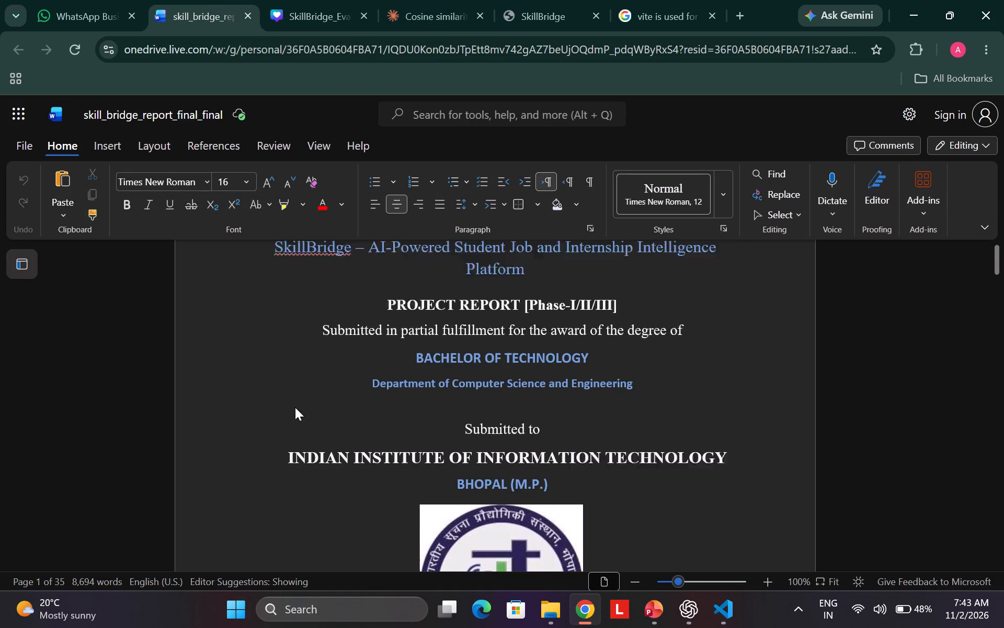
scroll(295, 407, "down", 3)
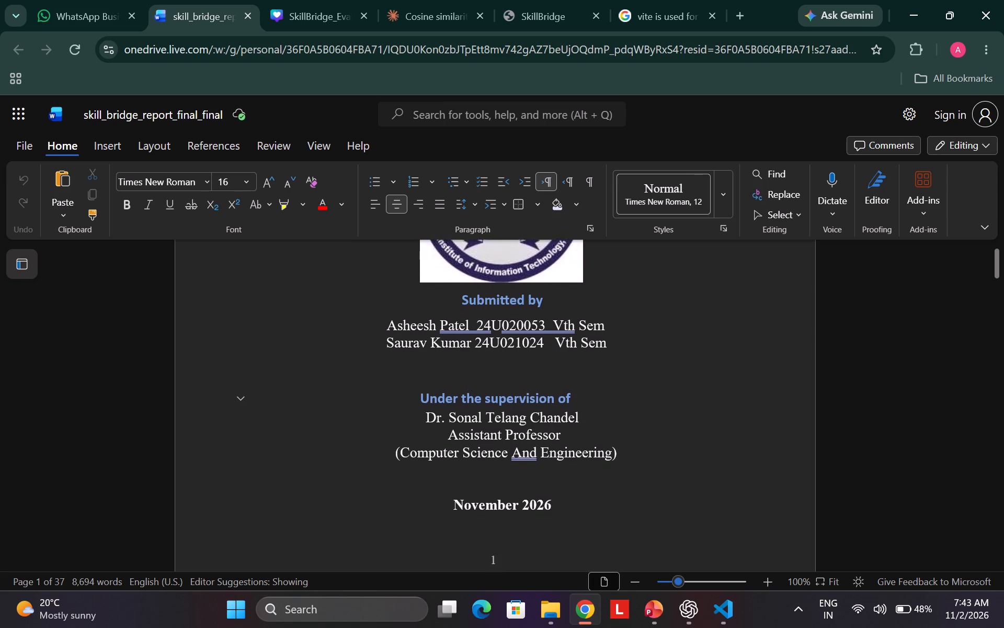
scroll(295, 407, "down", 1)
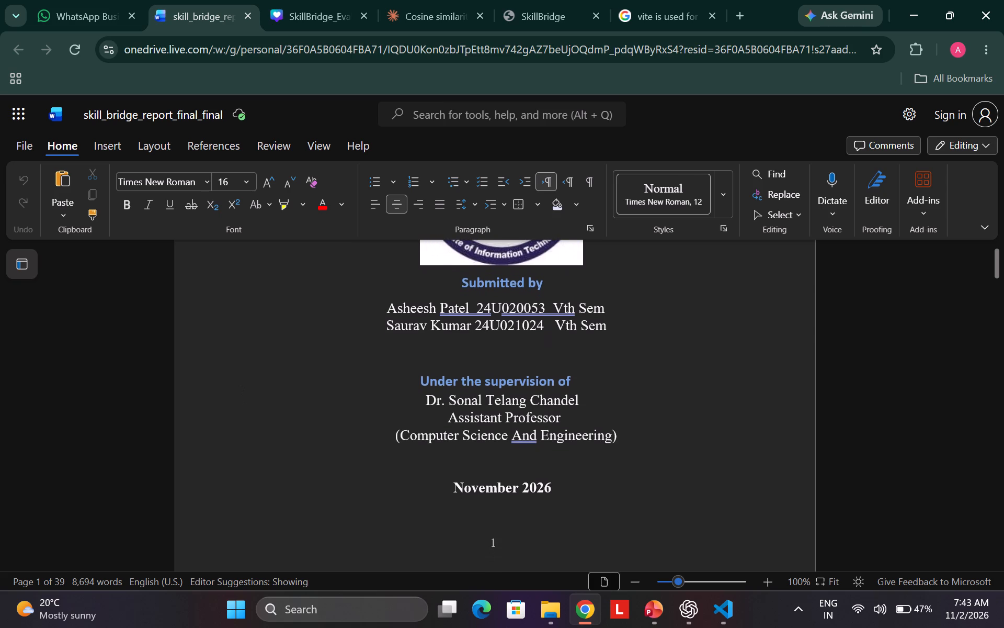
scroll(295, 407, "down", 1)
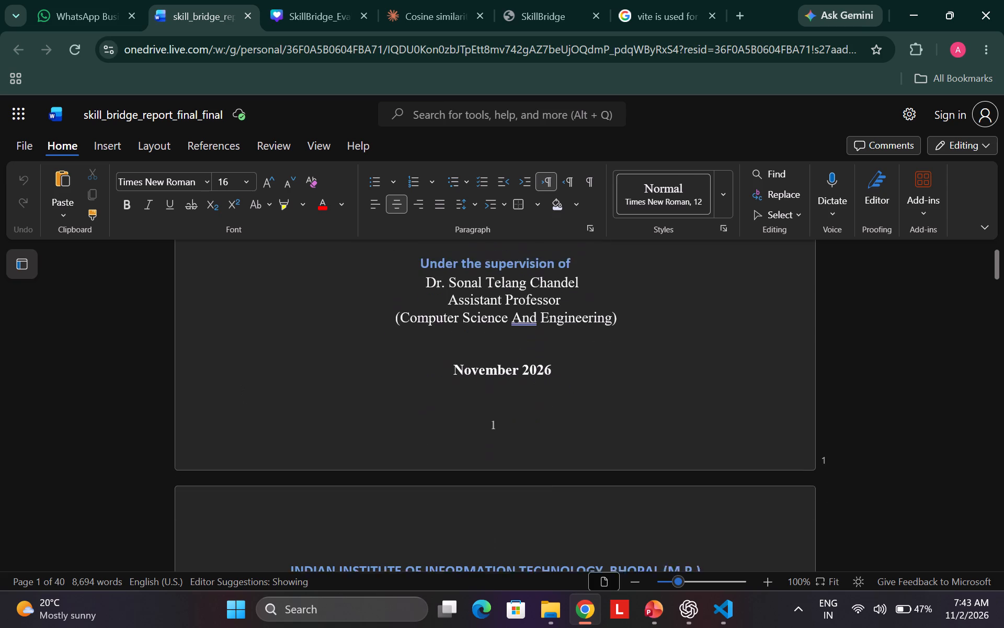
scroll(295, 407, "down", 4)
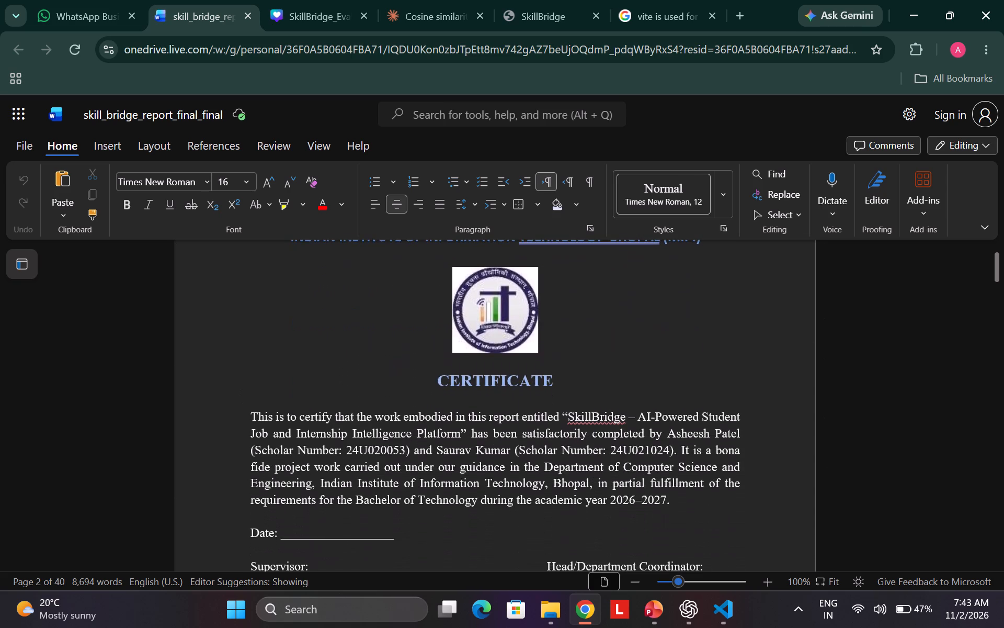
scroll(295, 407, "down", 2)
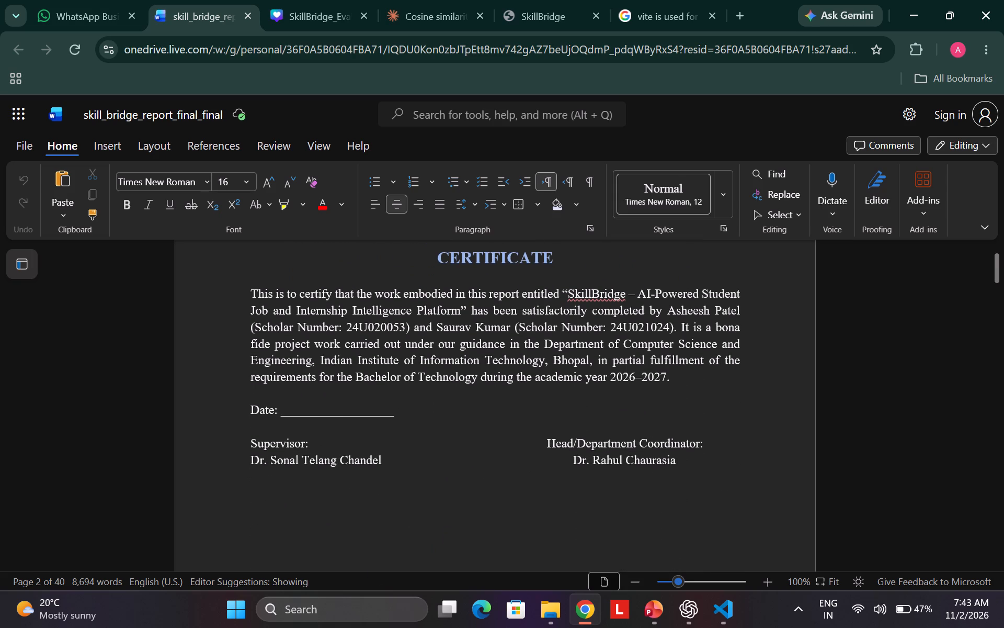
scroll(541, 472, "down", 1)
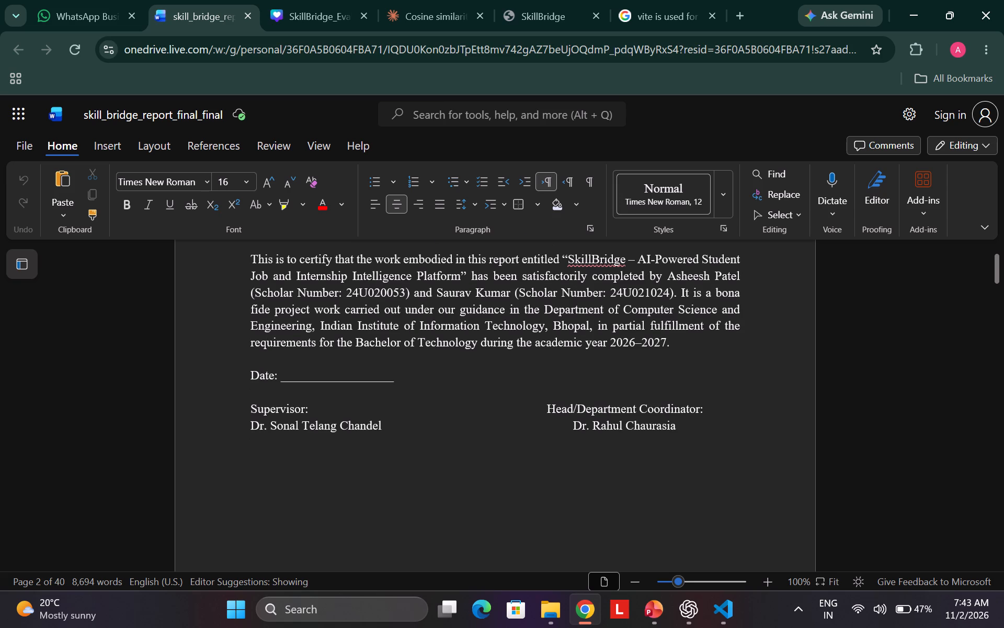
scroll(541, 472, "up", 1)
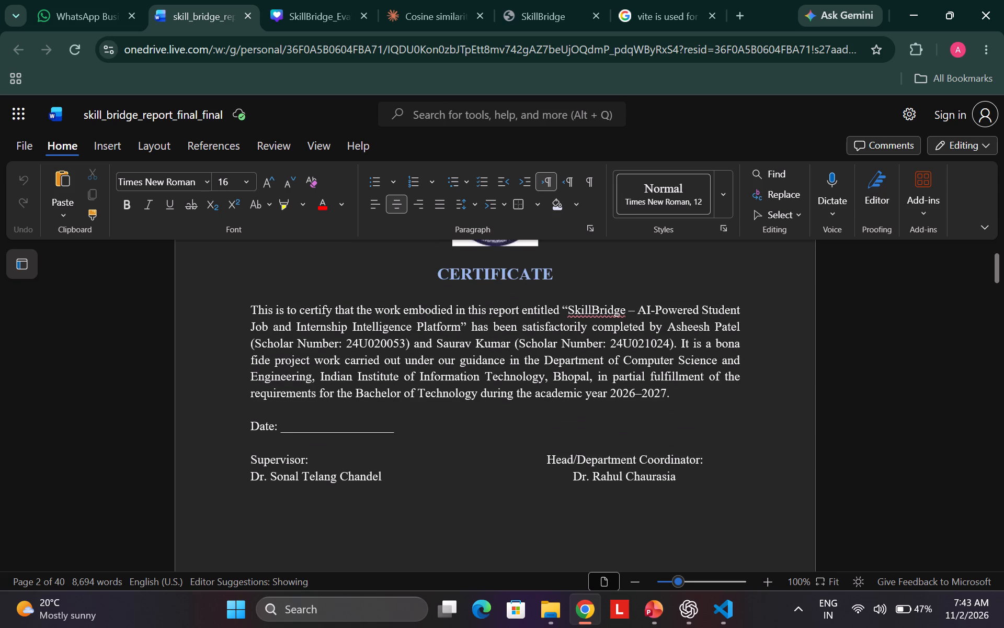
scroll(561, 391, "up", 1)
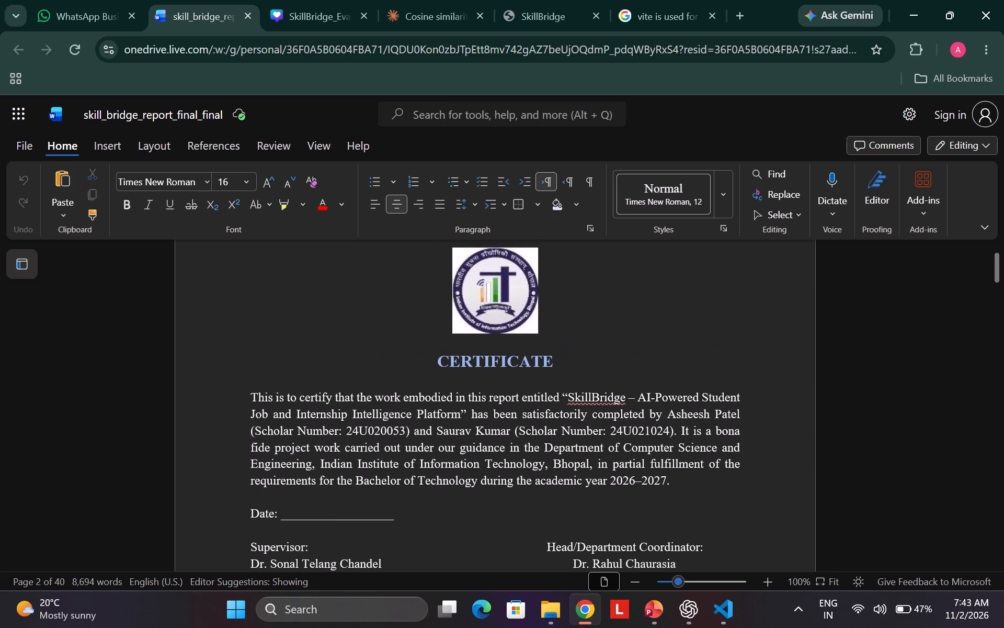
scroll(561, 391, "down", 1)
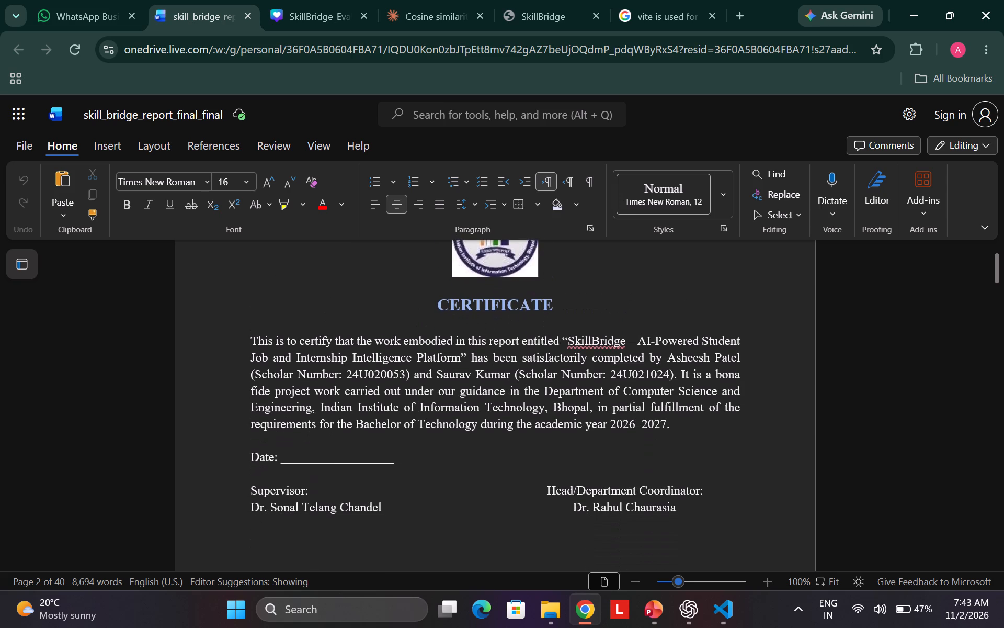
scroll(561, 391, "up", 7)
scroll(561, 391, "down", 6)
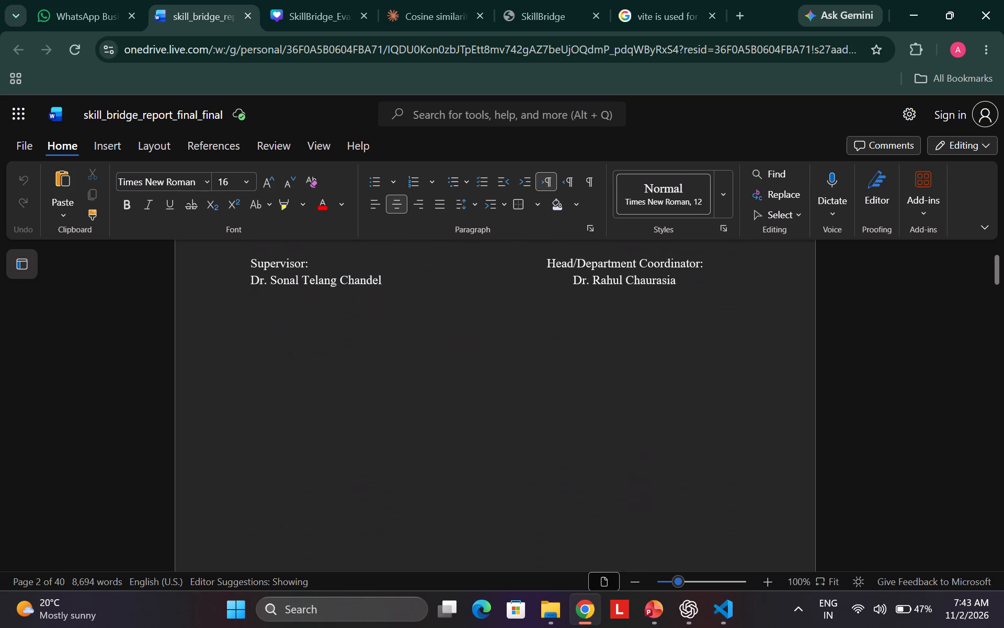
scroll(561, 391, "down", 3)
scroll(561, 391, "up", 2)
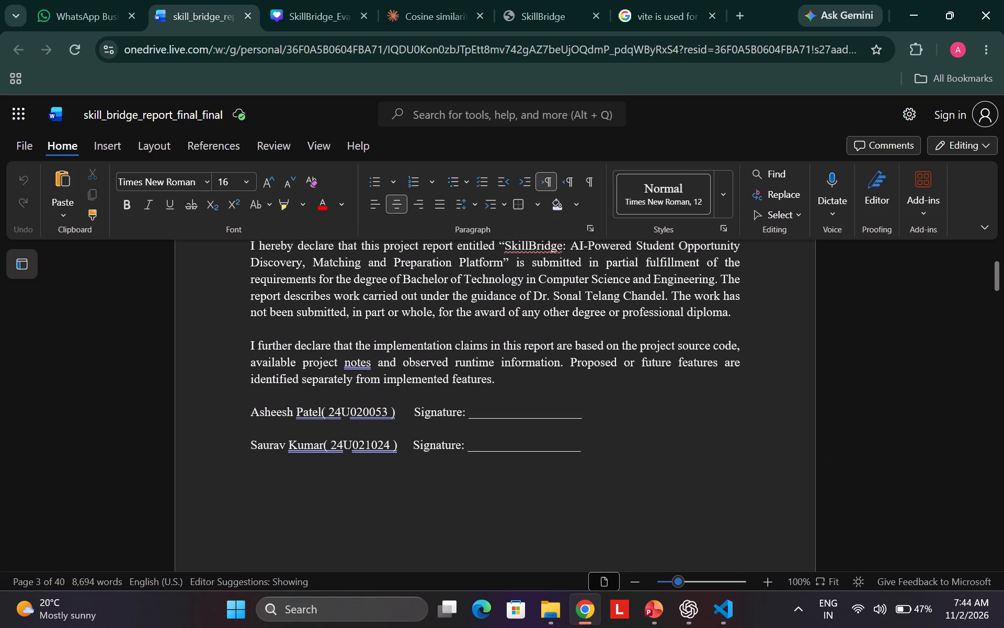
scroll(561, 391, "up", 1)
scroll(561, 391, "down", 5)
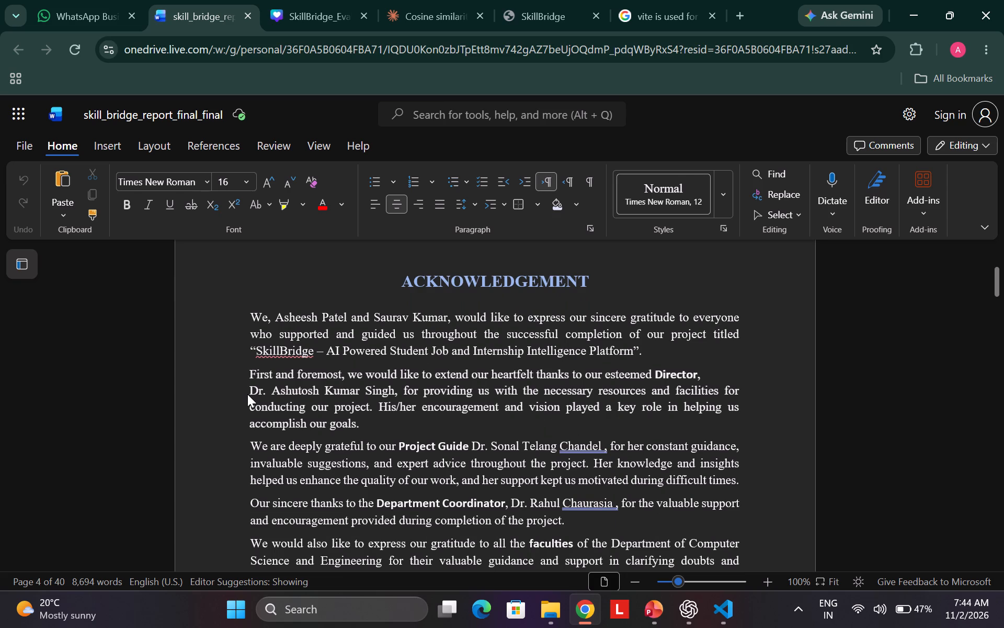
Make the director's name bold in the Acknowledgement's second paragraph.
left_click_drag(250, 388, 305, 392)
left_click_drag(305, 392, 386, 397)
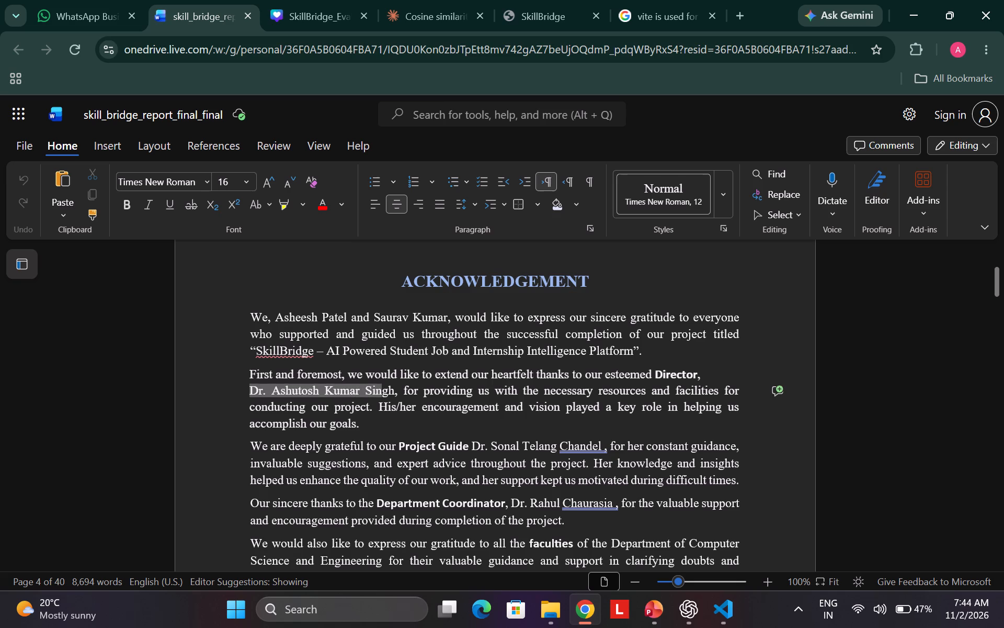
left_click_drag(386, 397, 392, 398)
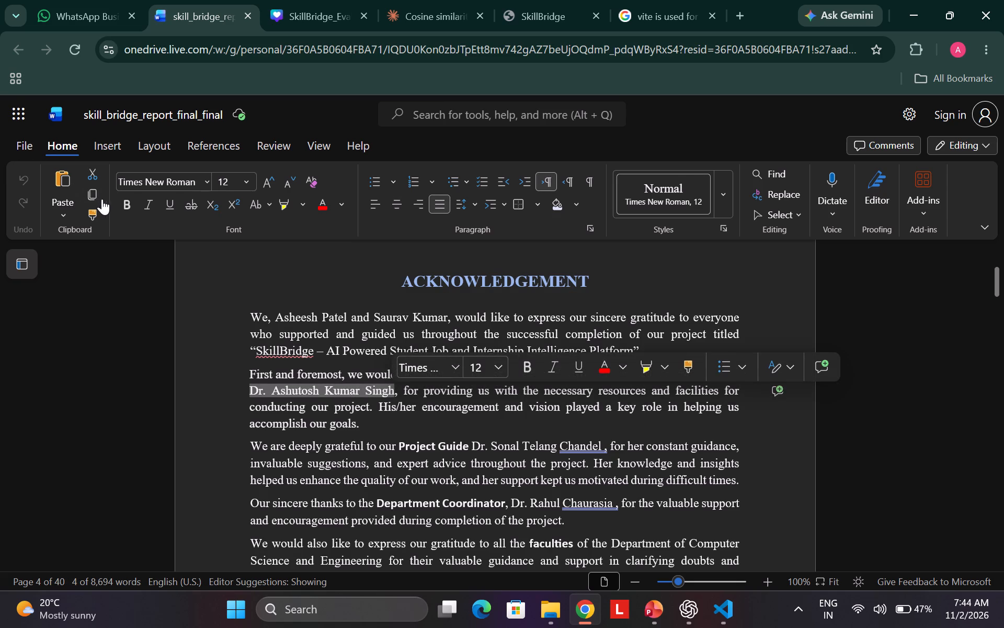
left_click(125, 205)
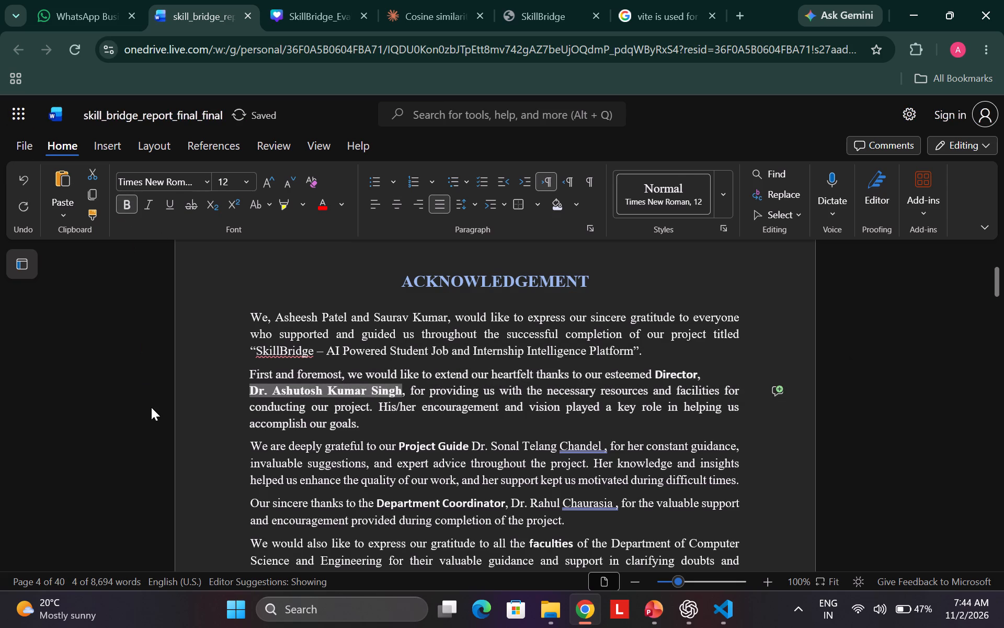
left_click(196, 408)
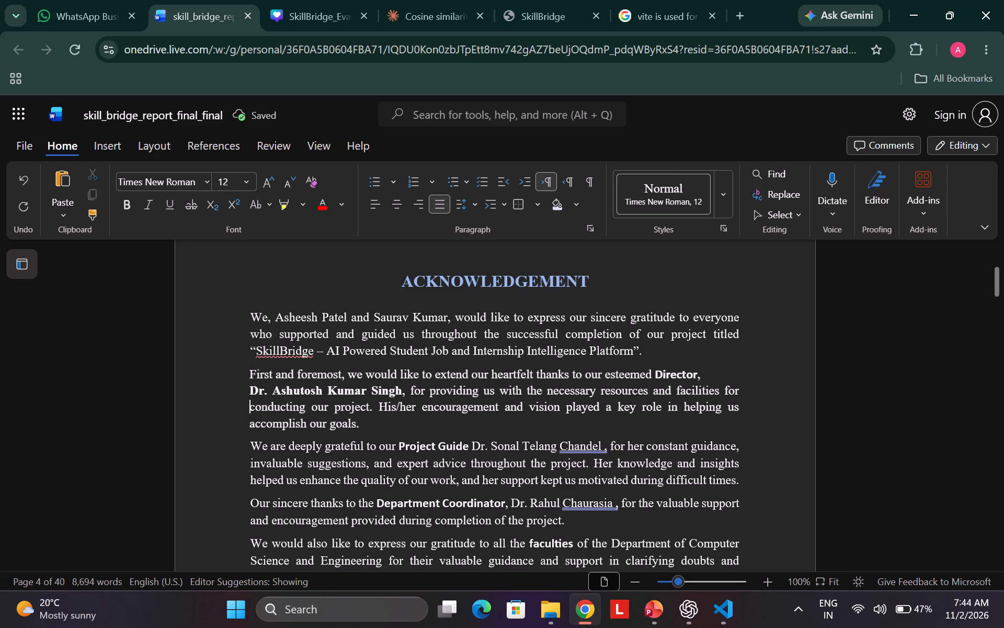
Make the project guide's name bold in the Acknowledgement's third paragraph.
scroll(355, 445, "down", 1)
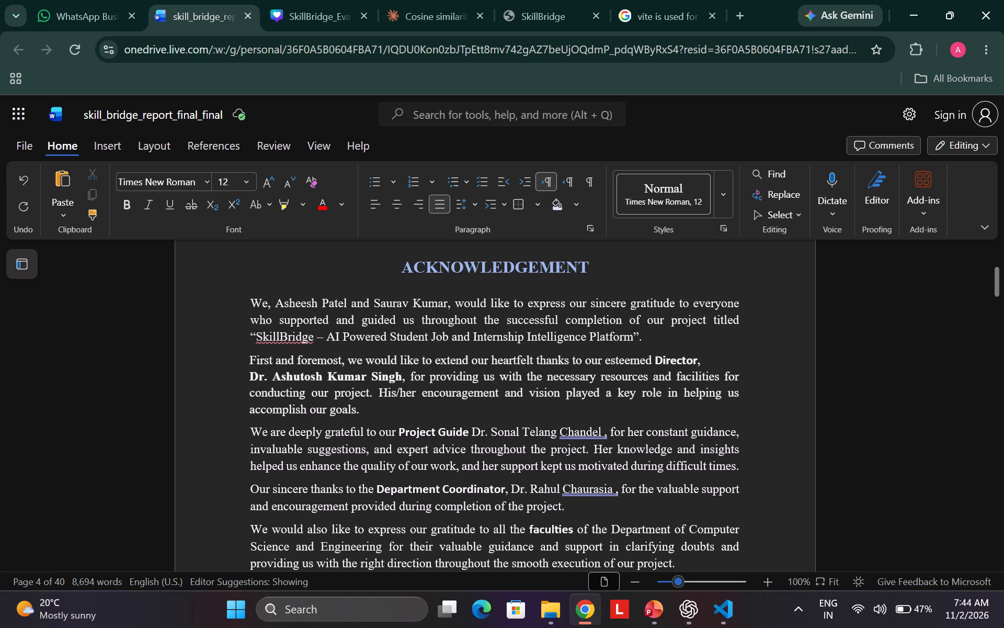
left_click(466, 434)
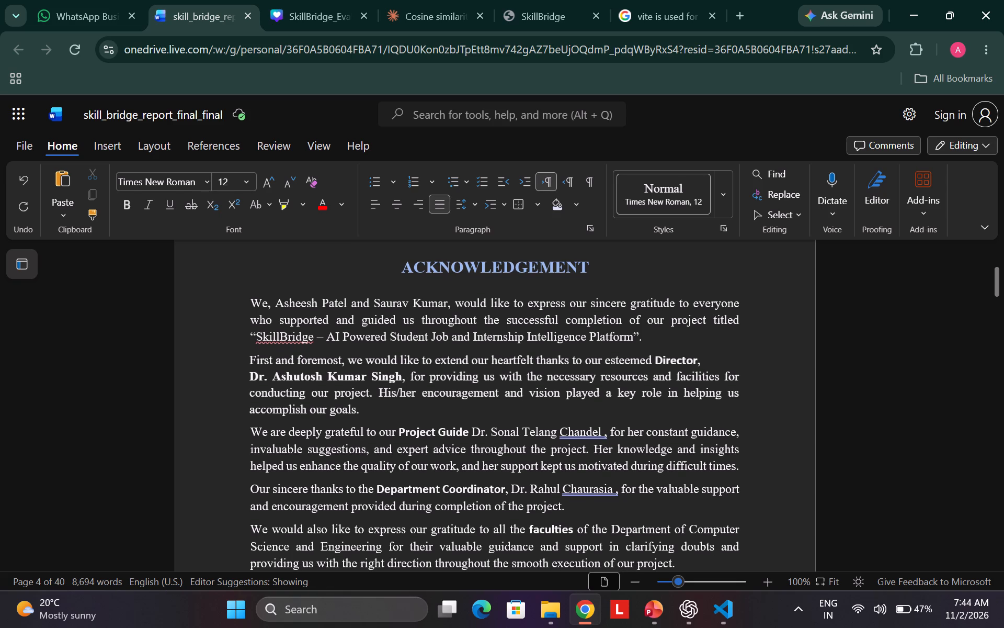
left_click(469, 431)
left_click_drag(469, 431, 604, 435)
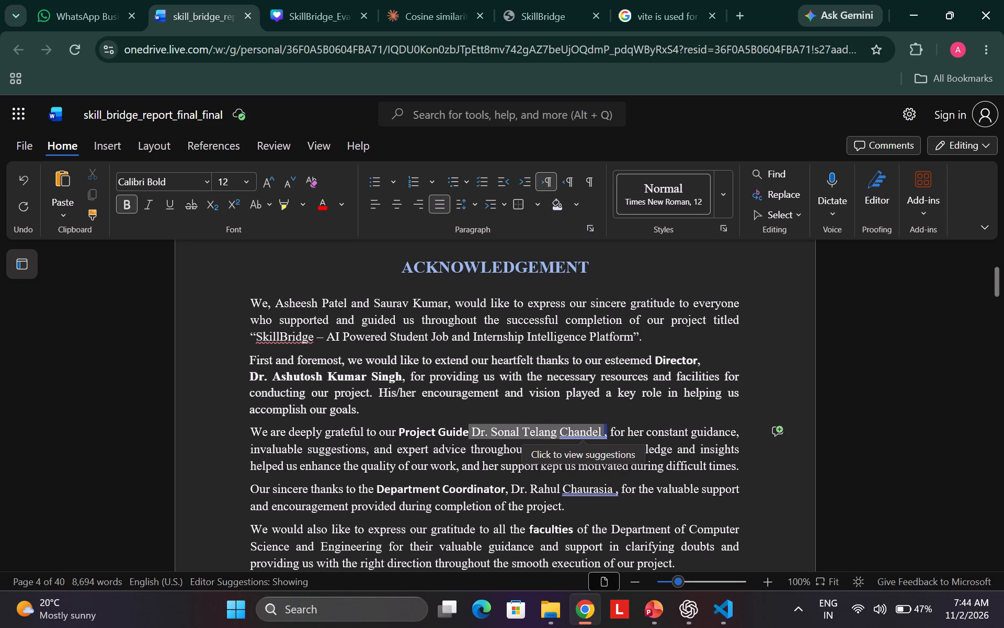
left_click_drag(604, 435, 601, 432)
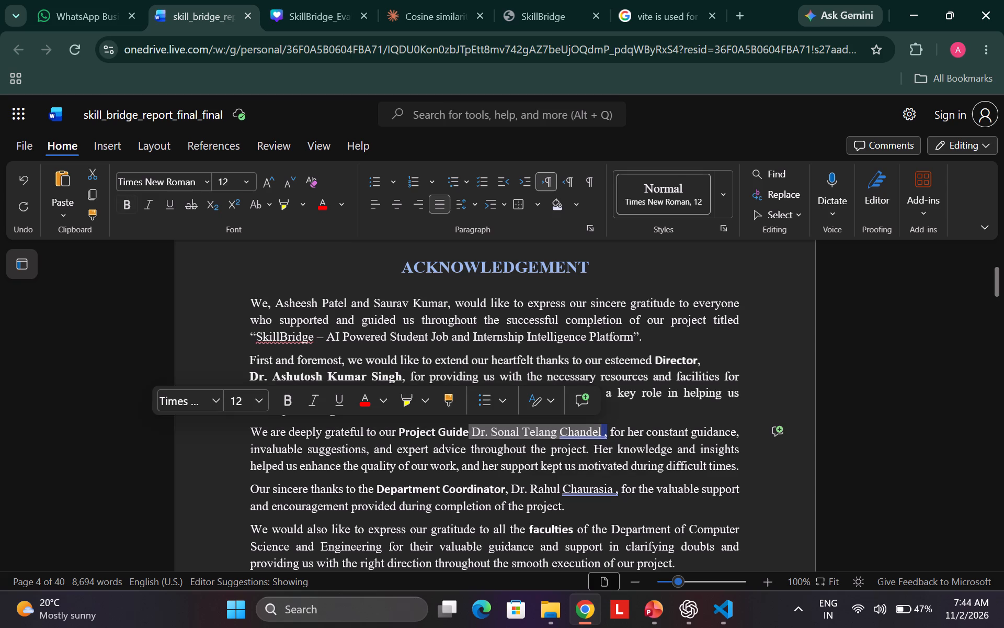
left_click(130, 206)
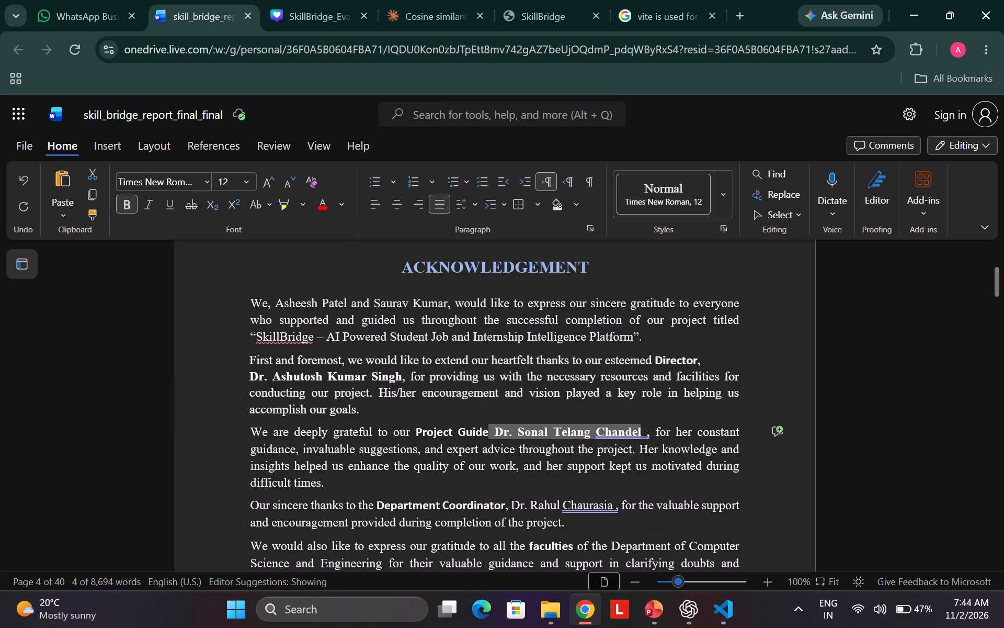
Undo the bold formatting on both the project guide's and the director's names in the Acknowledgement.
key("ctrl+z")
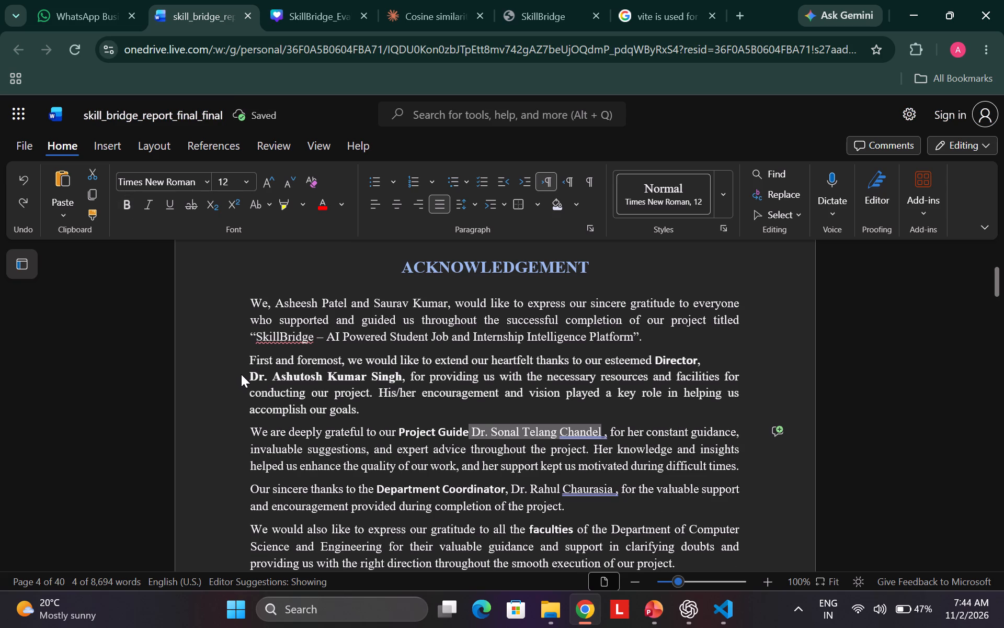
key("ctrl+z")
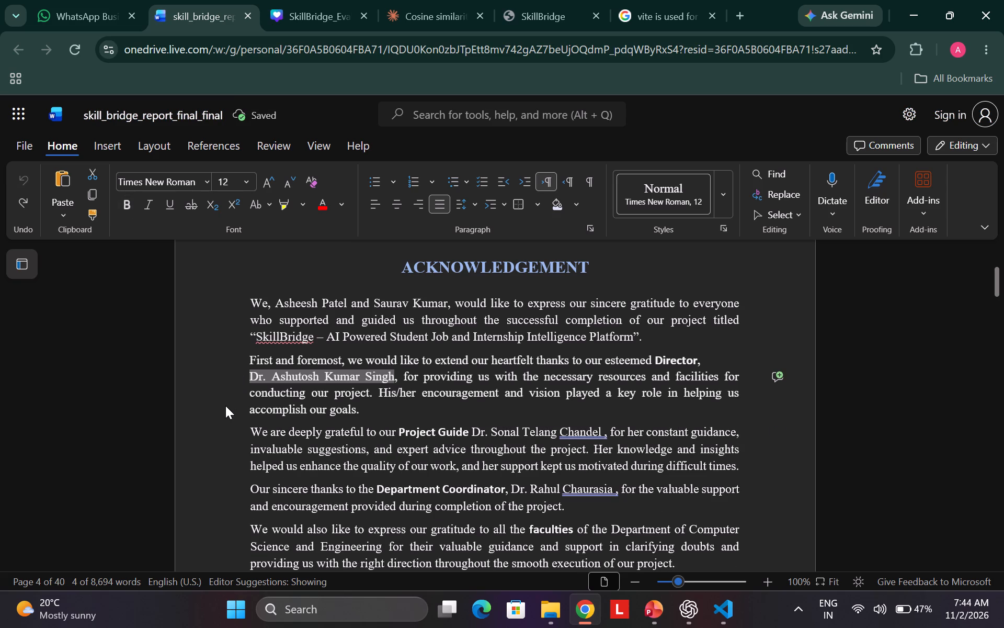
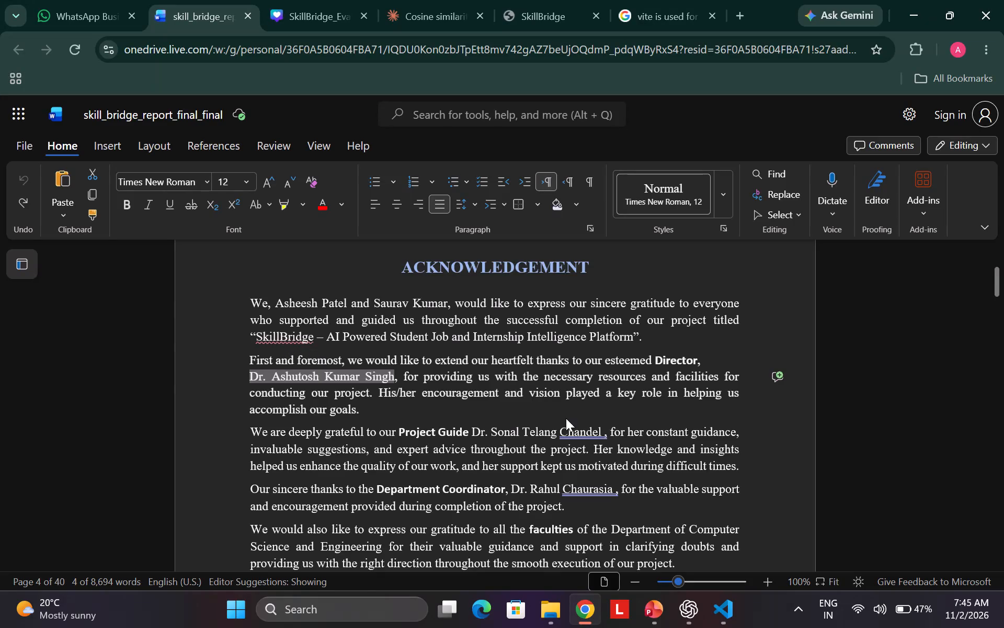
Review the report's pages after the Acknowledgement: the Area of Work, the Table of Contents and the List of Figures.
scroll(566, 418, "down", 5)
scroll(566, 418, "up", 2)
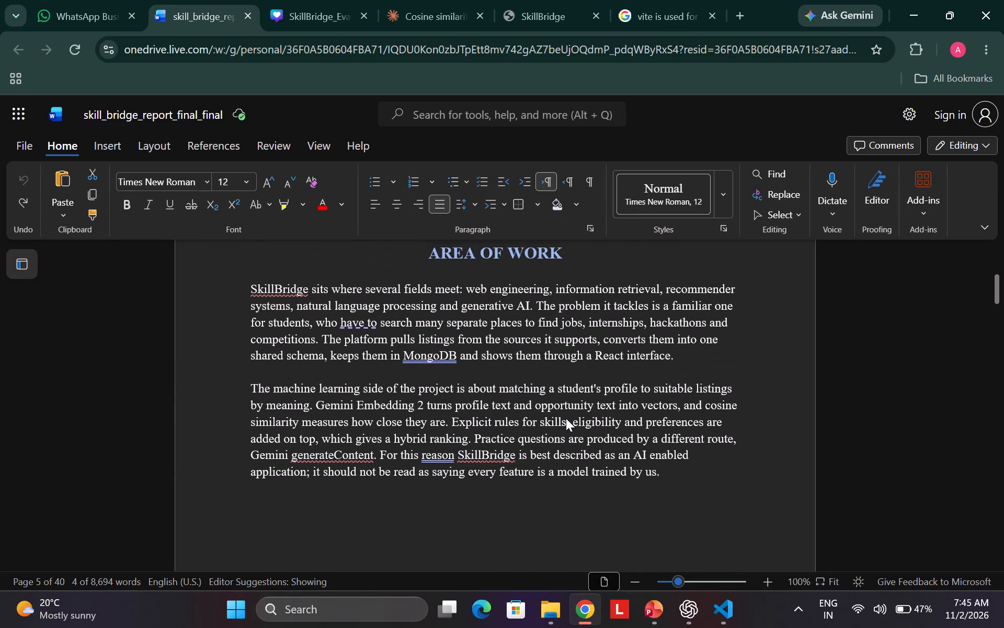
scroll(566, 418, "down", 2)
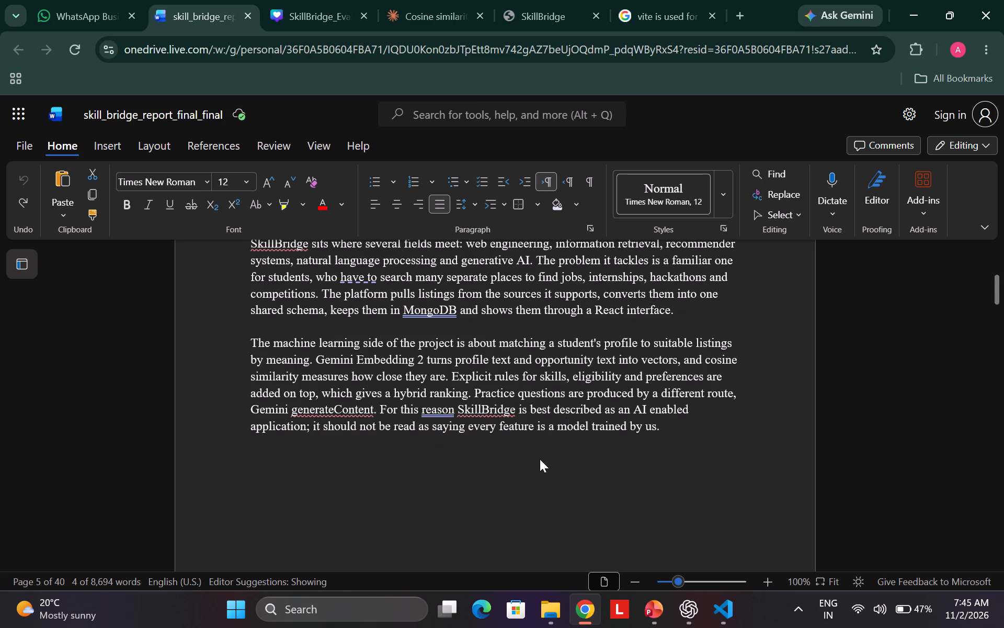
right_click(540, 459)
left_click(486, 463)
scroll(486, 463, "down", 3)
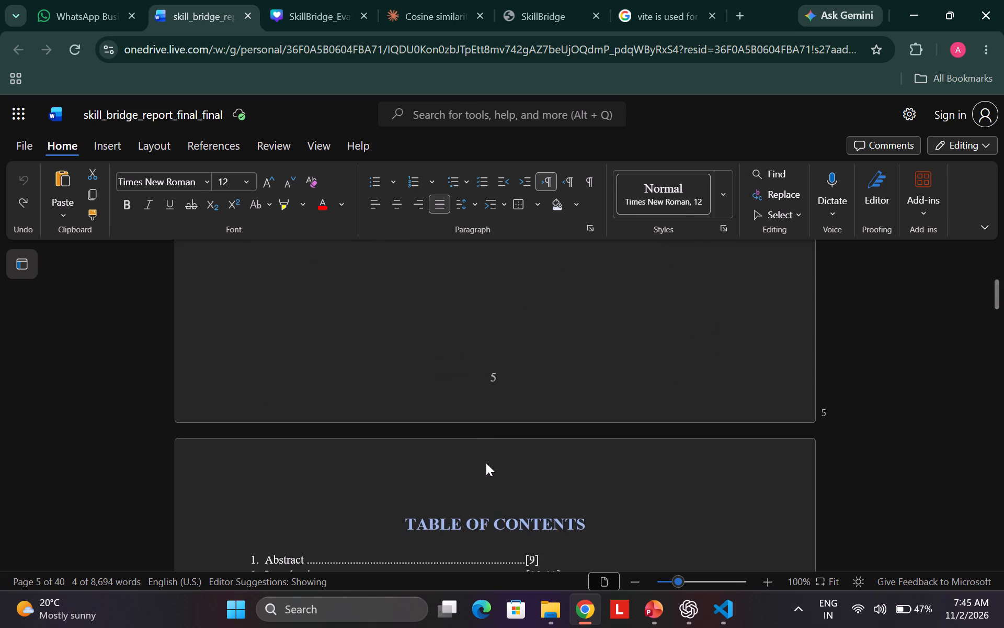
scroll(486, 463, "down", 3)
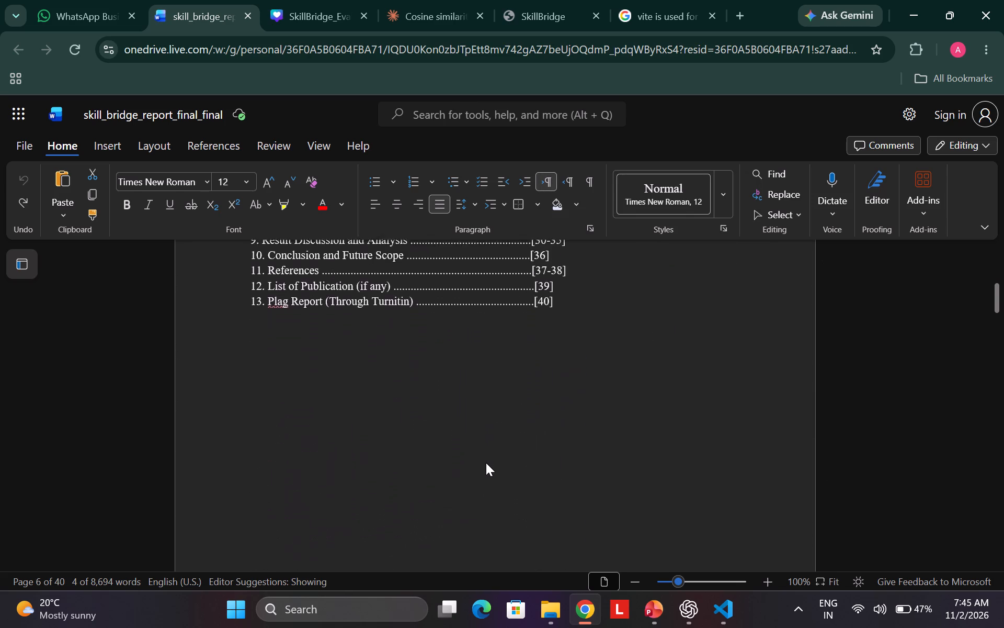
scroll(486, 463, "up", 2)
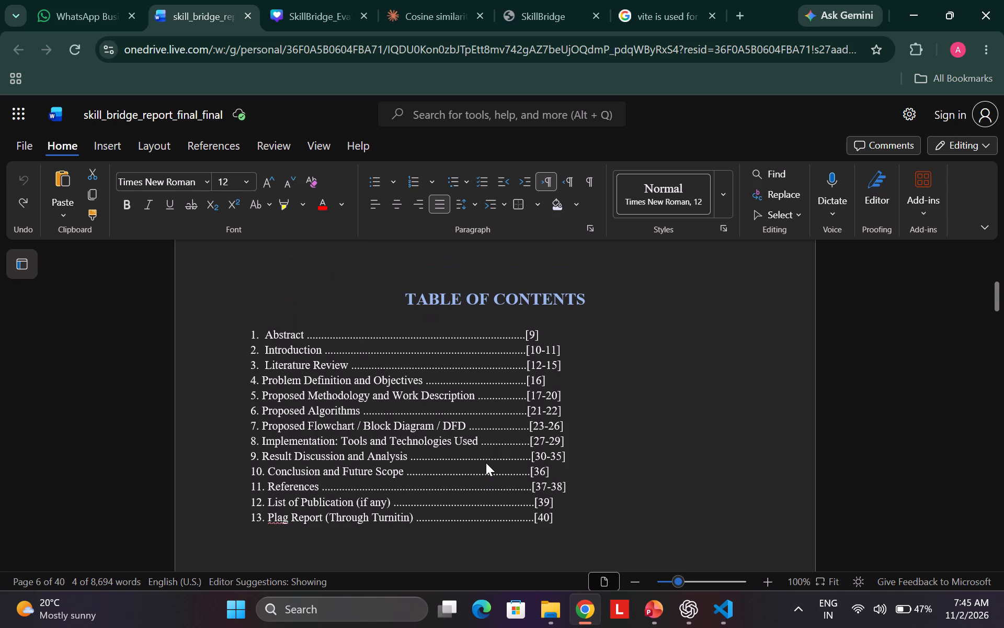
scroll(486, 463, "down", 6)
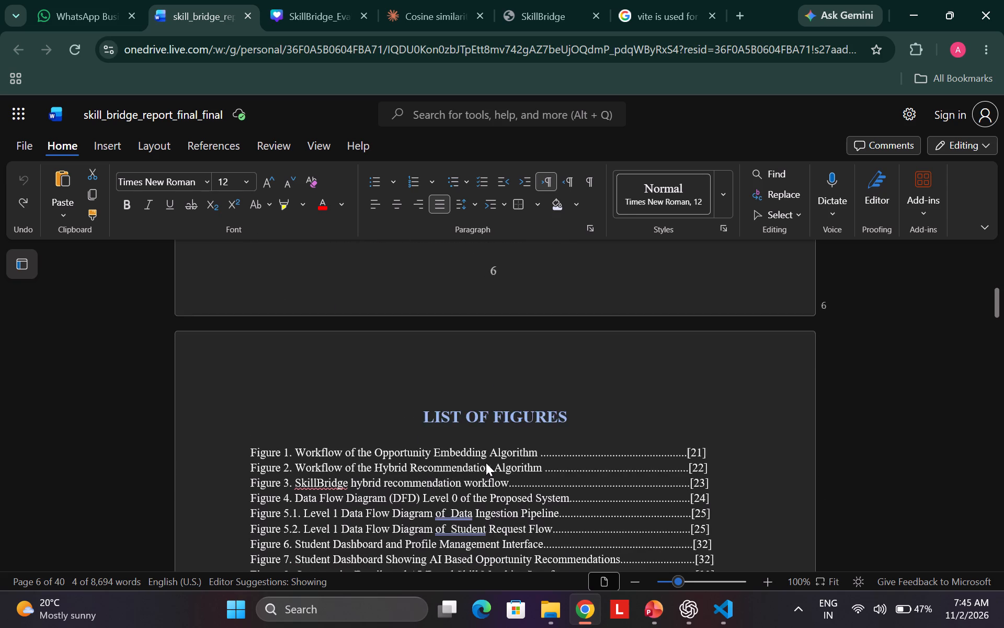
scroll(486, 463, "down", 1)
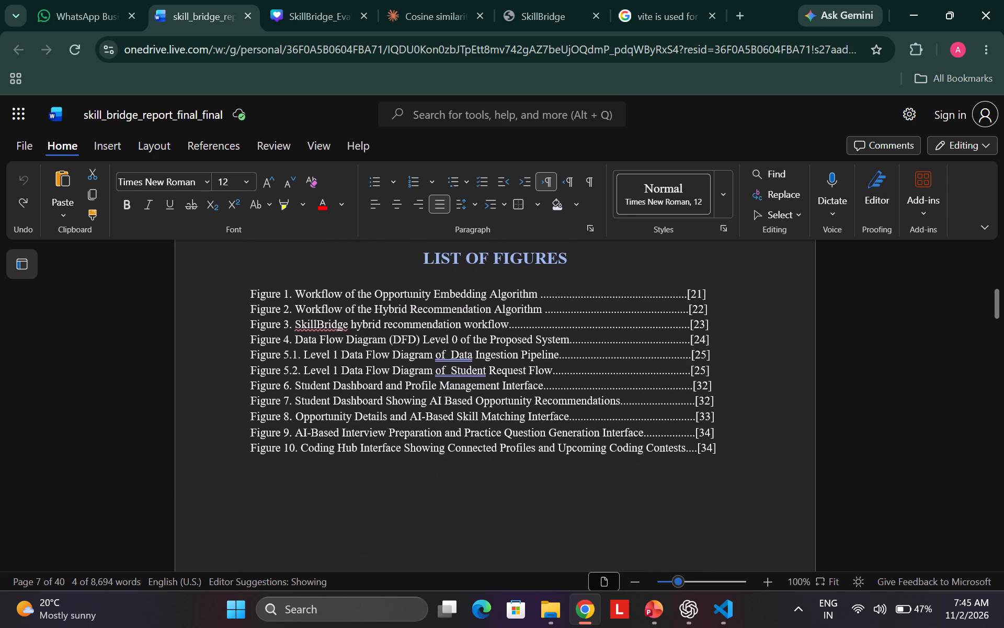
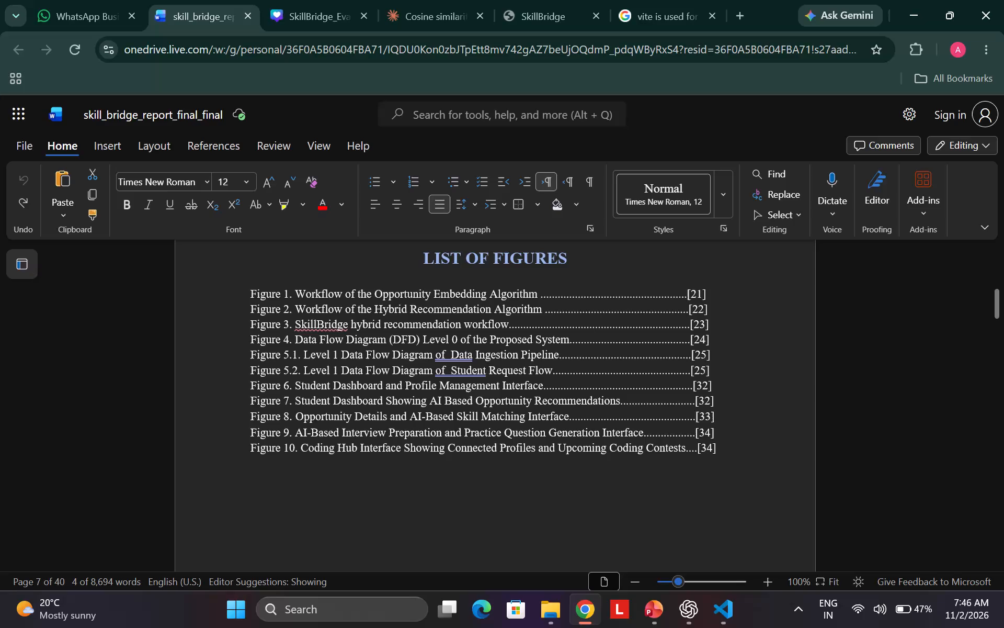
Review the report from the List of Tables through the Introduction's Background, Project Overview and Project Objectives sections.
scroll(557, 474, "down", 2)
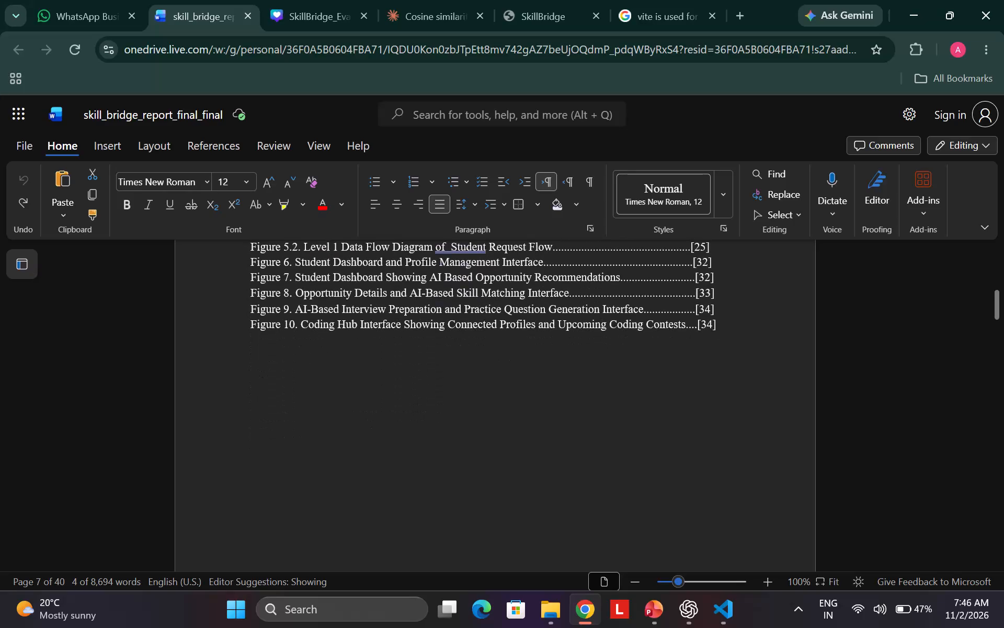
scroll(557, 474, "down", 4)
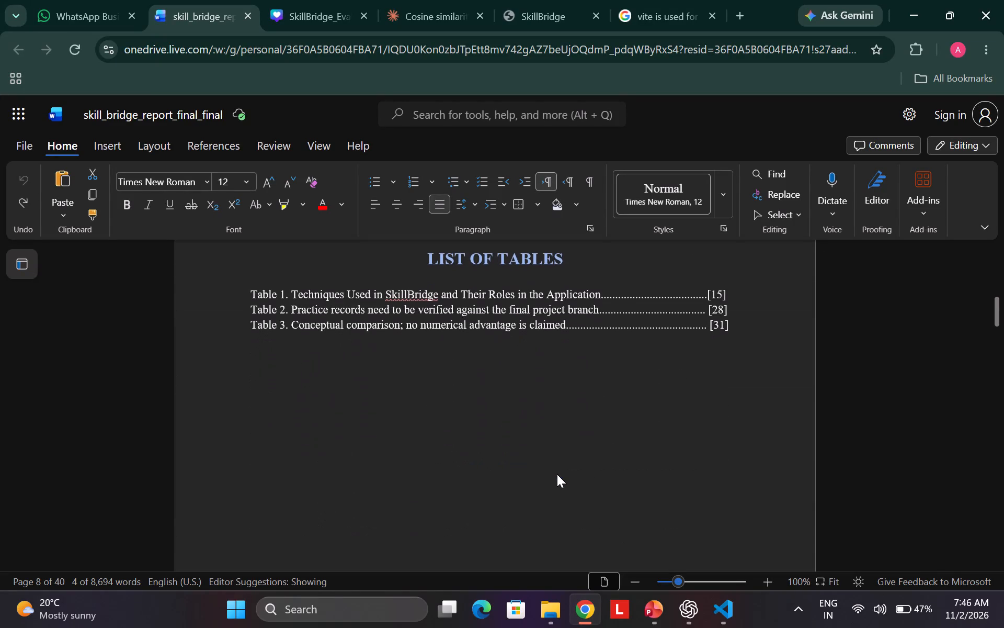
scroll(557, 474, "down", 7)
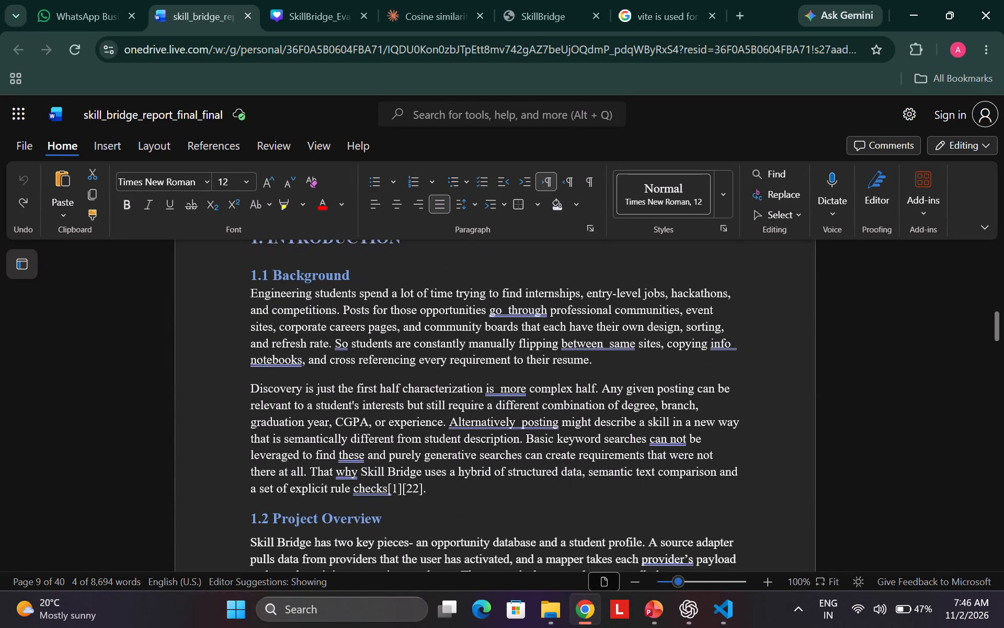
scroll(557, 474, "up", 1)
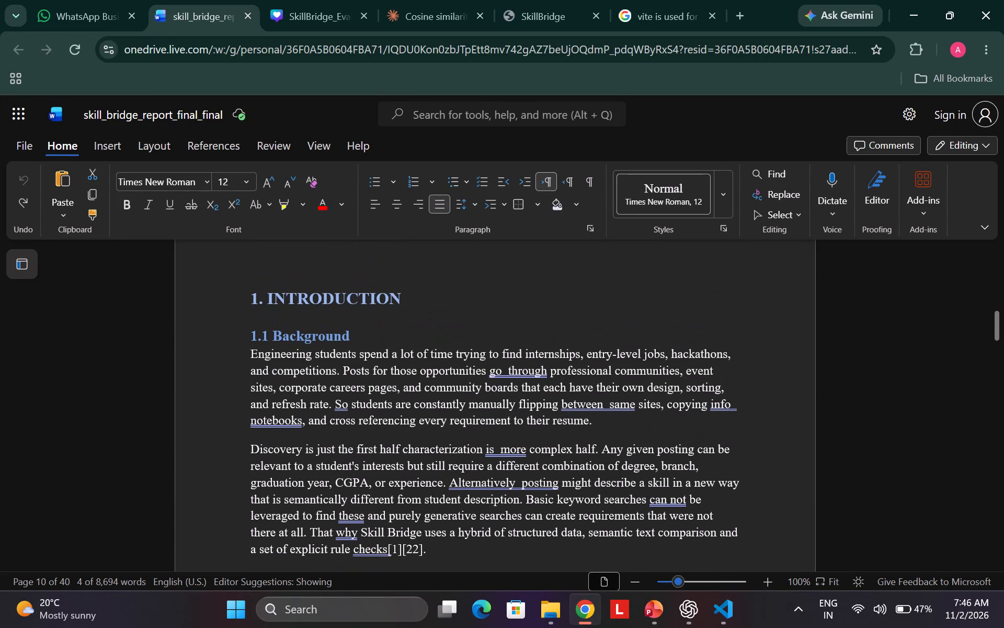
scroll(557, 474, "down", 4)
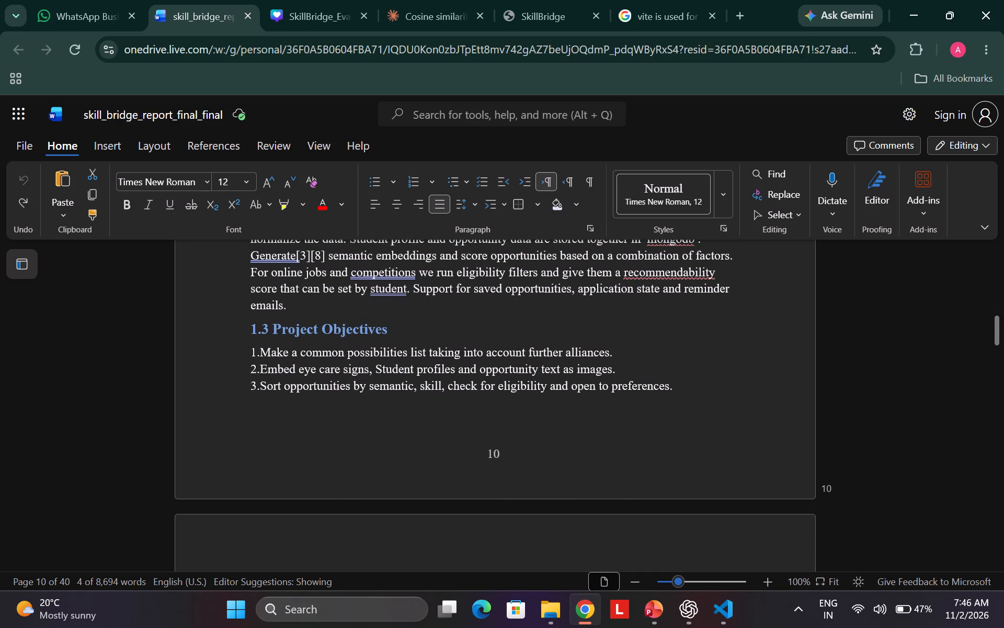
scroll(557, 474, "down", 1)
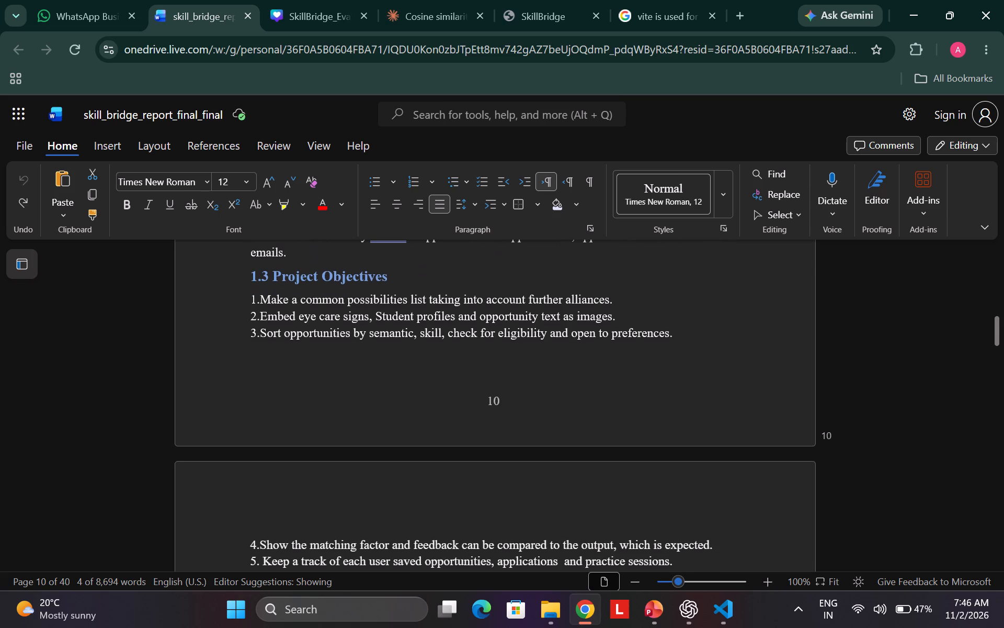
scroll(557, 474, "down", 1)
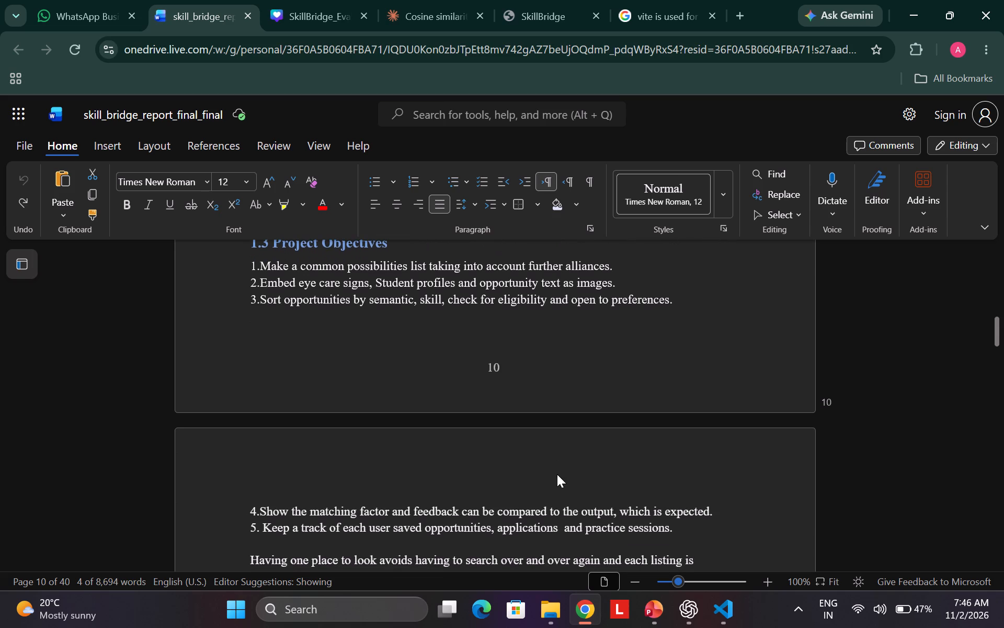
Review the report from the remaining Project Objectives through Expected Contribution and Report Organization to section 2.2 Content-Based Filtering.
scroll(557, 474, "down", 1)
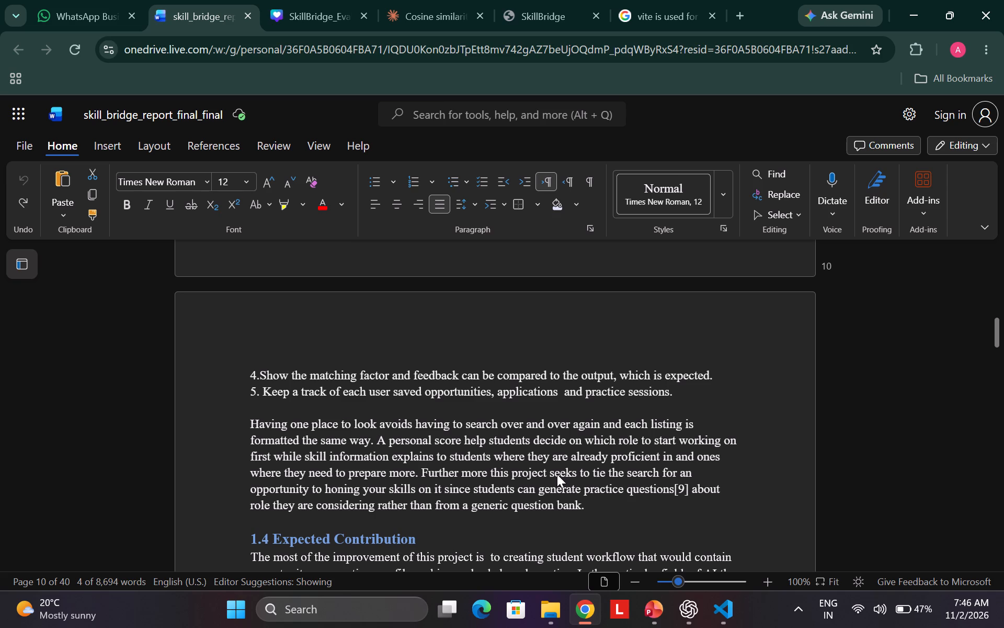
scroll(557, 474, "down", 2)
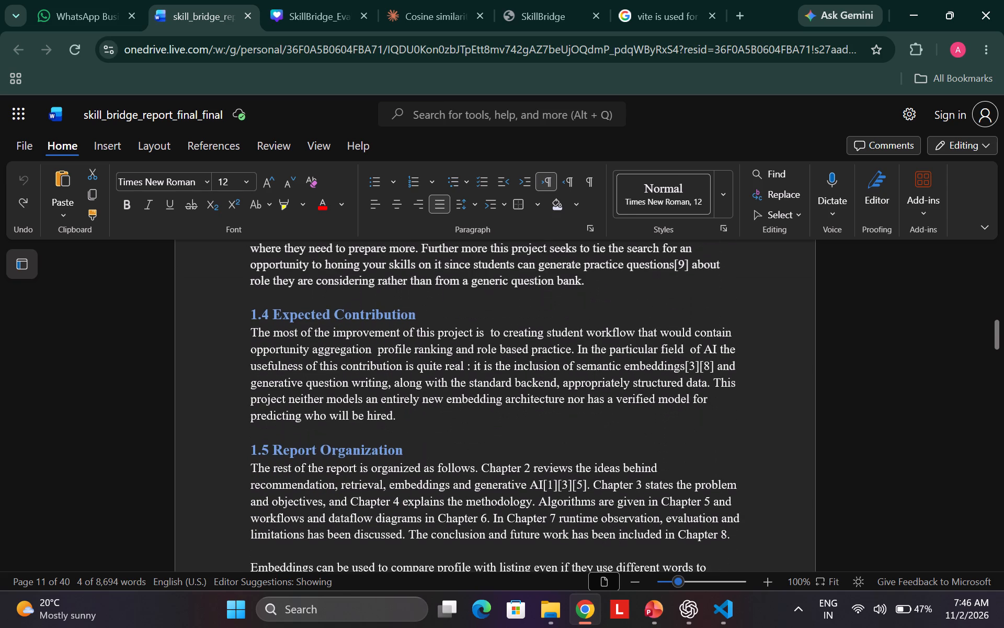
scroll(557, 474, "down", 5)
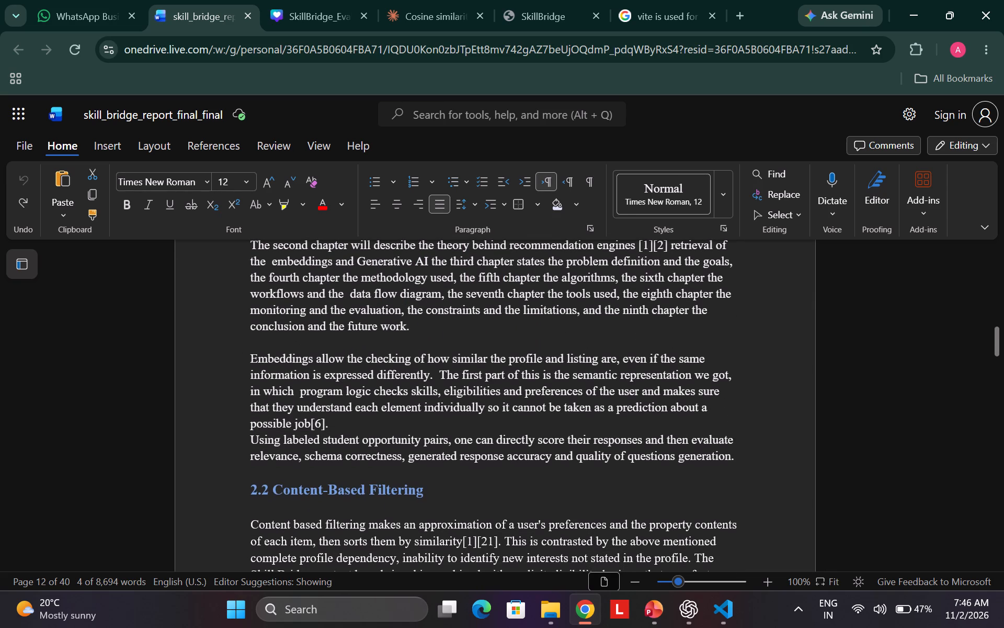
Left-align the Acknowledgement's second paragraph, the one thanking the Director, and check it on its page.
scroll(557, 474, "up", 16)
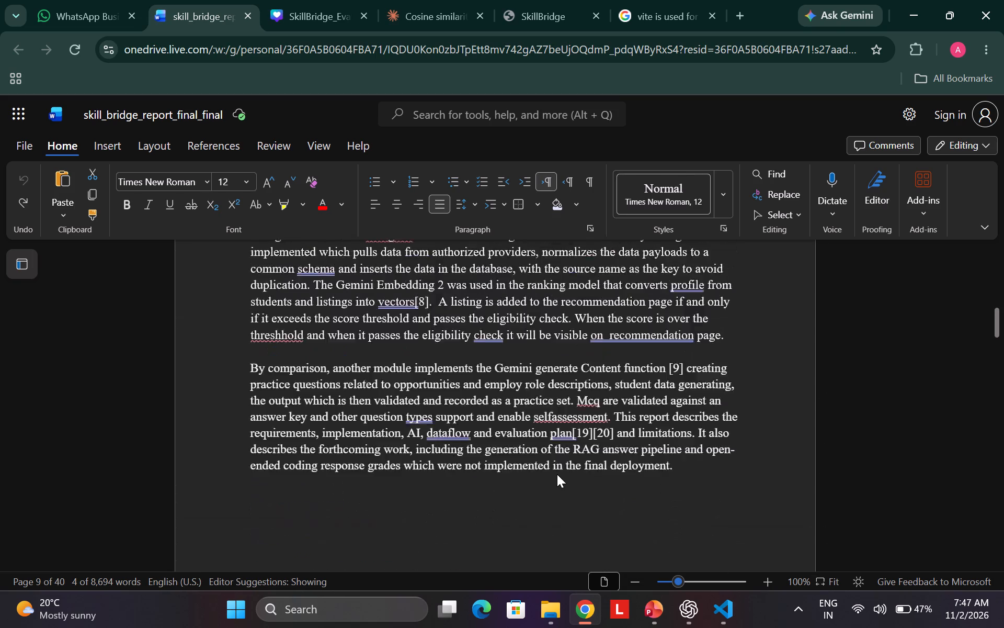
scroll(557, 474, "up", 8)
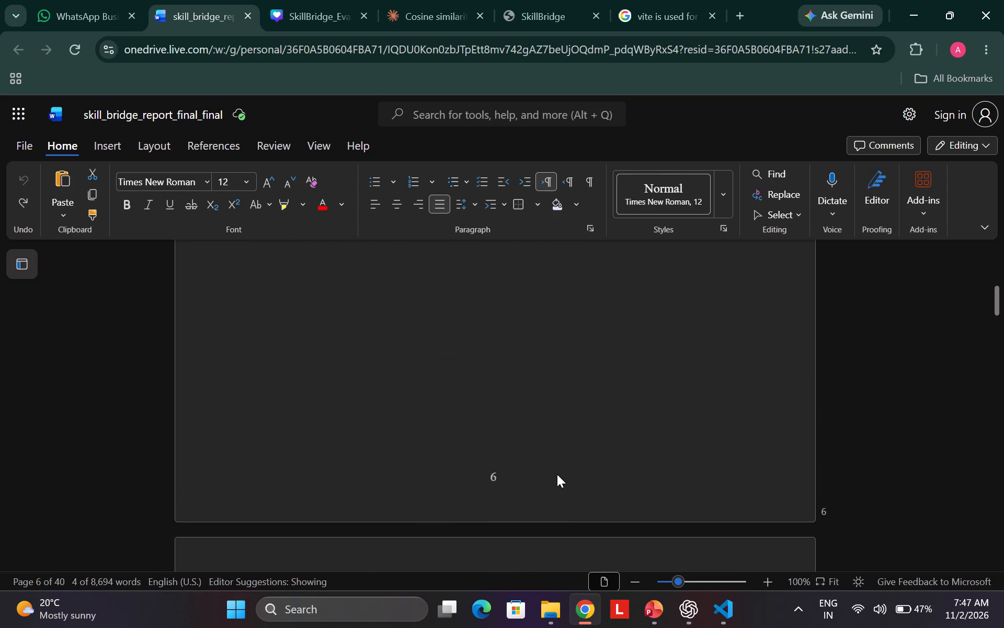
scroll(557, 474, "up", 4)
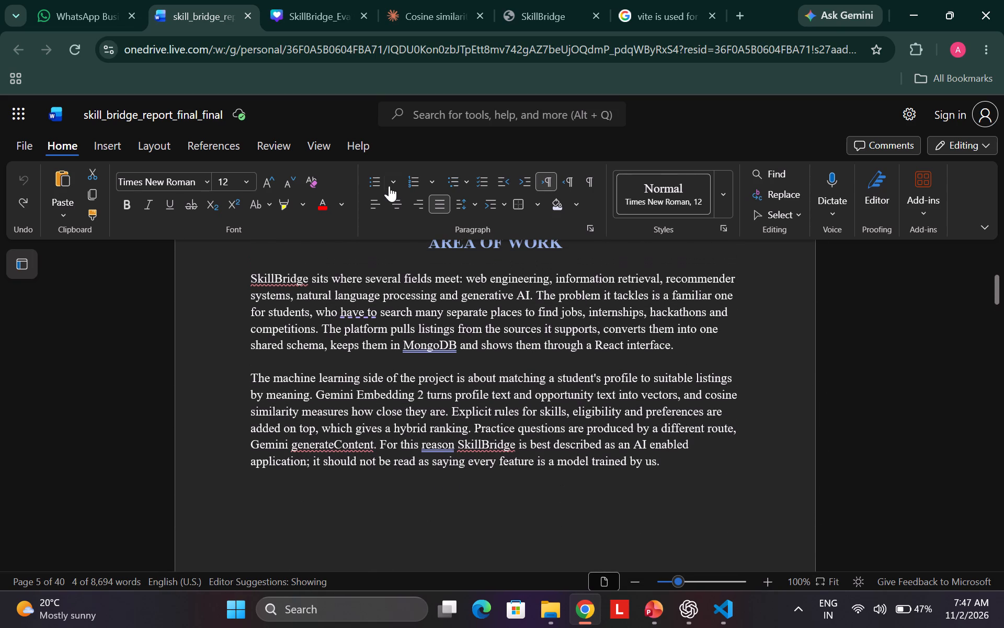
left_click(382, 208)
scroll(502, 409, "up", 3)
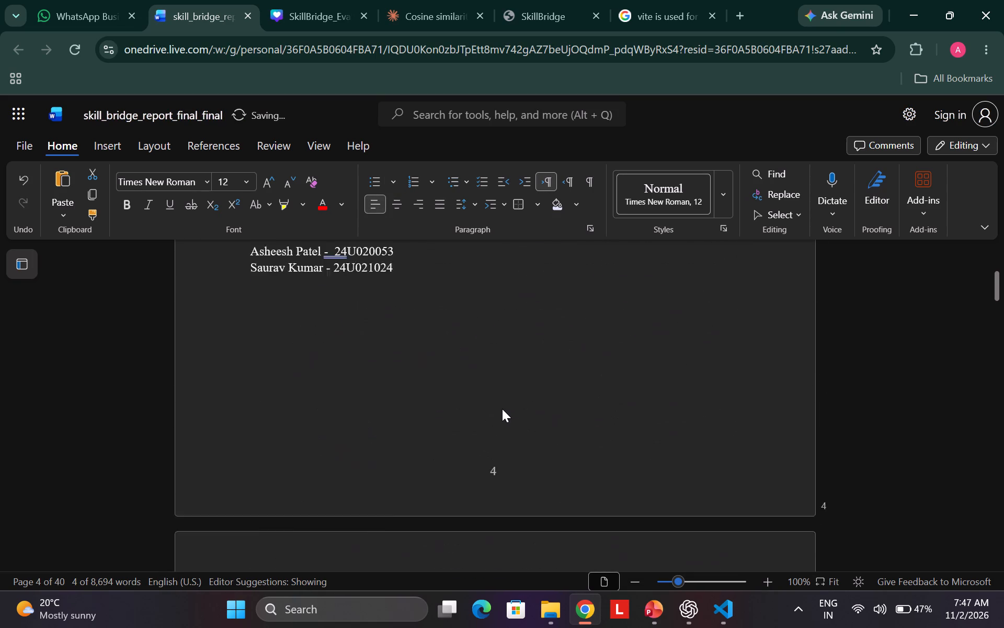
scroll(502, 409, "up", 3)
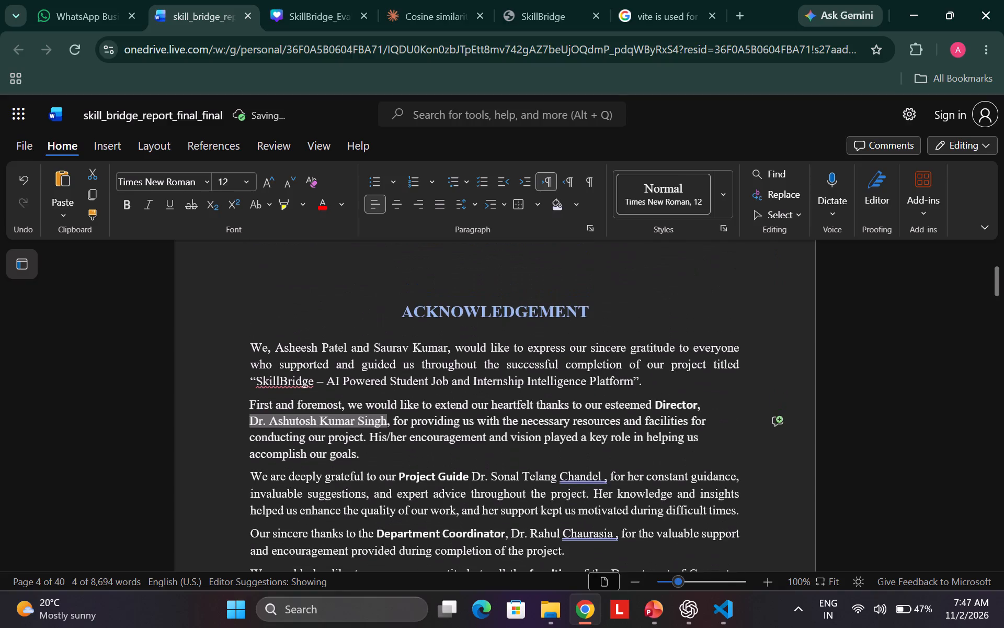
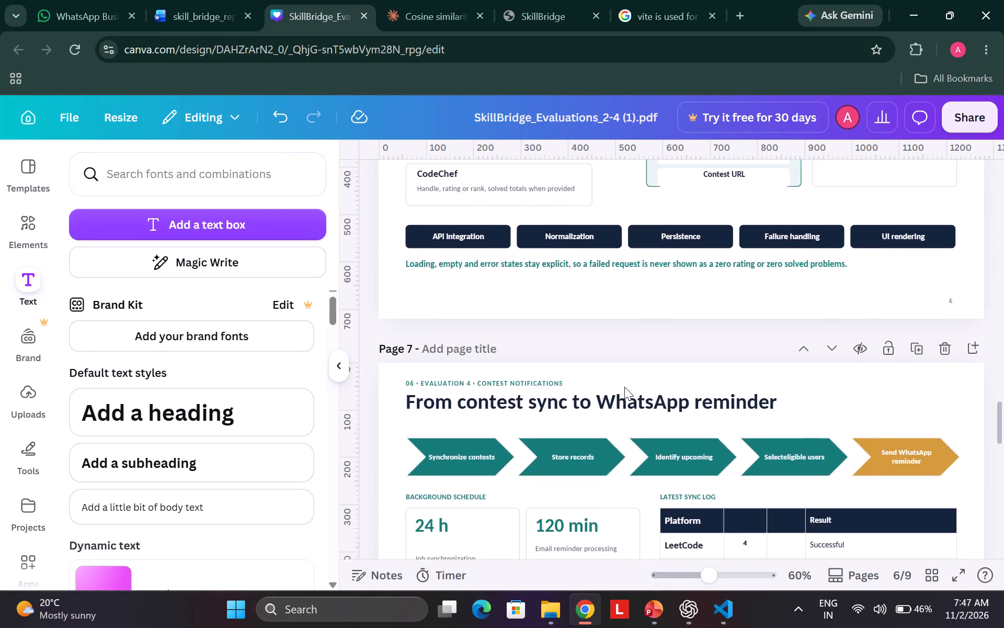
Review the presentation's closing slides, from the WhatsApp reminder slide to the conclusion, returning to the "Prepare with AI" slide.
scroll(624, 387, "down", 4)
scroll(624, 387, "up", 1)
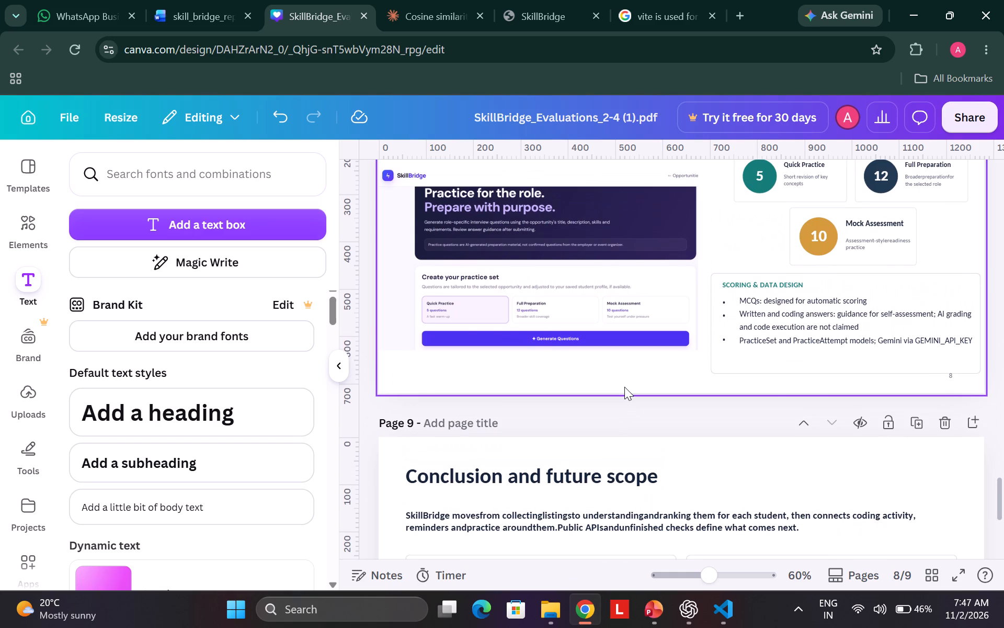
scroll(624, 387, "up", 2)
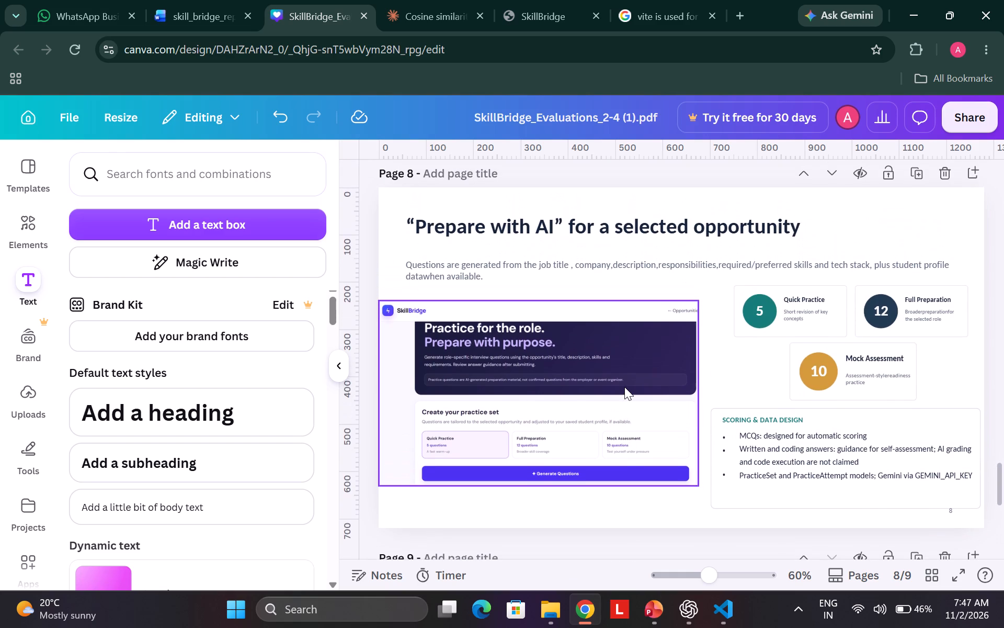
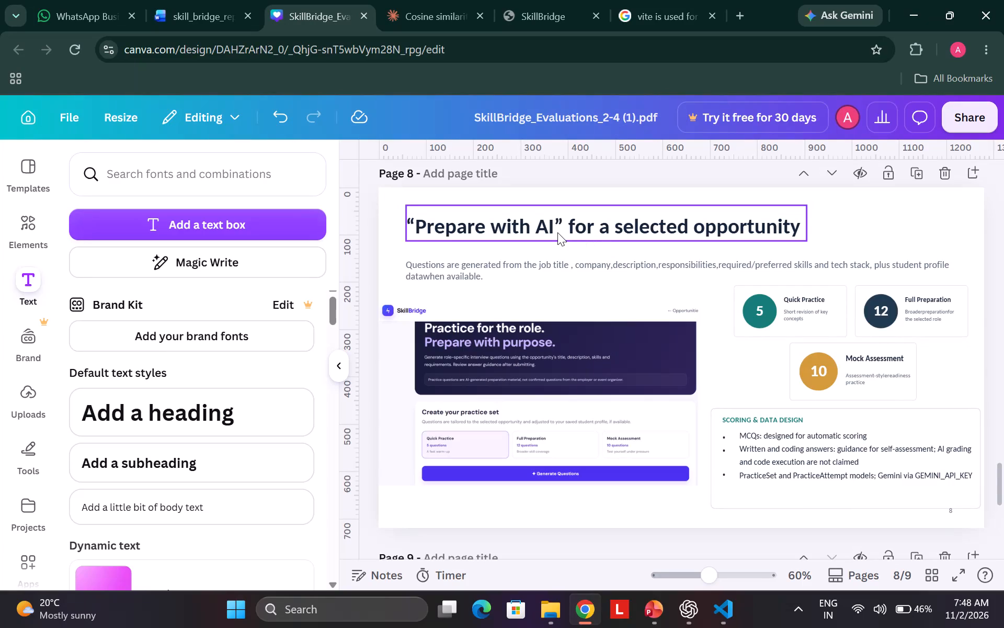
Replace "Prepare" with "Test Your Skills" in the page 8 heading so it reads “Test Your Skills with AI” for a selected opportunity.
left_click(481, 225)
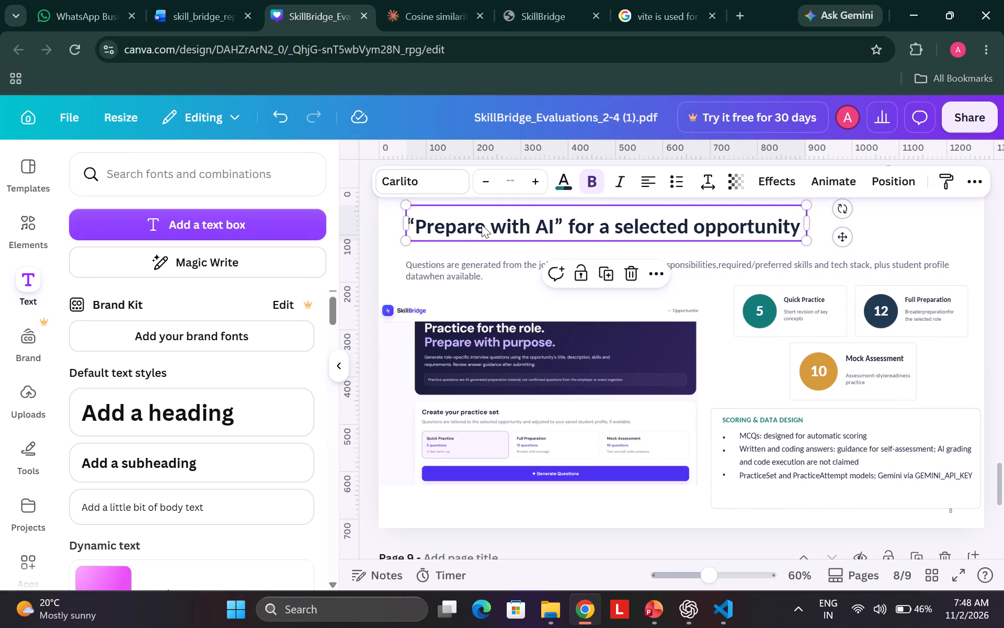
left_click(482, 225)
key("BackSpace")
key("BackSpace")
key("BackSpace")
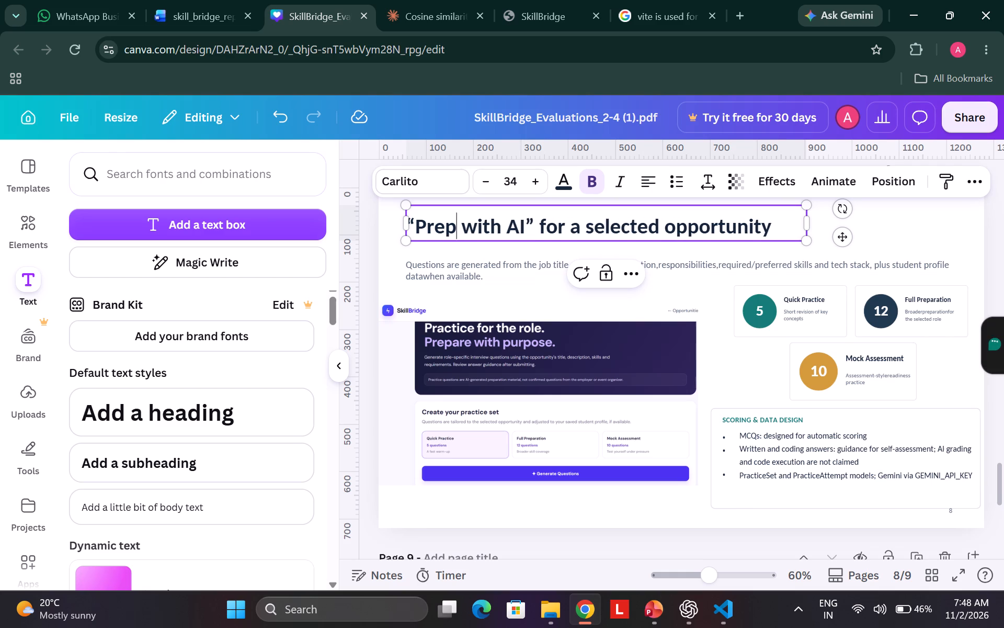
key("BackSpace")
key("BackSpace")
key("BackSpace")
key("BackSpace")
type("Test YOu")
key("BackSpace")
key("BackSpace")
type("our")
key("space")
type("Skills")
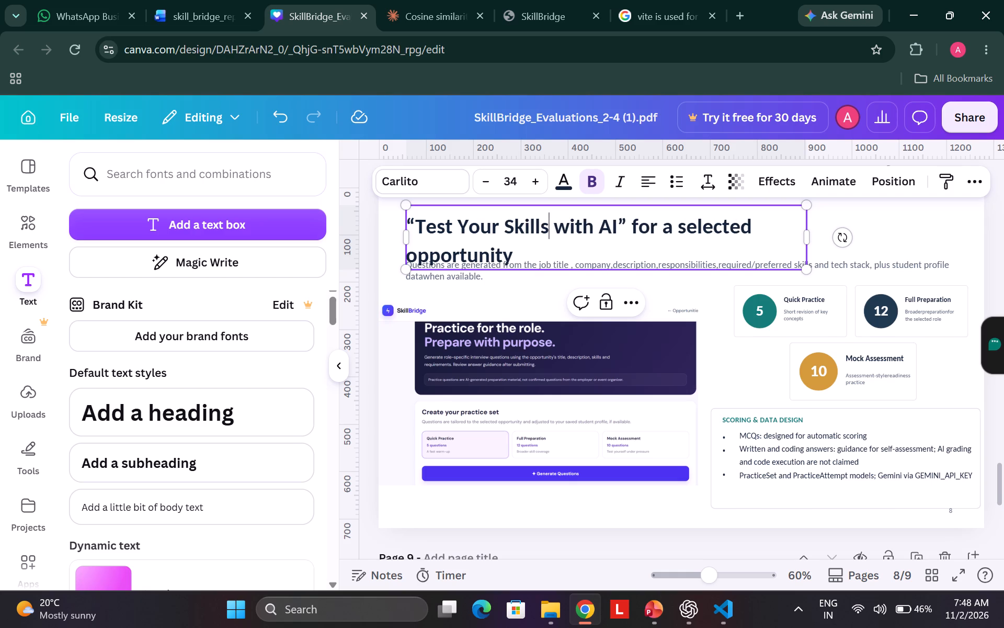
Widen the page 8 heading's text box to about 1000 so the title fits on one line.
left_click_drag(808, 234, 880, 223)
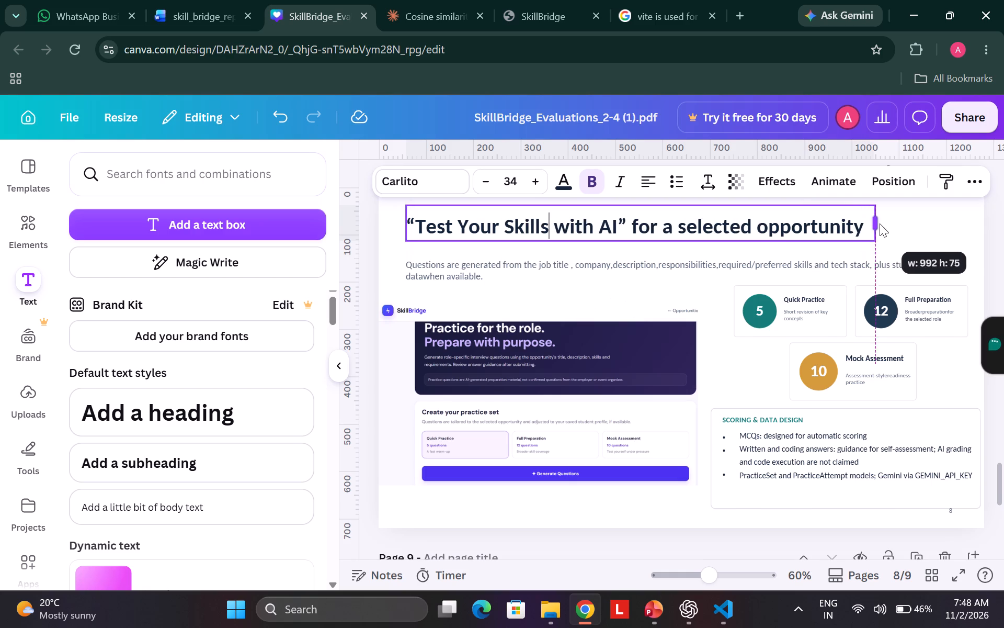
left_click_drag(880, 223, 882, 223)
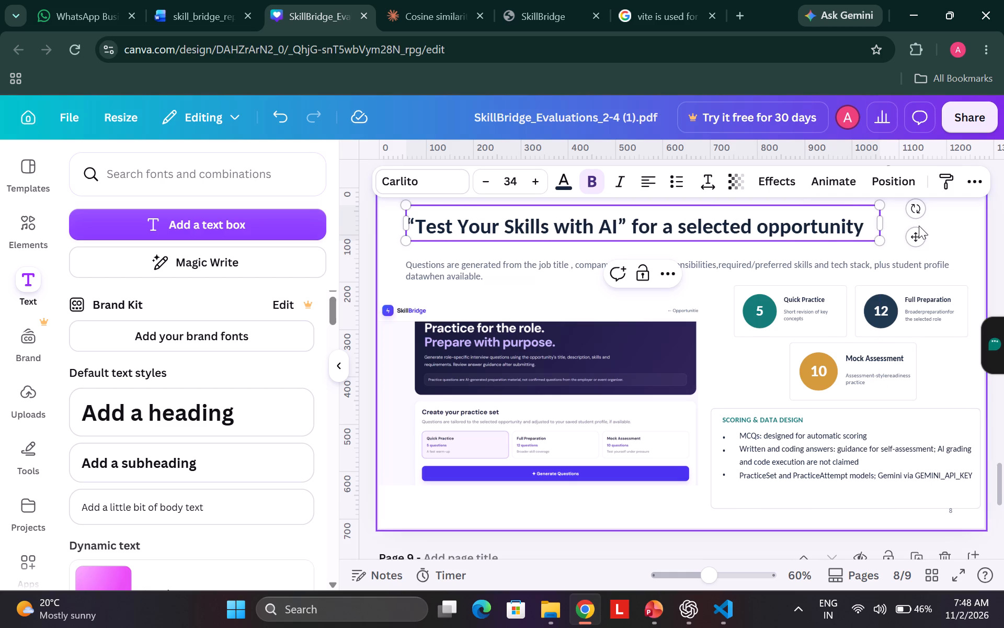
left_click(952, 226)
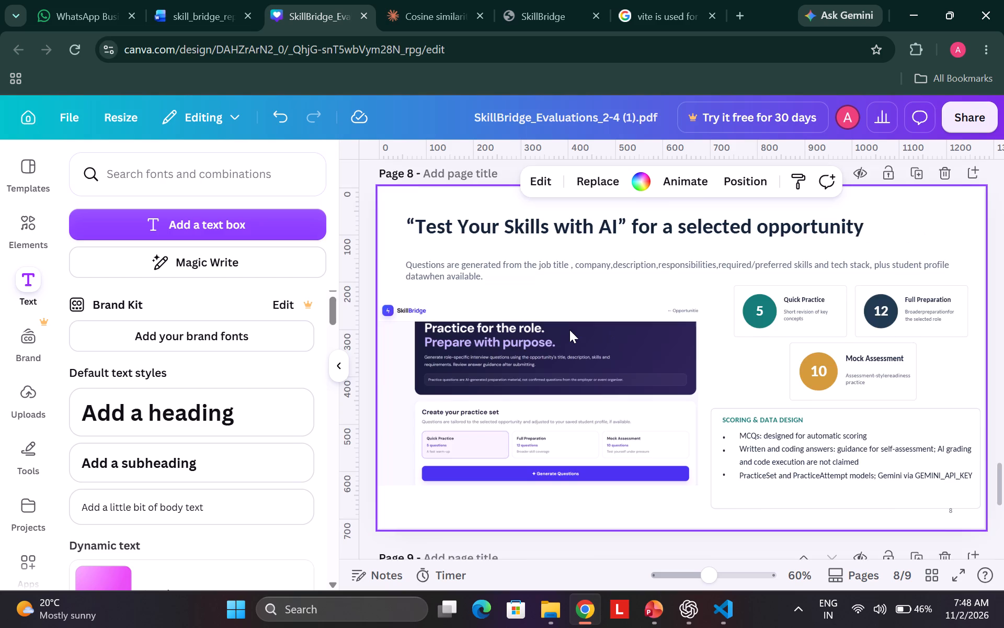
Review the Conclusion and future scope page, including its current limitations and next steps, and return to page 8.
scroll(569, 330, "down", 3)
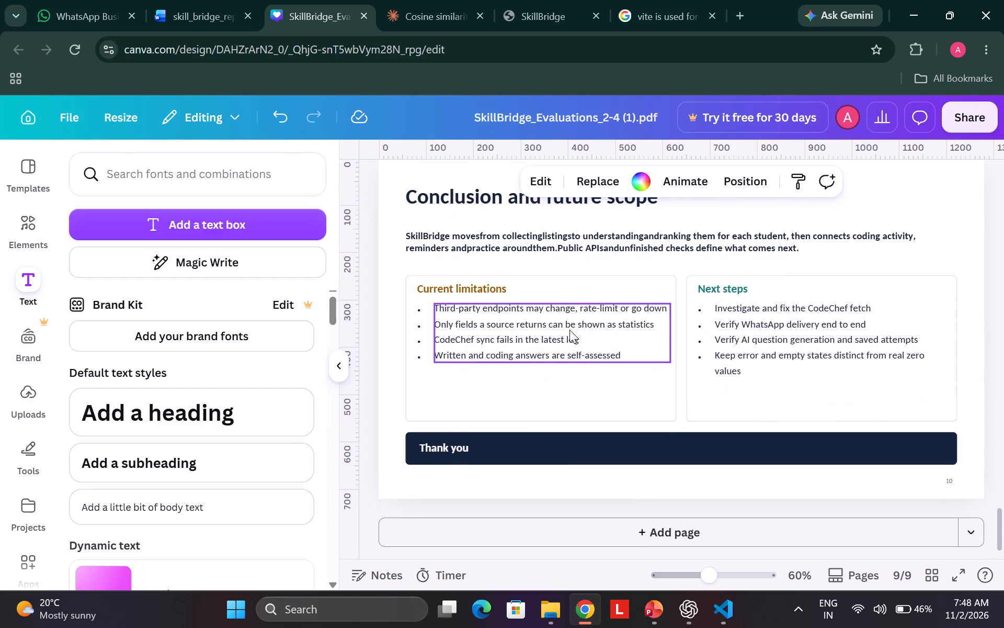
scroll(569, 330, "down", 1)
scroll(569, 330, "up", 1)
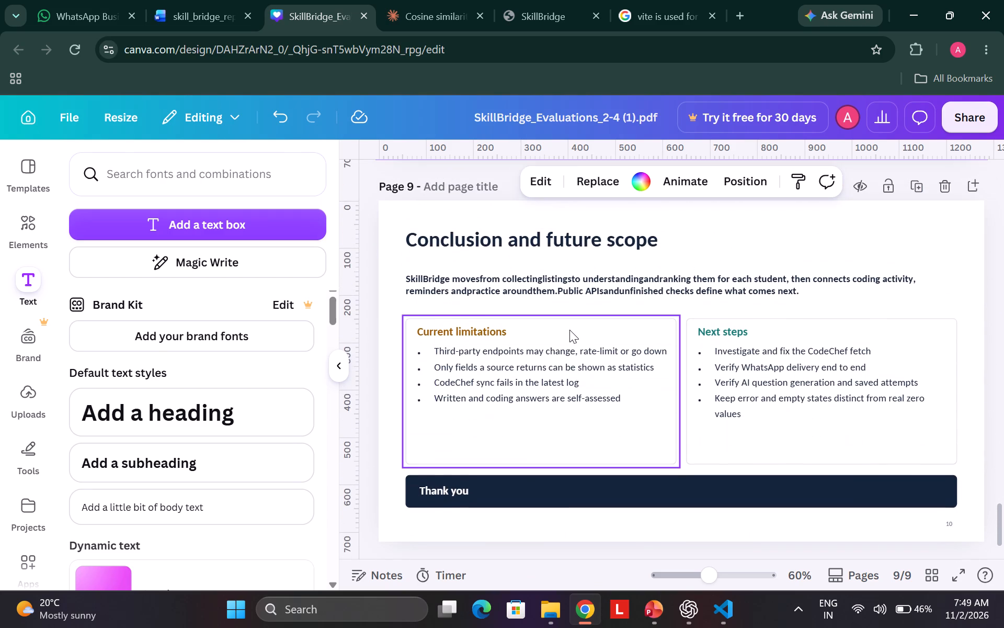
scroll(569, 330, "up", 1)
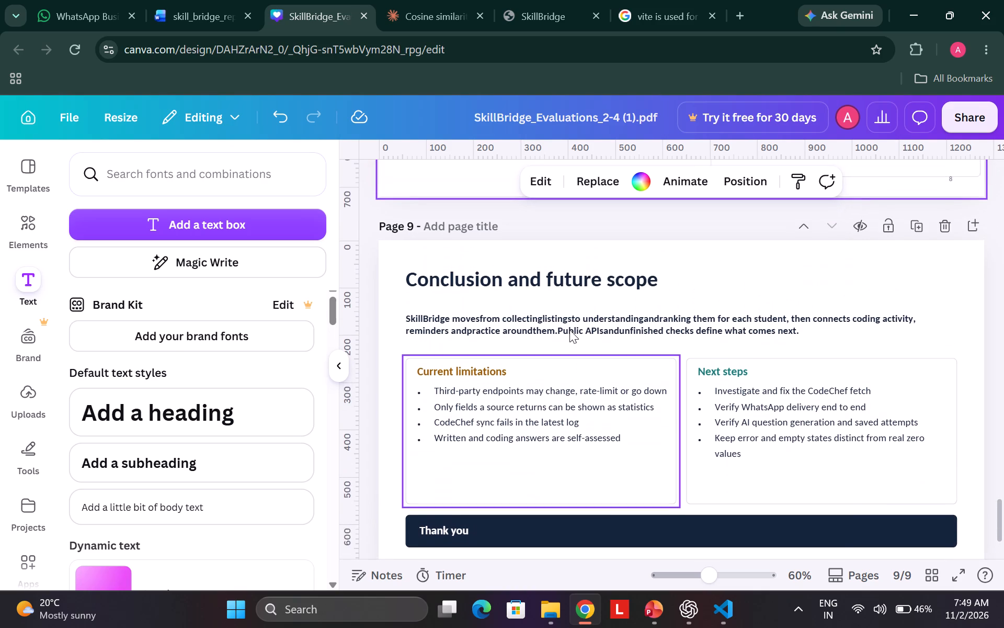
scroll(569, 330, "up", 1)
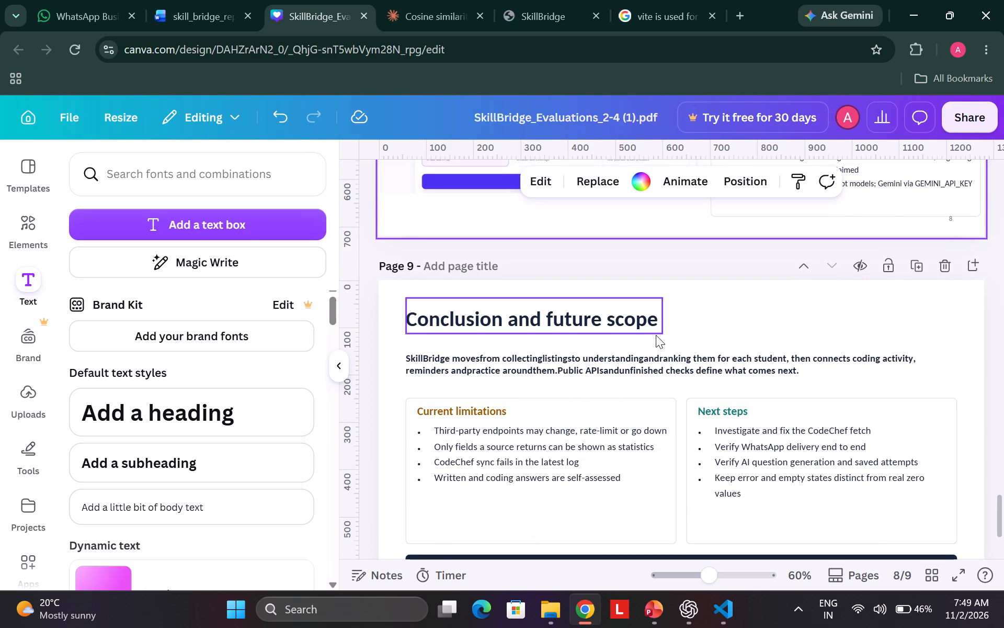
scroll(656, 335, "up", 1)
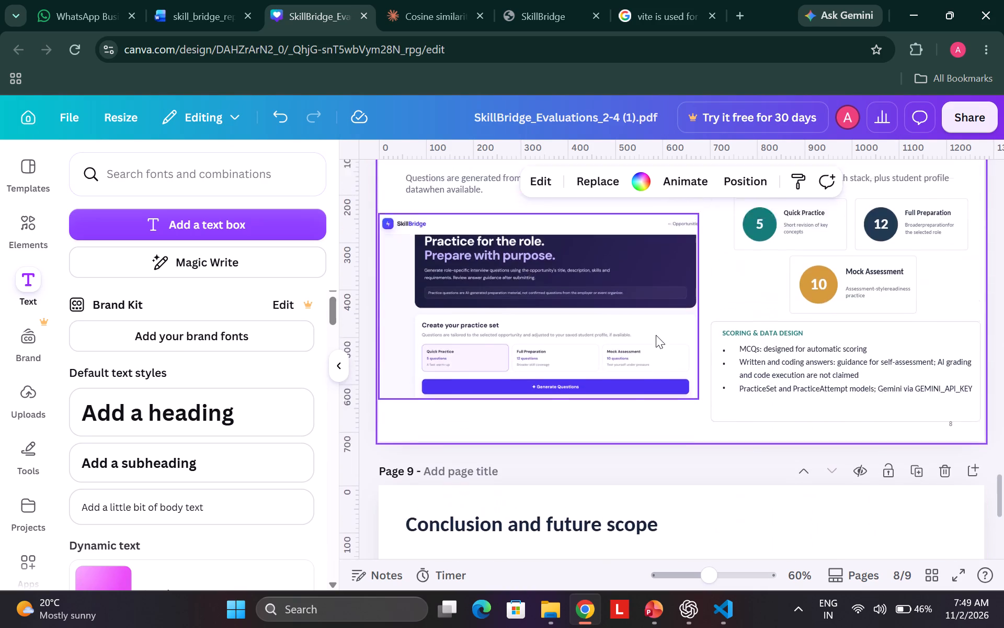
scroll(656, 335, "up", 2)
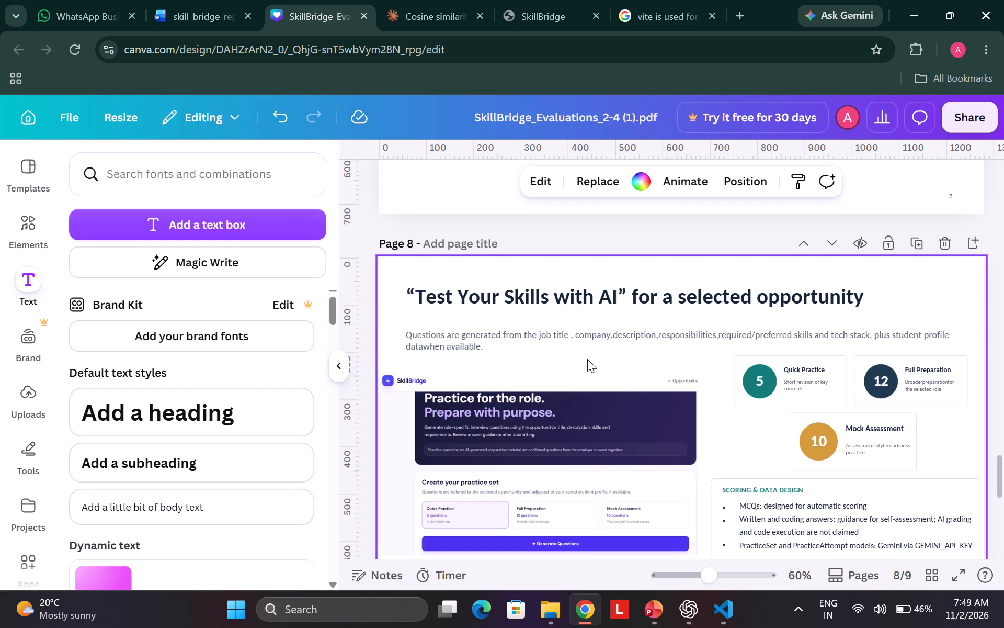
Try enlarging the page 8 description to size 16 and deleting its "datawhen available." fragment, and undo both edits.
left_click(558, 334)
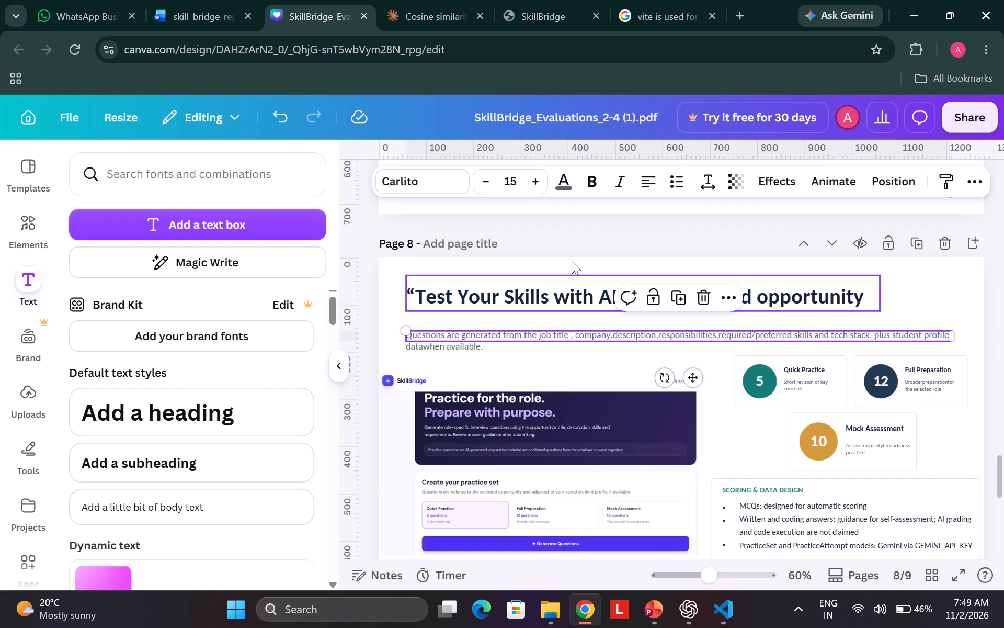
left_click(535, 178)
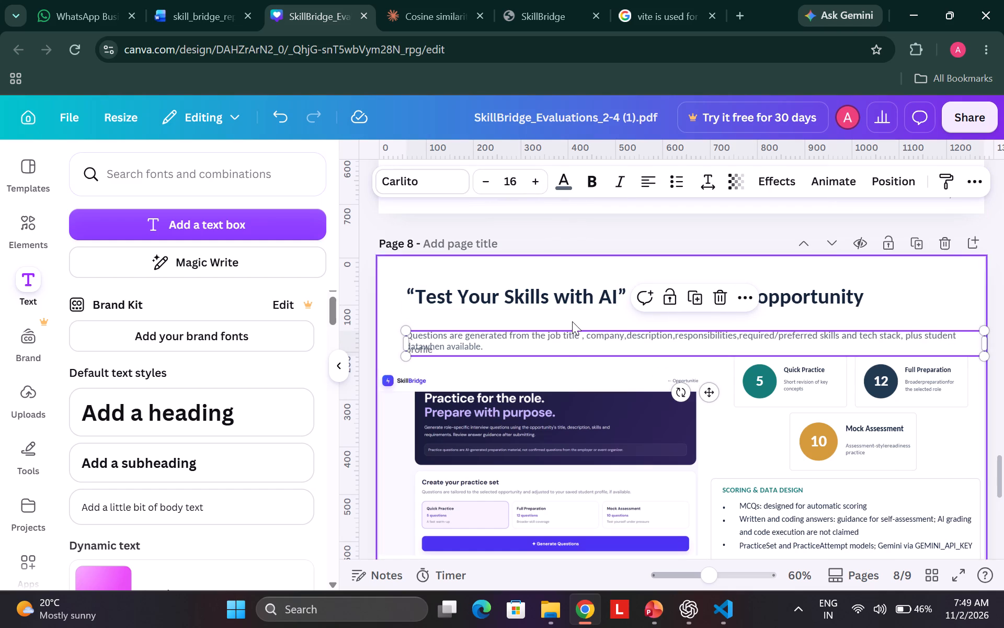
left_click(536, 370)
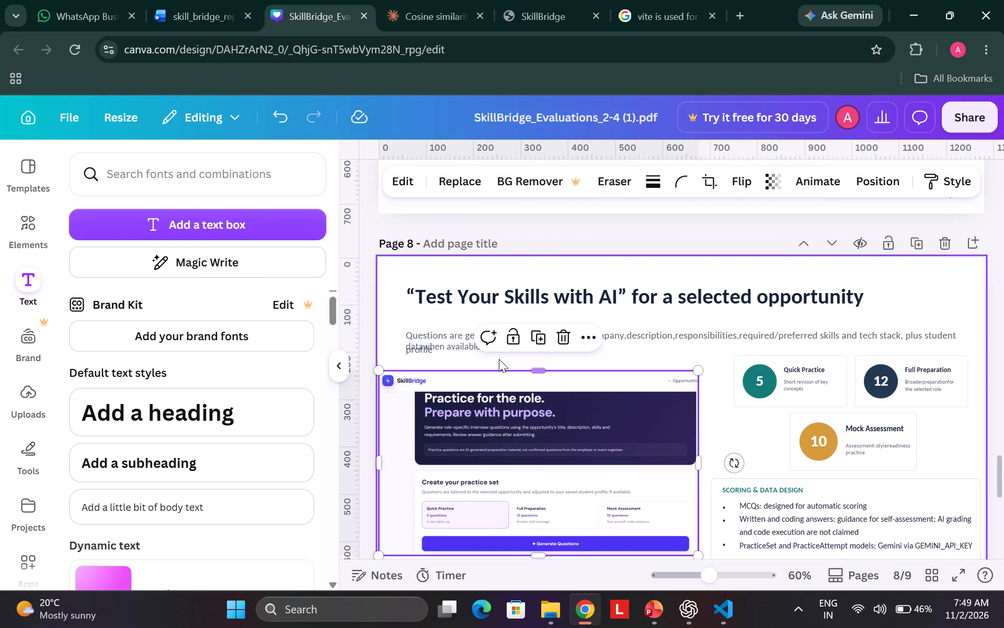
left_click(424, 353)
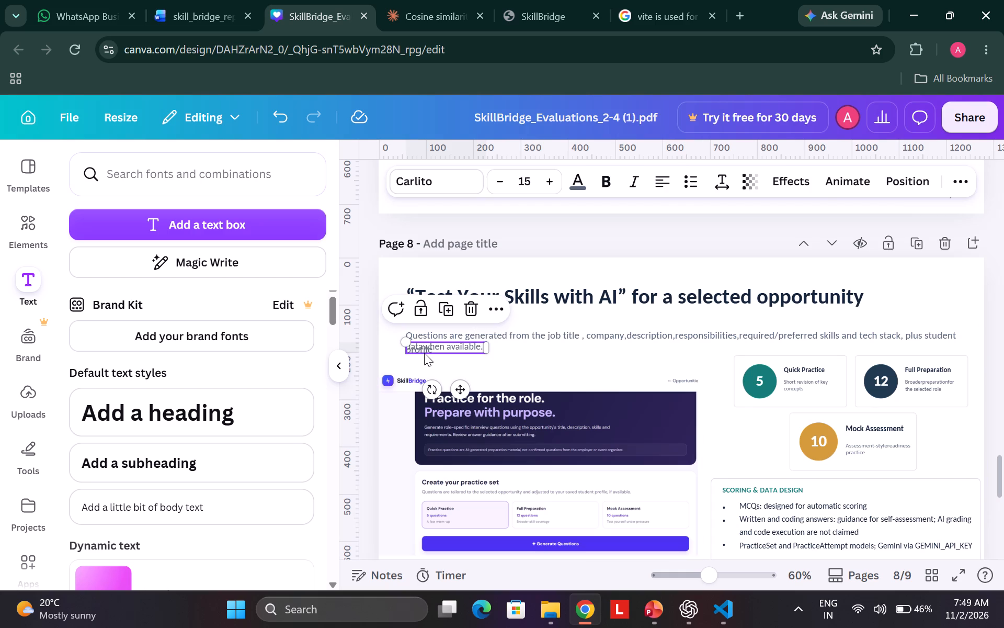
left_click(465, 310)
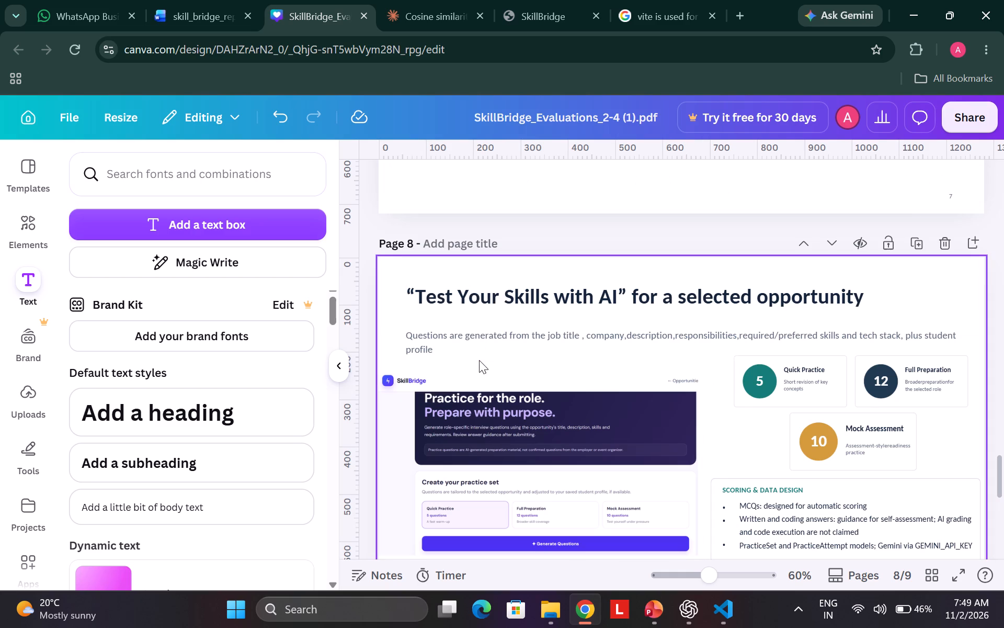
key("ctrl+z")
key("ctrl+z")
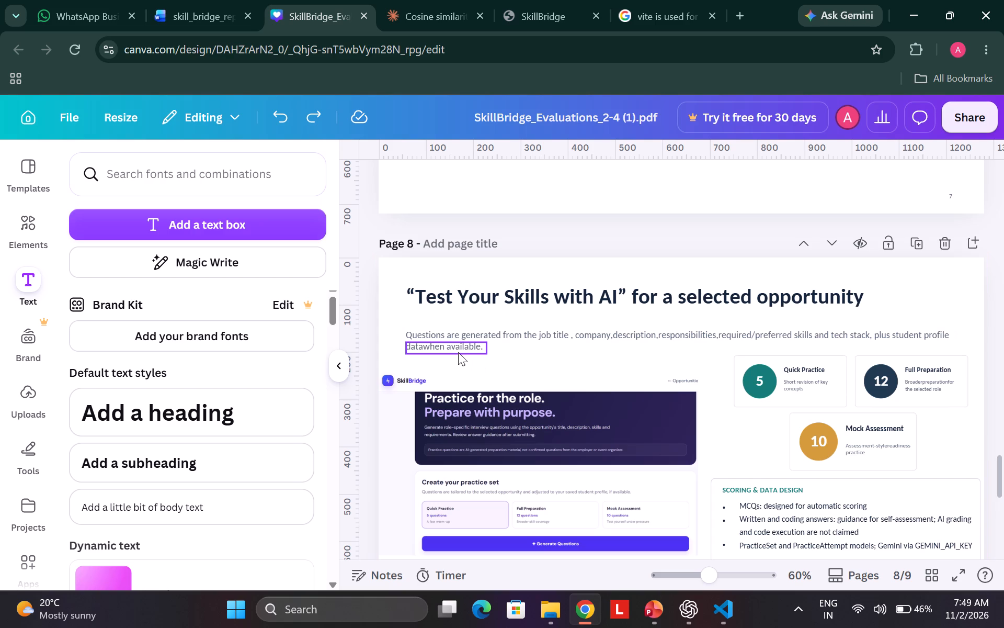
Move the "datawhen available." fragment away from the page 8 description and delete it.
left_click_drag(462, 347, 580, 367)
left_click(478, 331)
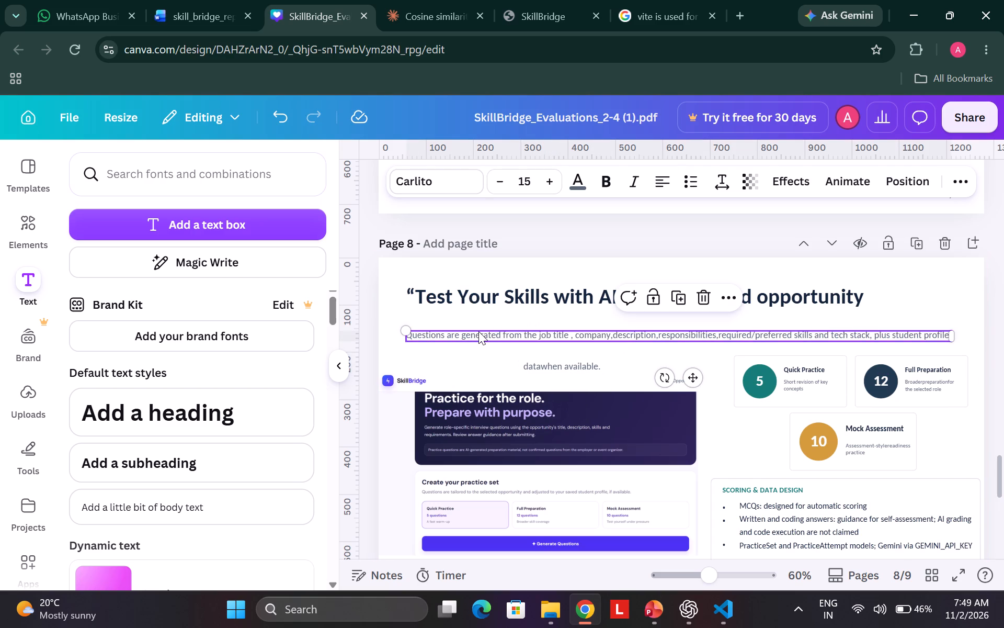
left_click(574, 369)
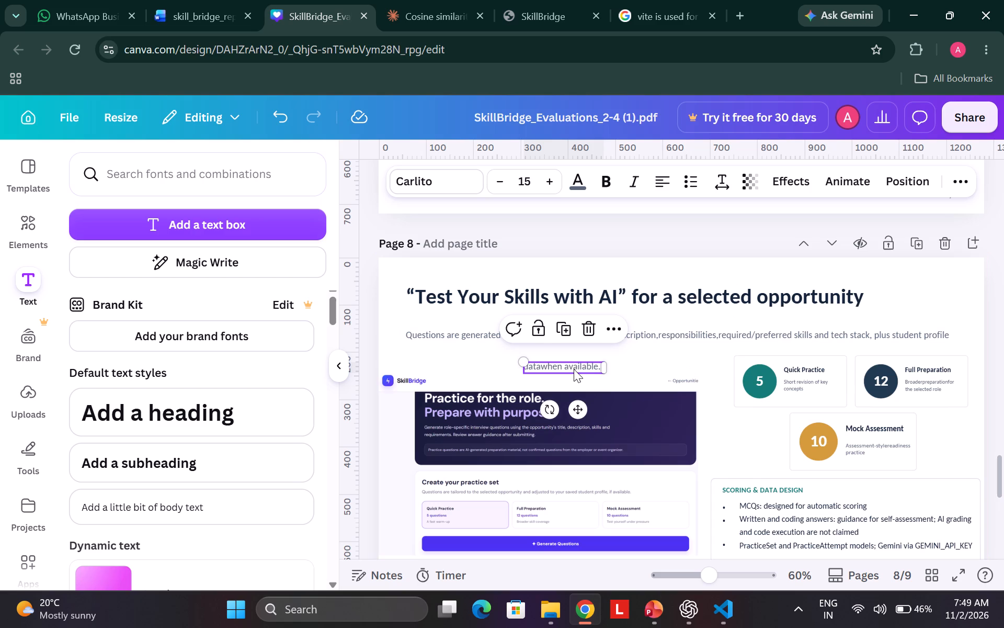
left_click(590, 326)
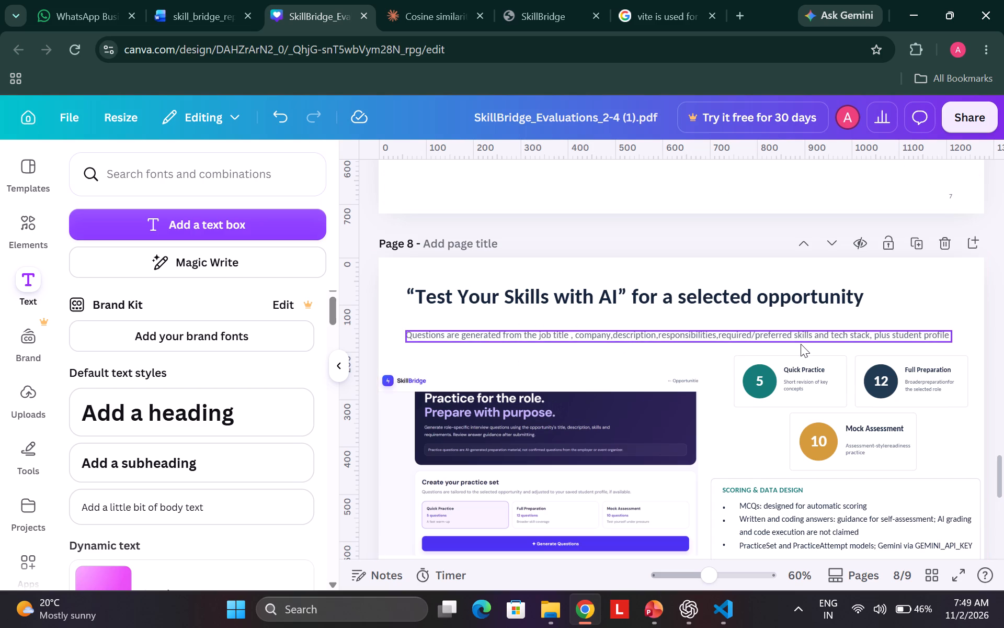
Set the page 8 description's font size to 16 and add a period after "student profile".
left_click(777, 335)
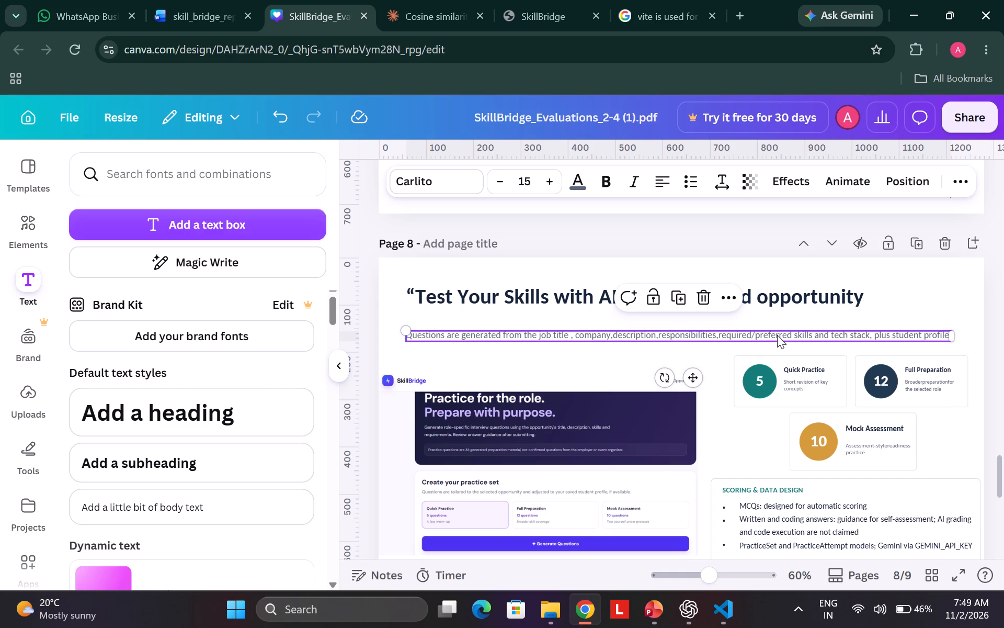
left_click(552, 177)
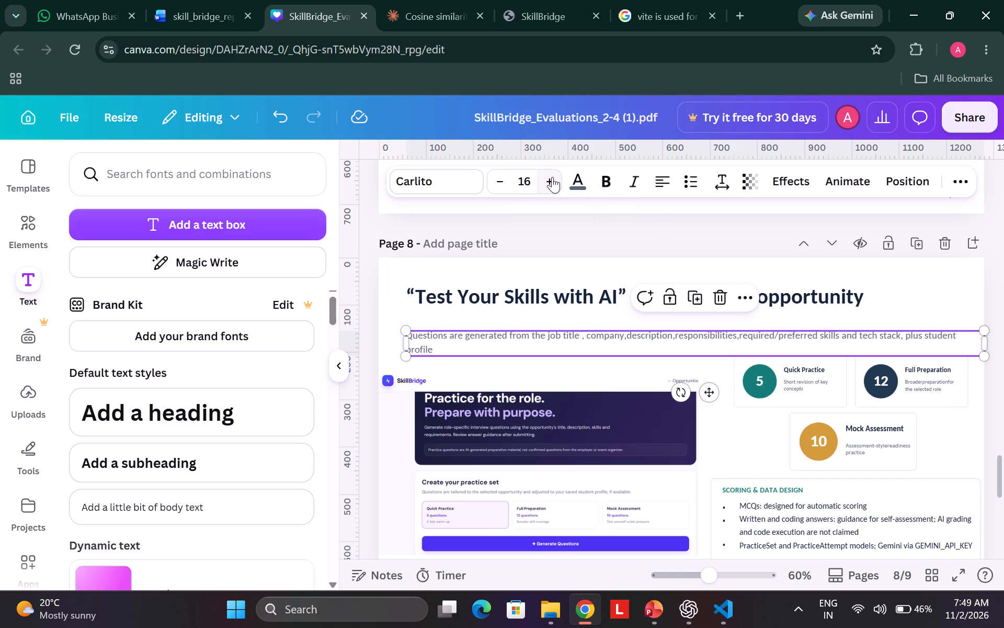
left_click(466, 347)
left_click(489, 378)
left_click(433, 347)
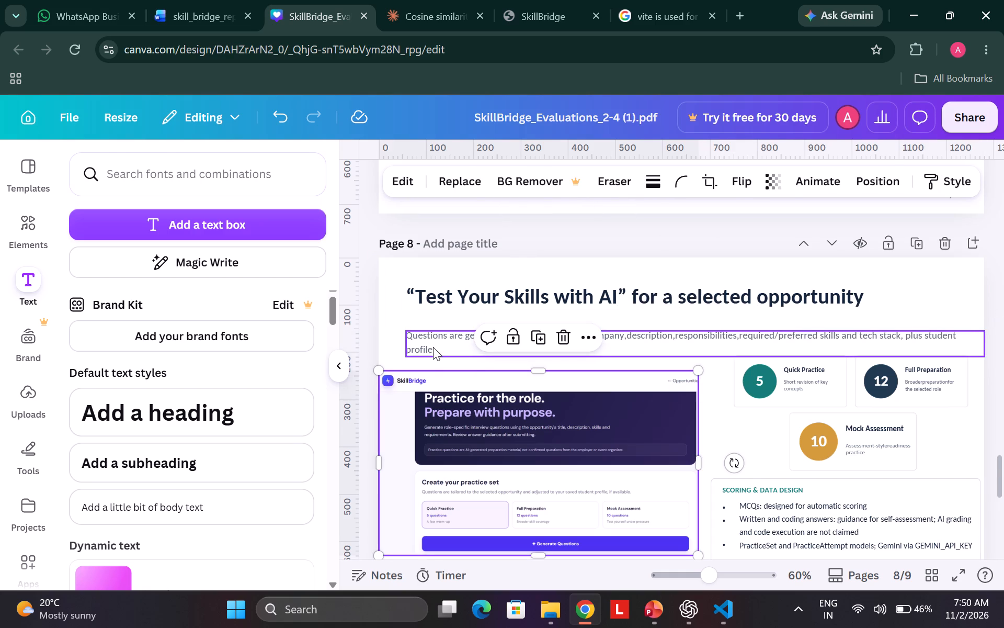
left_click(433, 347)
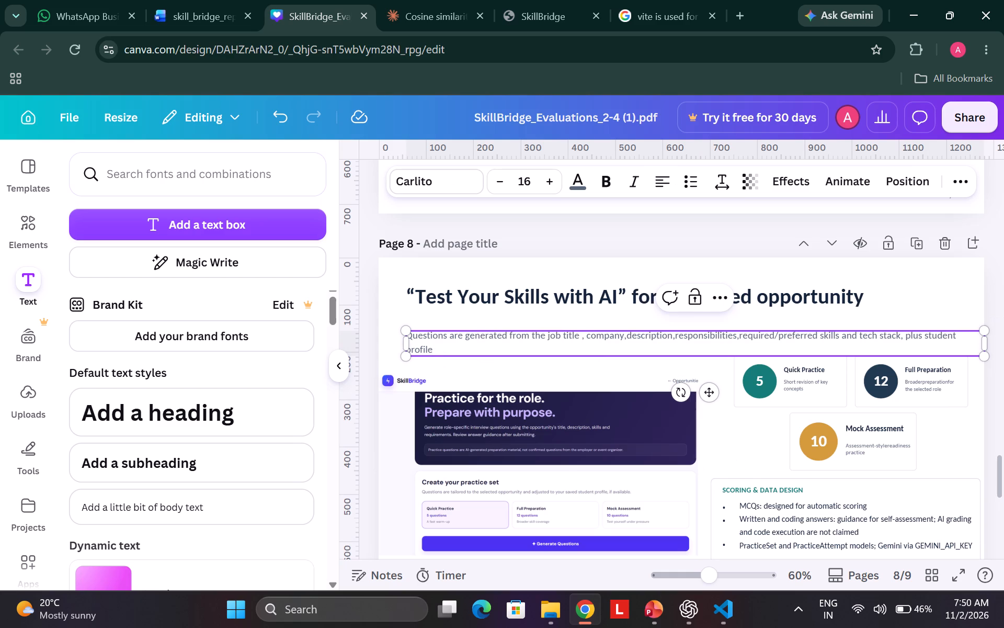
key("period")
left_click(463, 375)
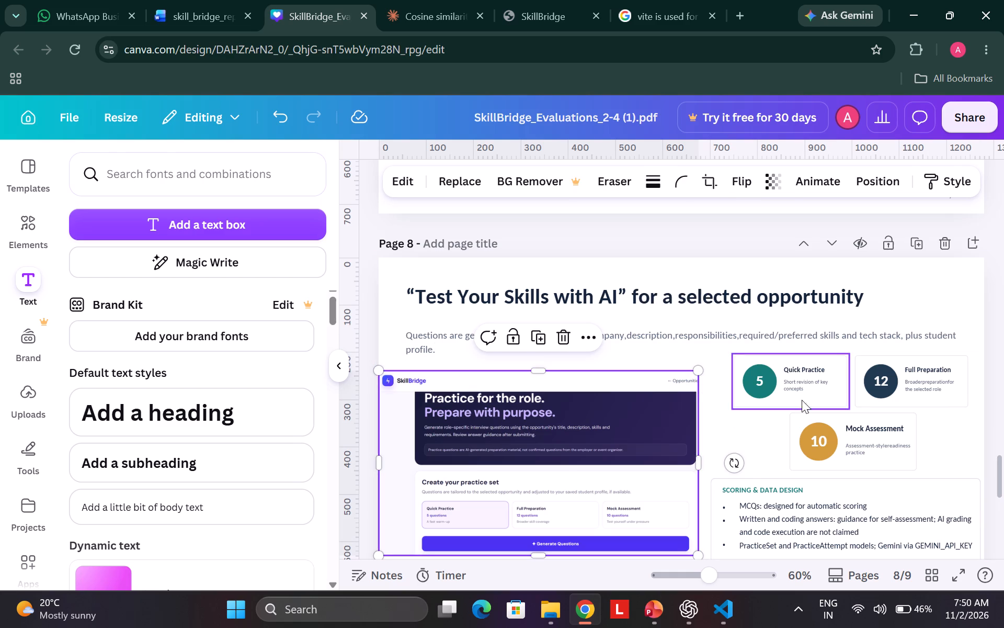
Set the font size of the "Quick Practice" card title to 14.
left_click(798, 366)
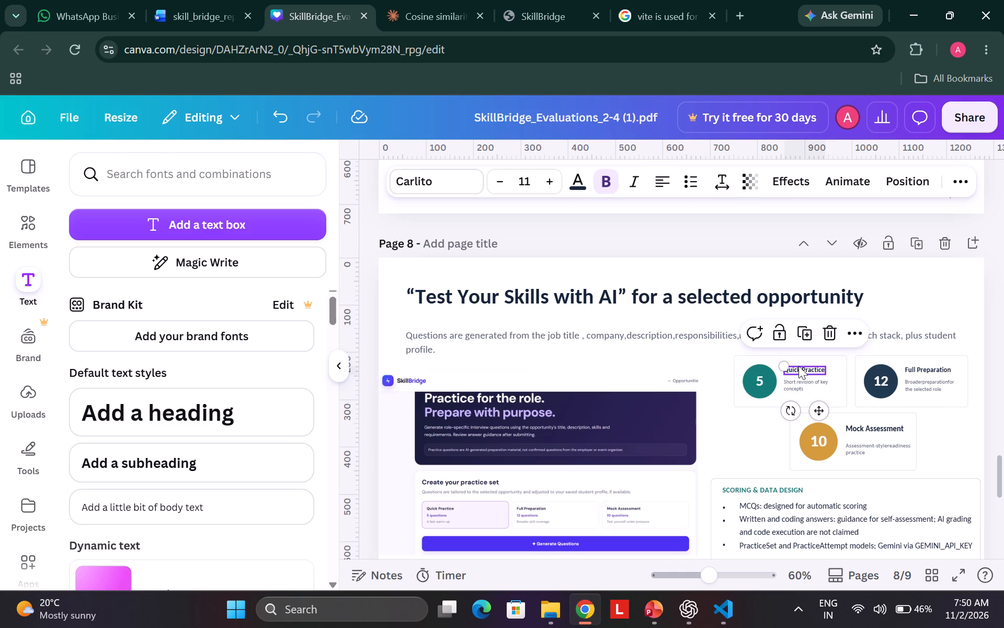
left_click(556, 180)
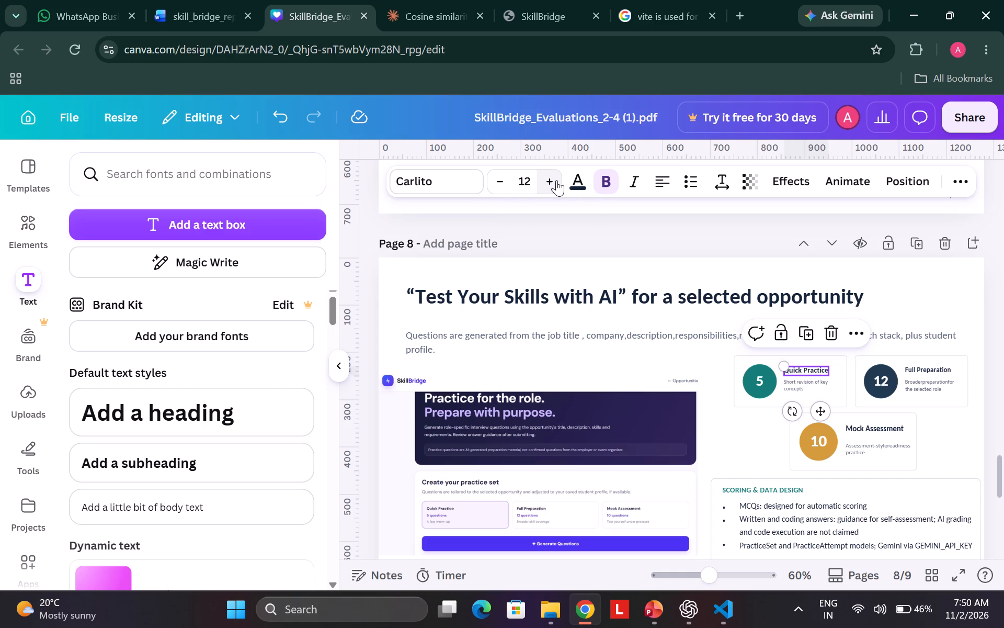
left_click(550, 185)
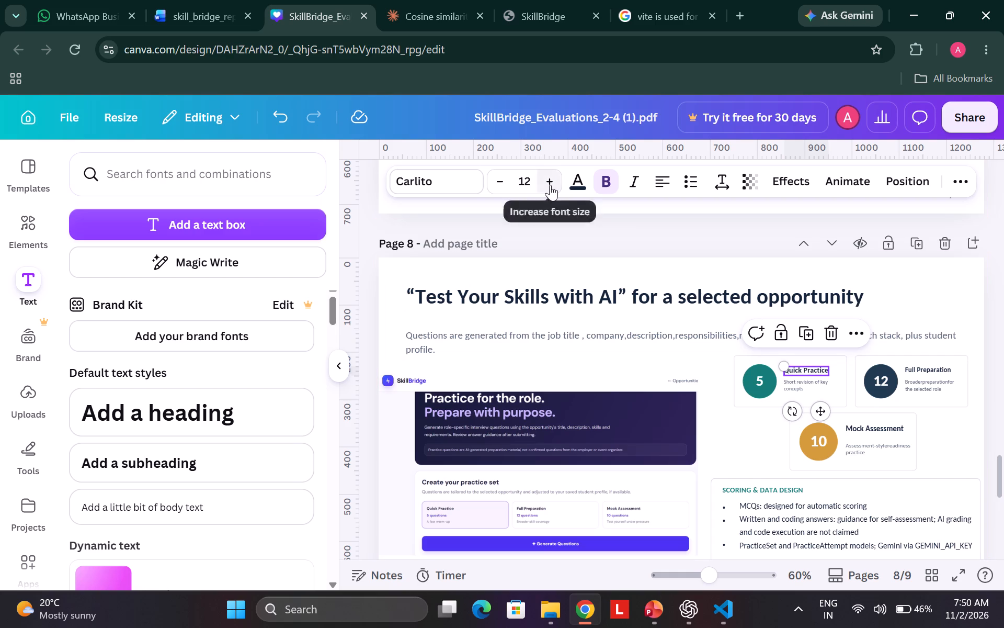
left_click(550, 185)
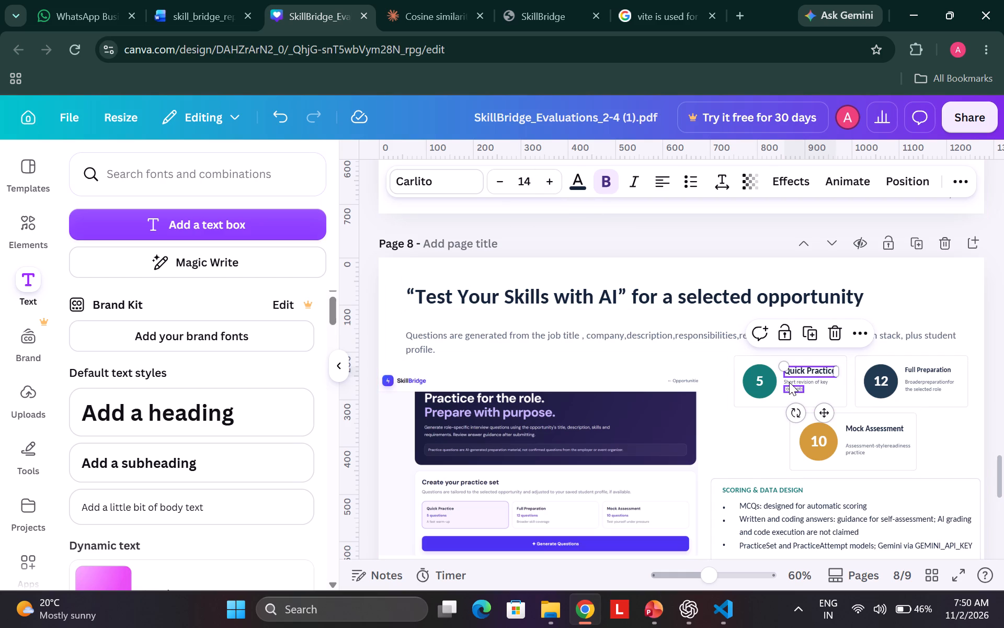
Set the font size of the "Short revision of key" line in the Quick Practice card to 11.4.
left_click(789, 382)
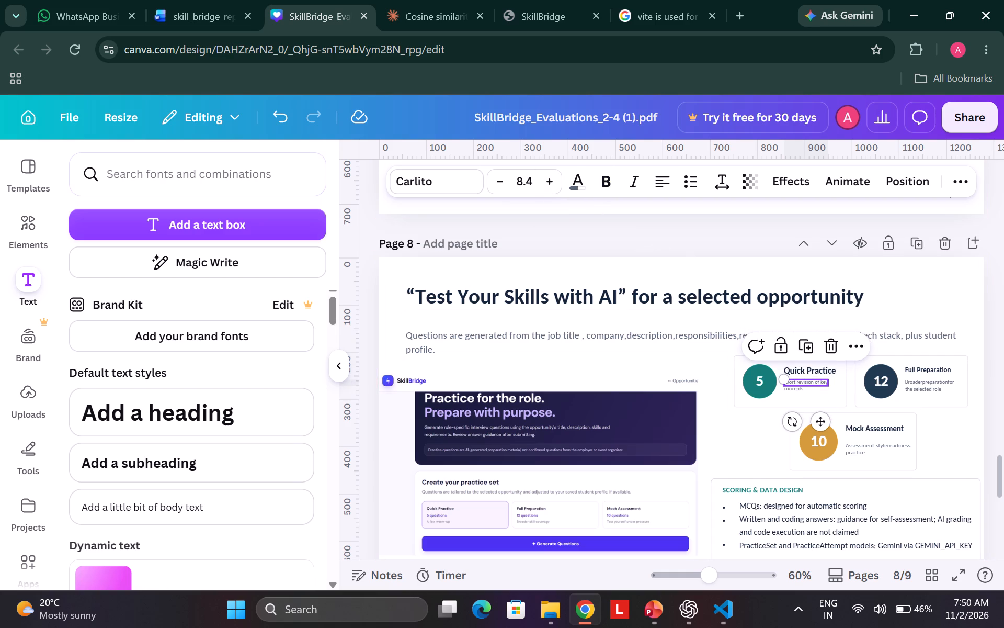
left_click(552, 182)
left_click(552, 182)
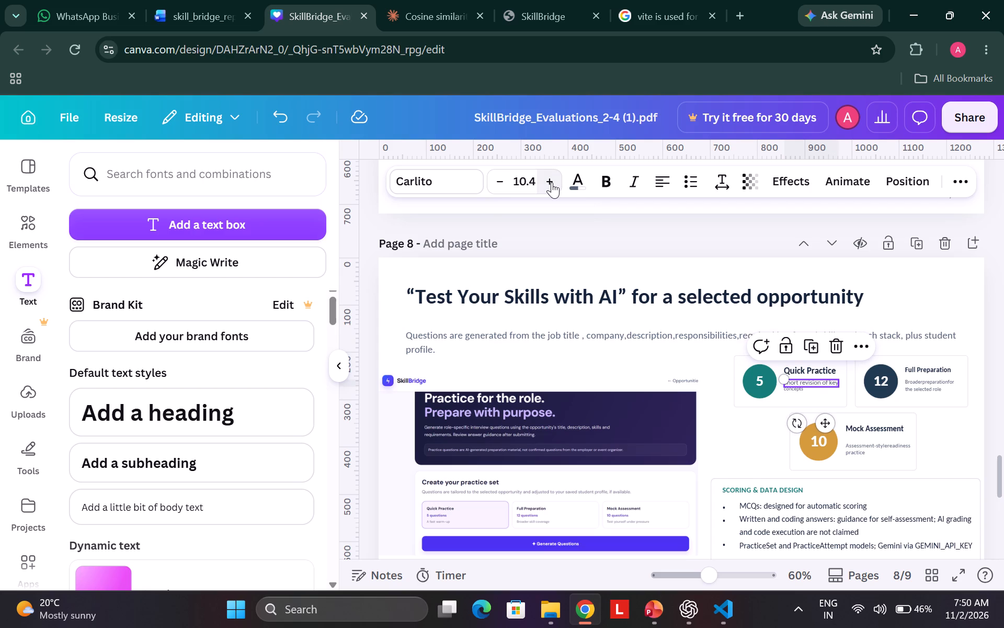
left_click(552, 182)
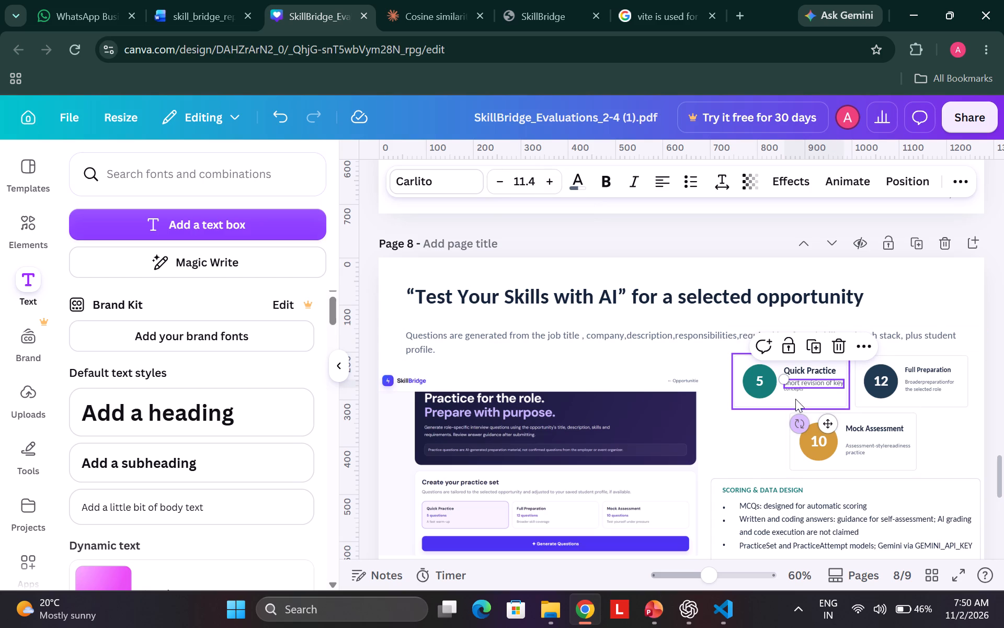
Move the "concepts" line slightly down in the Quick Practice card and set its font size to 11.4.
left_click(795, 388)
left_click_drag(795, 388, 796, 394)
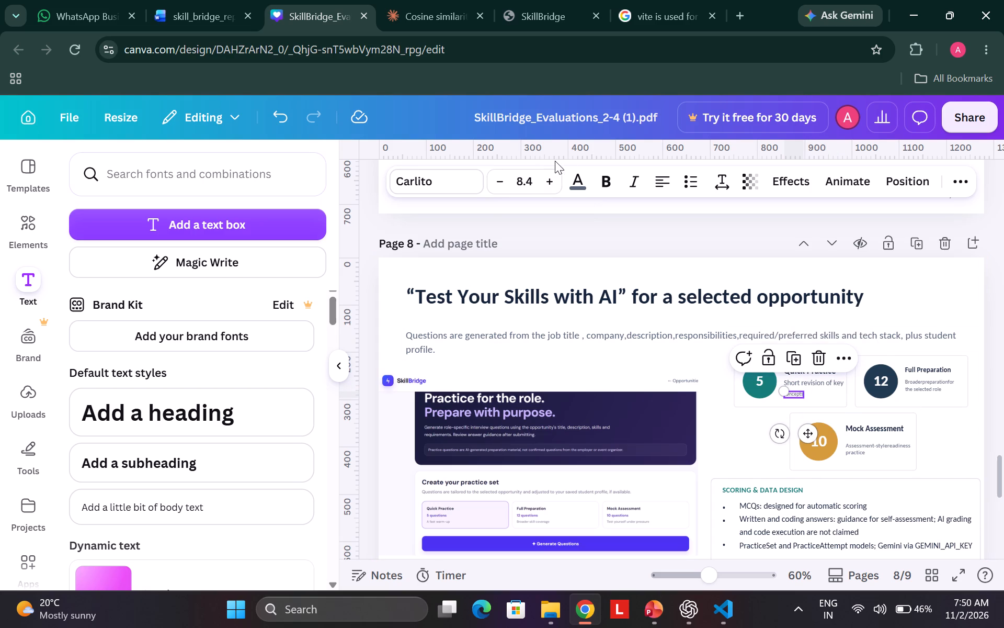
left_click(550, 182)
left_click(550, 182)
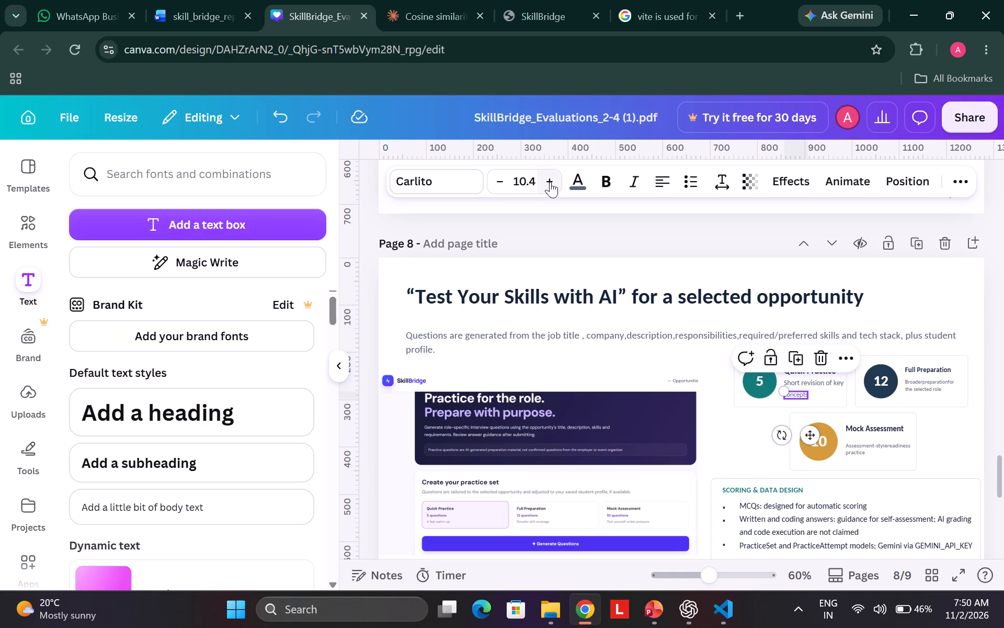
left_click(550, 182)
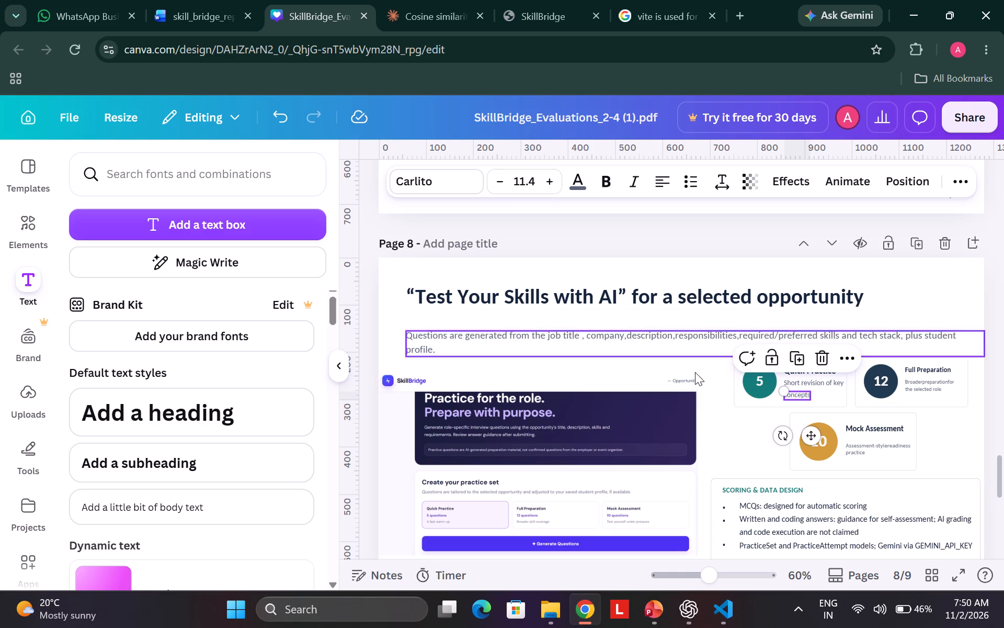
left_click(703, 375)
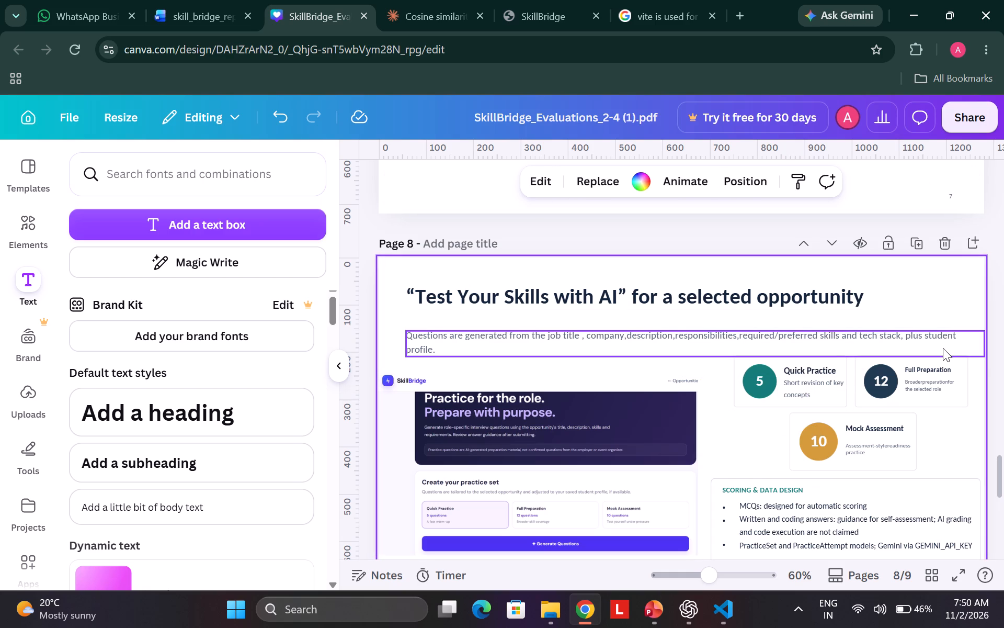
Set the font size of the "Full Preparation" card title to 14, matching the "Quick Practice" title.
left_click(936, 366)
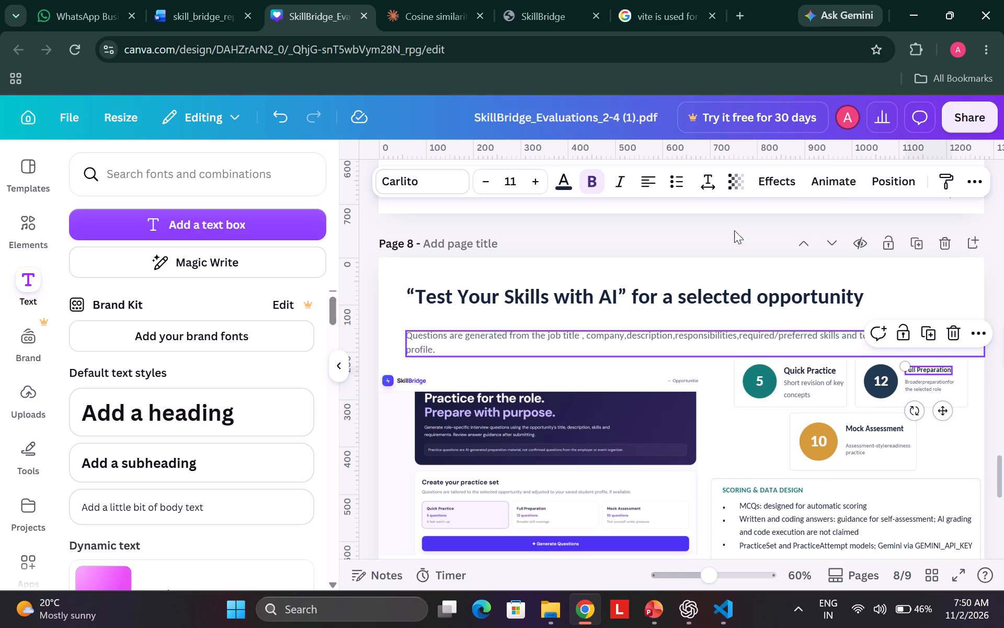
left_click(797, 366)
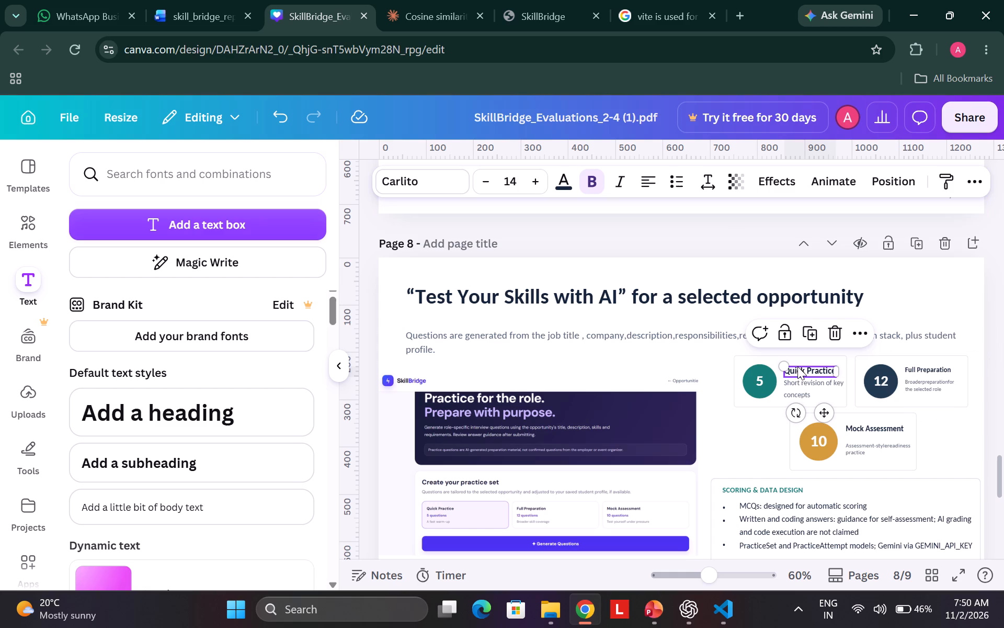
left_click(922, 368)
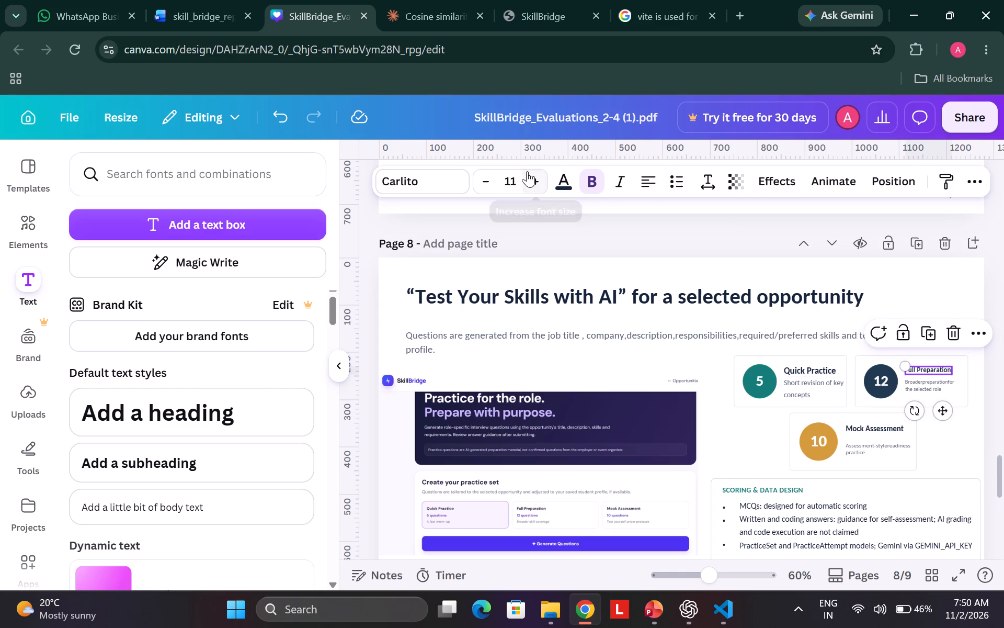
left_click(534, 176)
left_click(534, 176)
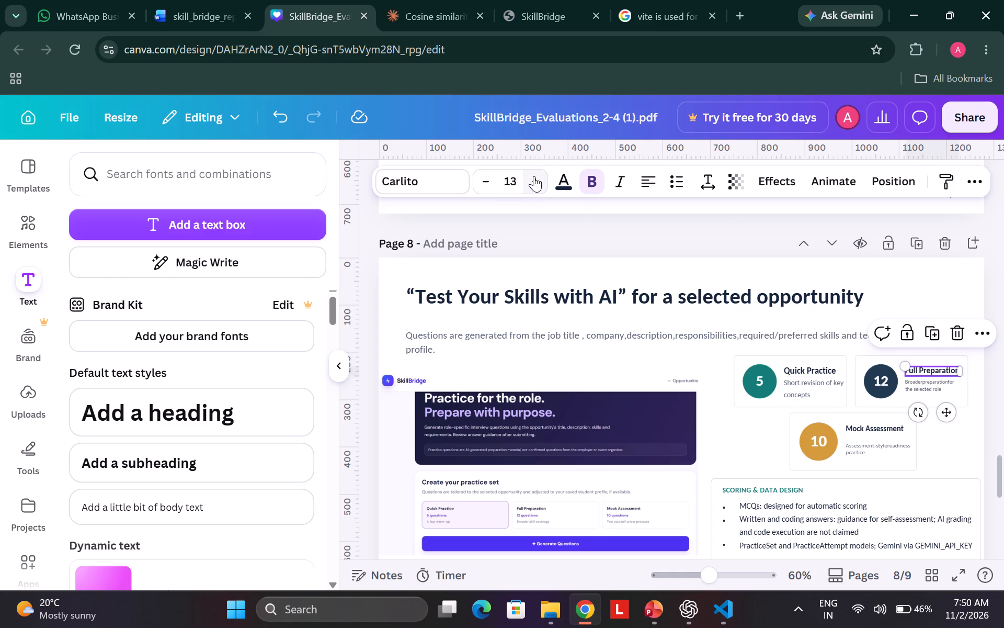
left_click(534, 176)
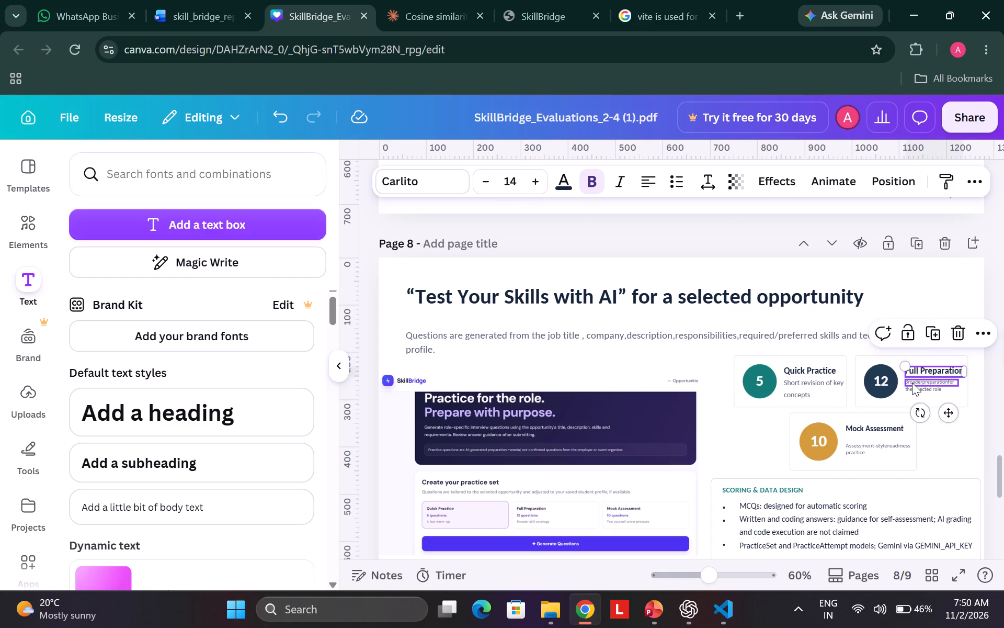
Set the font size of the "Broaderpreparationfor" line in the Full Preparation card to 11.4.
left_click(912, 383)
left_click(525, 179)
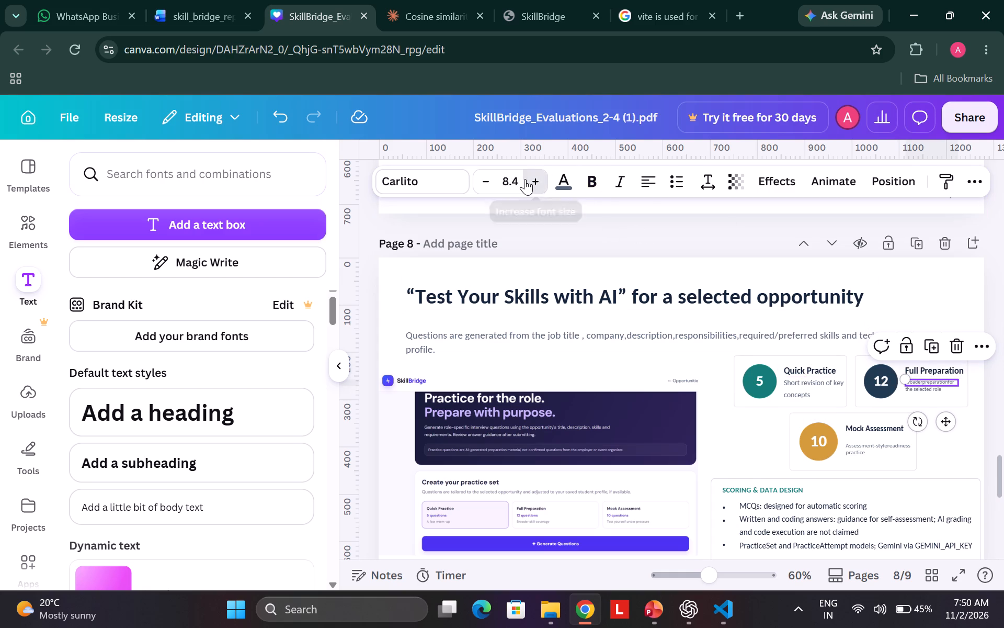
left_click(525, 179)
left_click(539, 184)
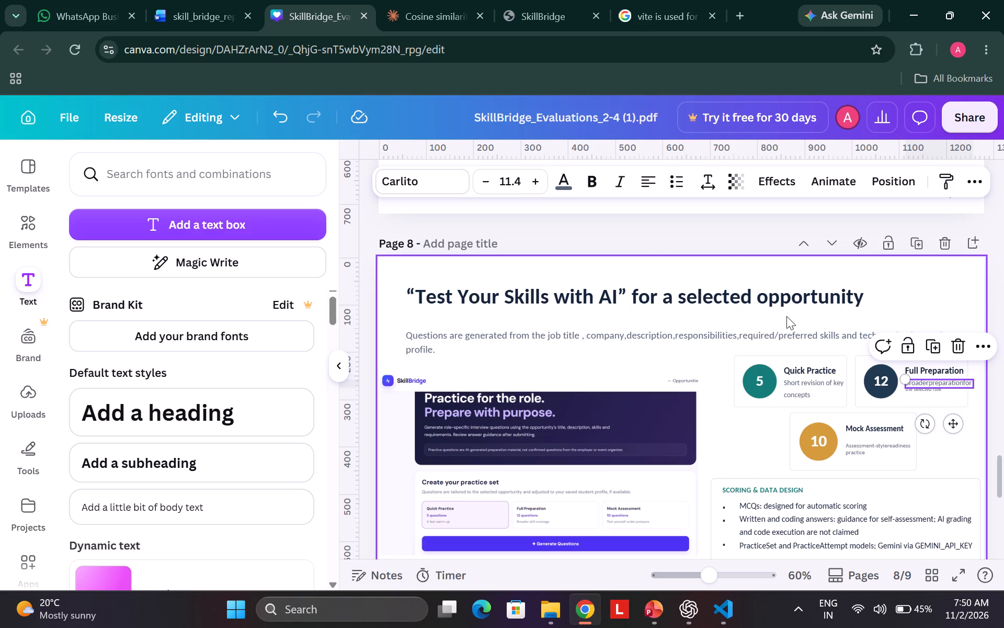
Nudge the "Broaderpreparationfor" line slightly left so it fits inside the Full Preparation card.
key("Left")
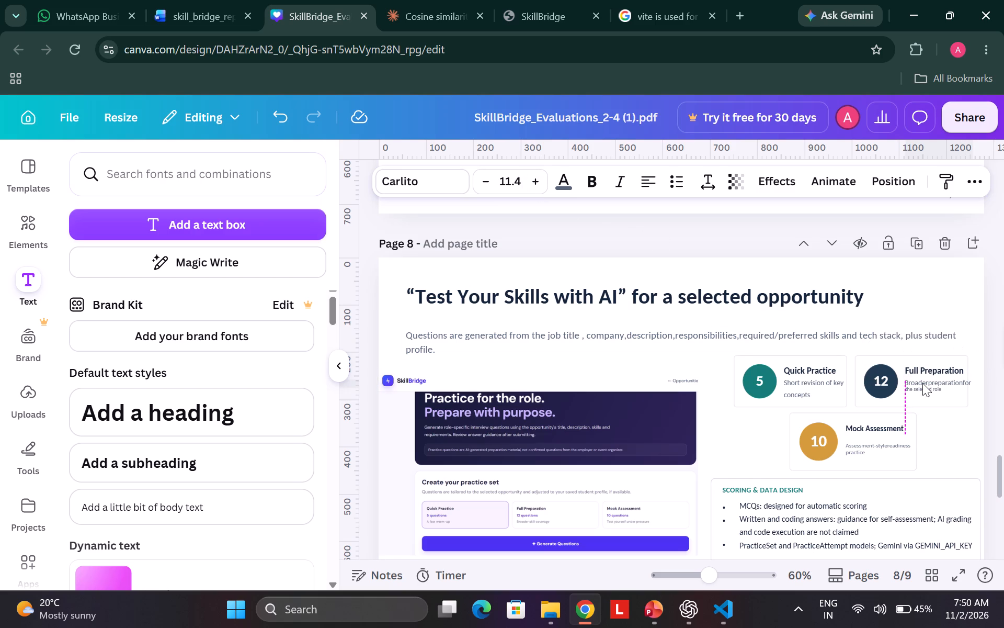
key("Left")
key("Left")
key("Left")
key("Left")
key("Left")
key("Left")
key("Left")
key("Left")
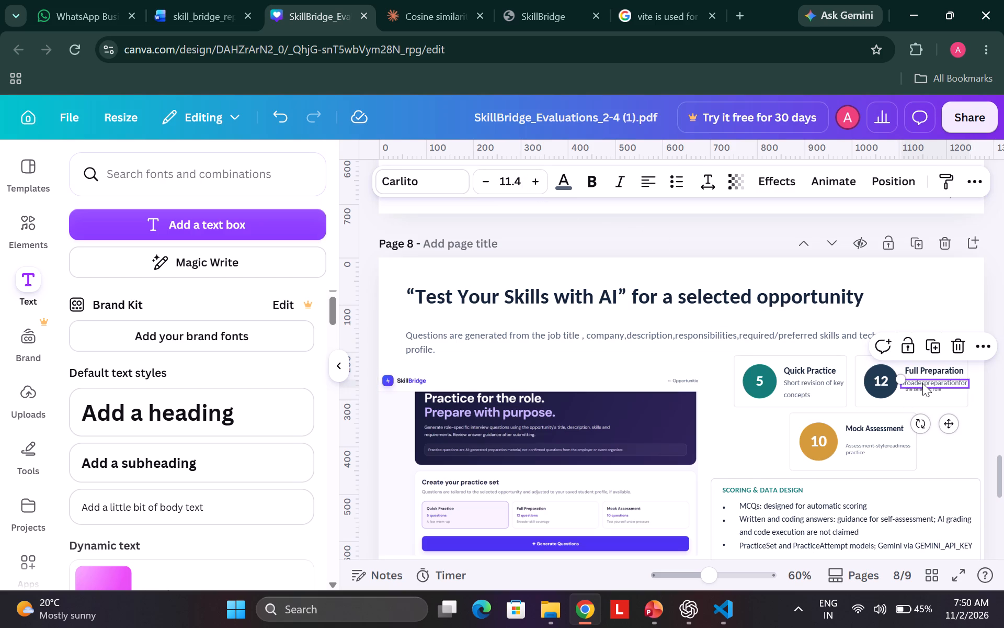
left_click(925, 386)
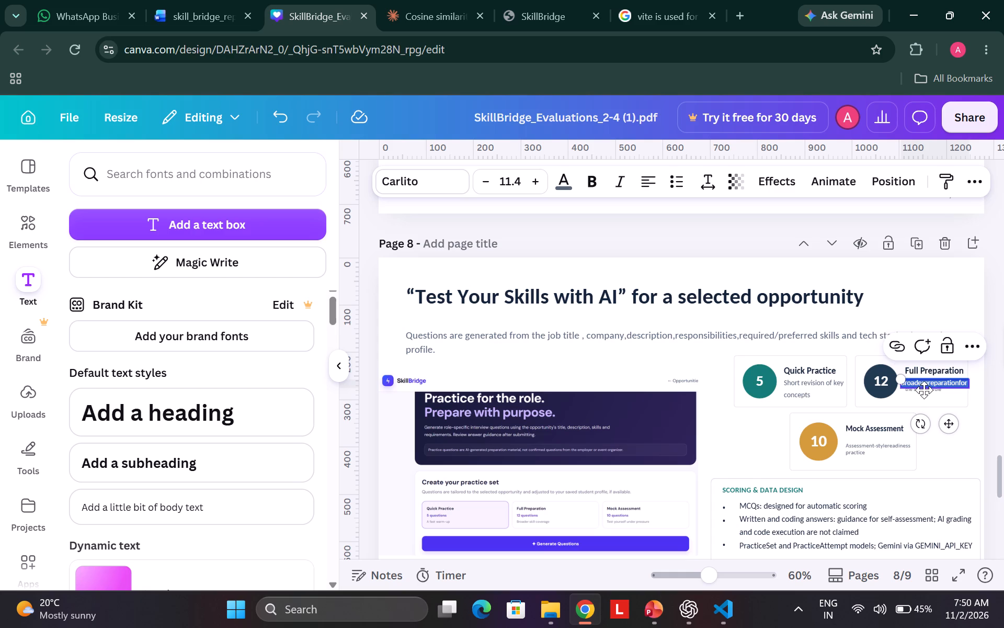
left_click(968, 464)
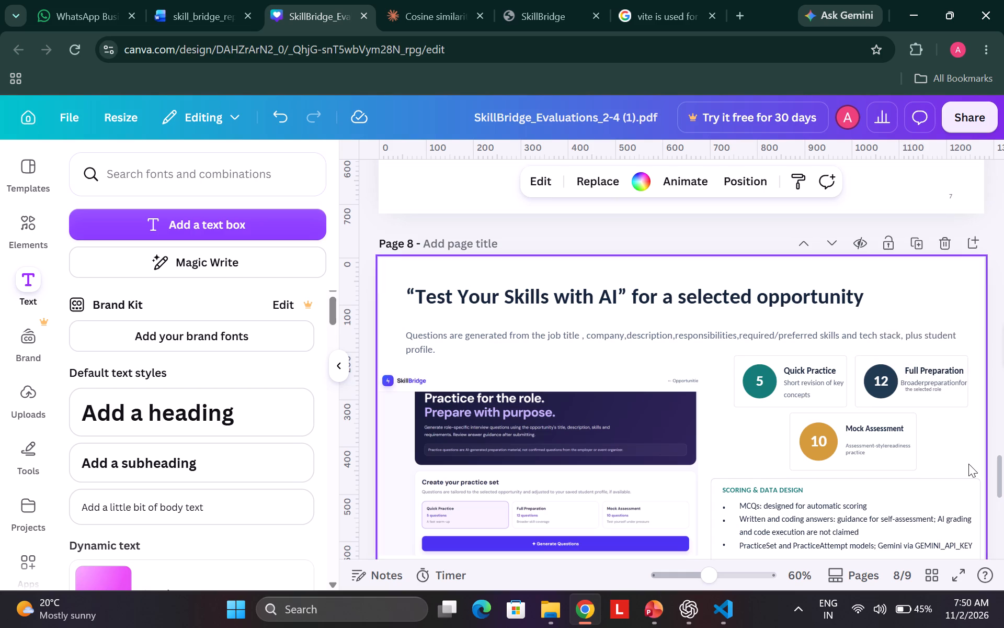
Set the "the selected role" line in the Full Preparation card to font size 11.4 and widen its box to fit one line.
left_click(931, 390)
left_click(931, 390)
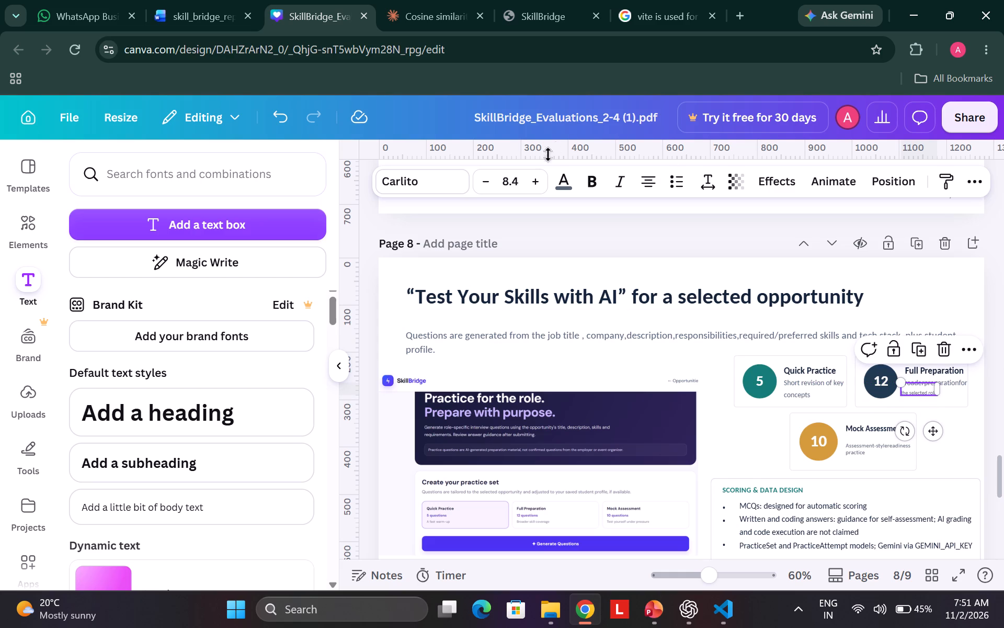
triple_click(540, 181)
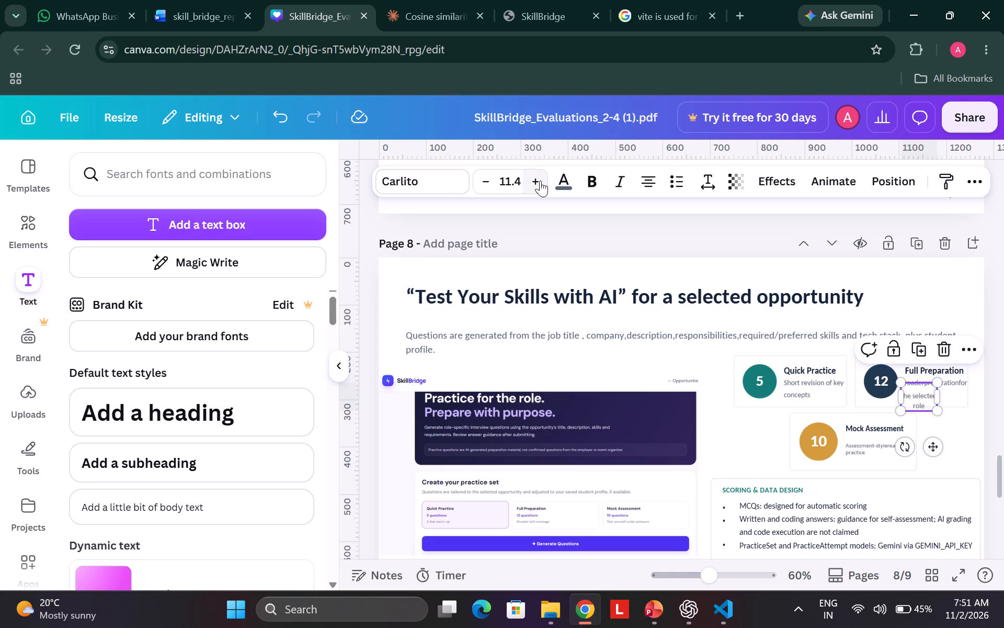
left_click_drag(939, 395, 955, 395)
left_click_drag(955, 395, 957, 395)
left_click(953, 410)
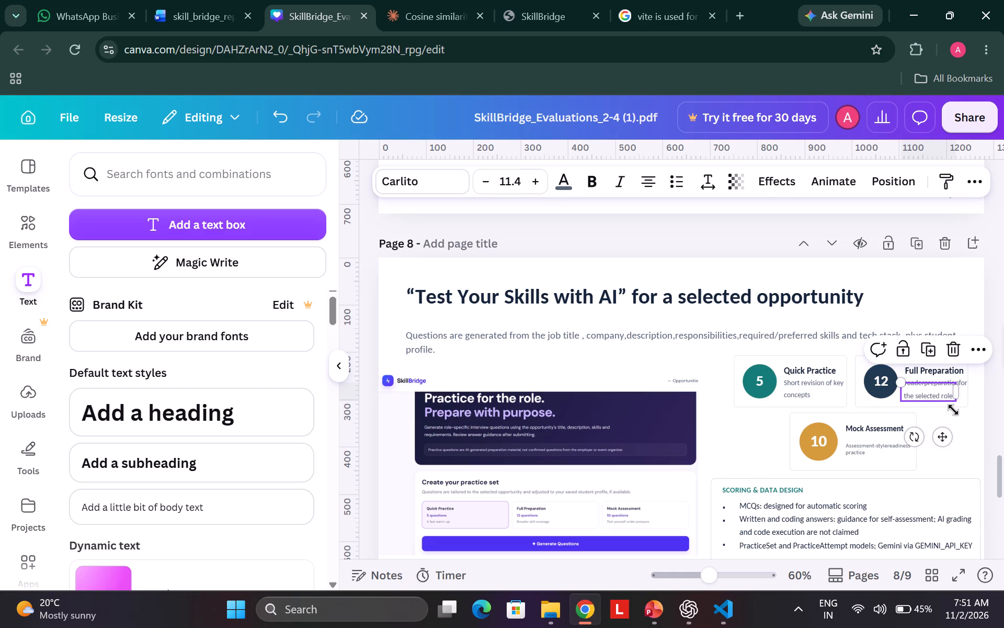
left_click(962, 431)
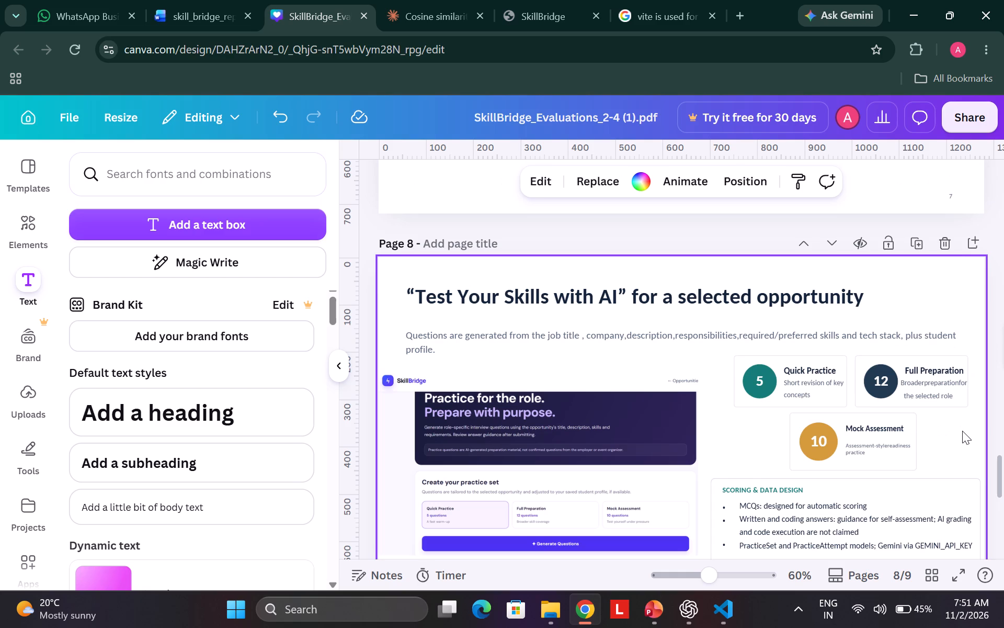
Insert the missing spaces in the Full Preparation card's first description line so it reads "Broader preparation for".
left_click(943, 385)
left_click(923, 383)
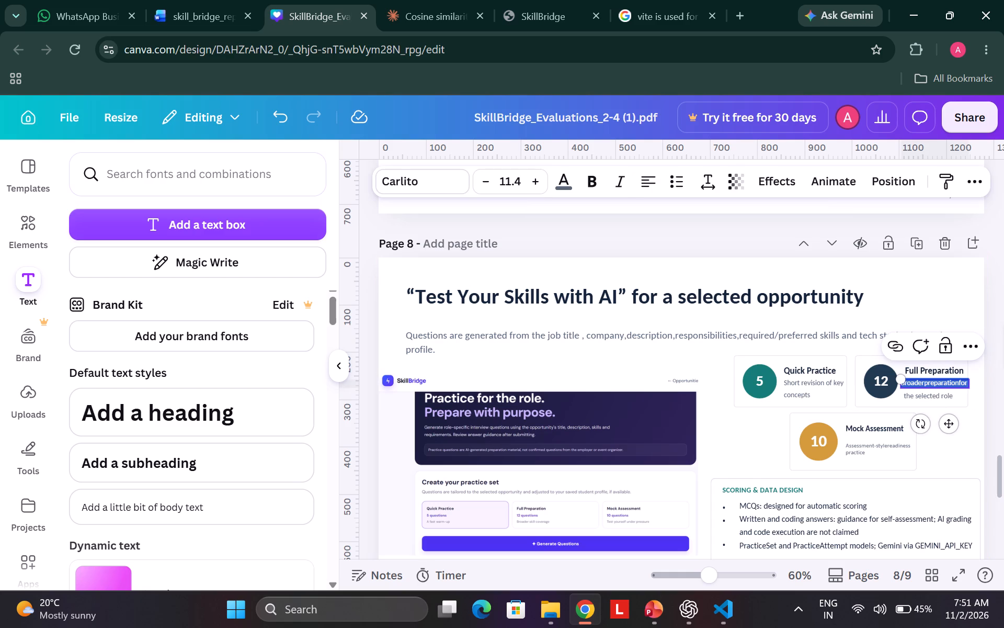
left_click(923, 383)
key("space")
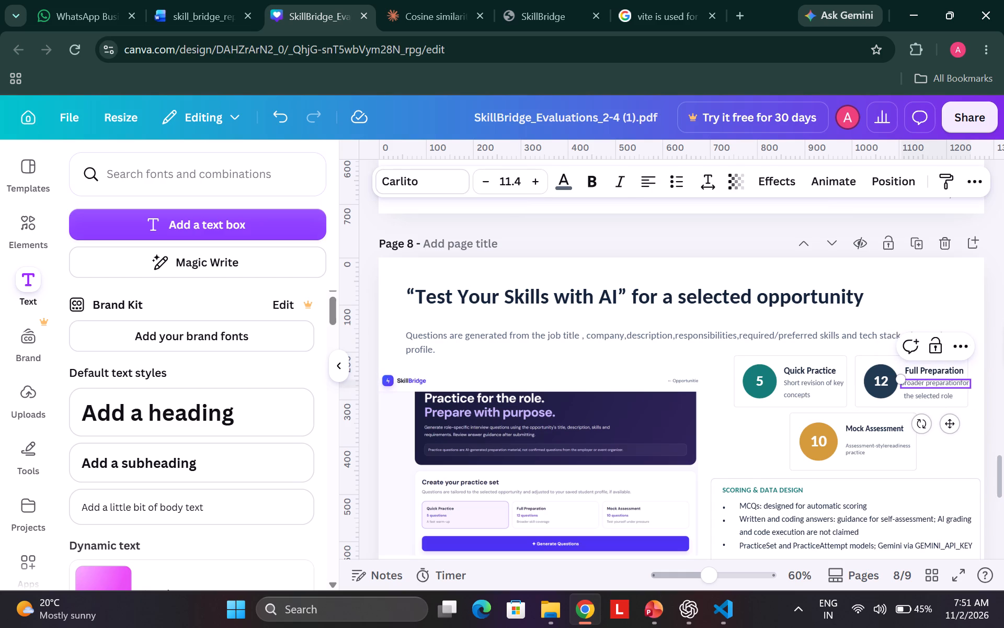
key("Left")
key("Left")
key("Left")
left_click(946, 456)
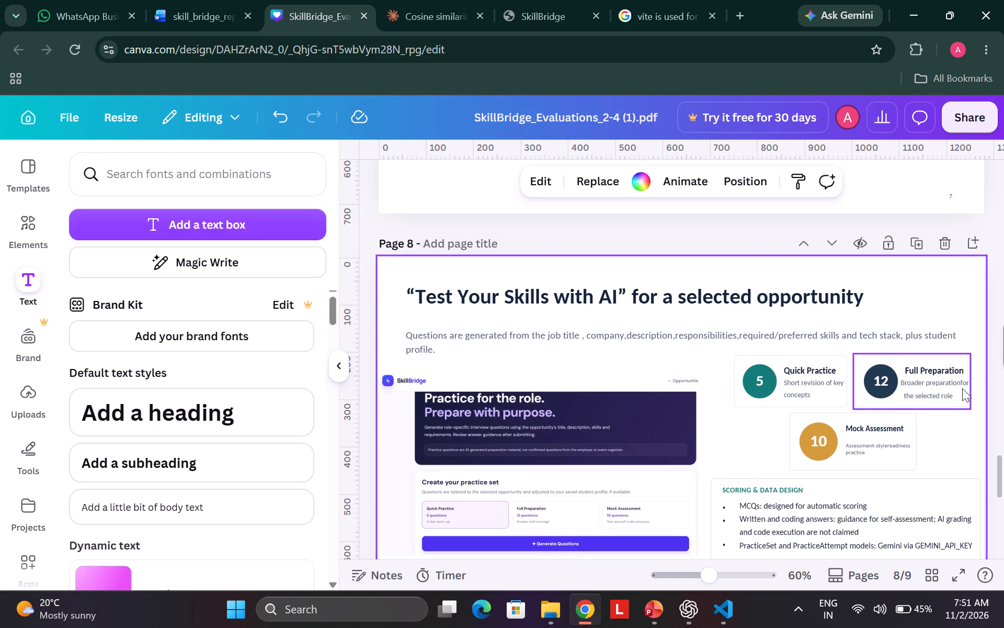
left_click(961, 385)
left_click(961, 385)
left_click(961, 385)
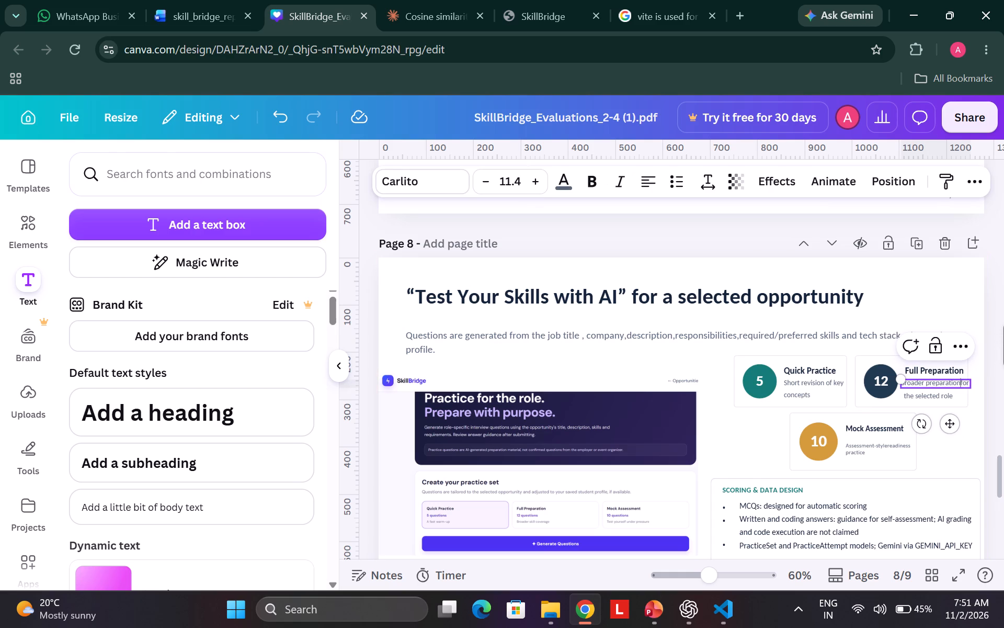
key("space")
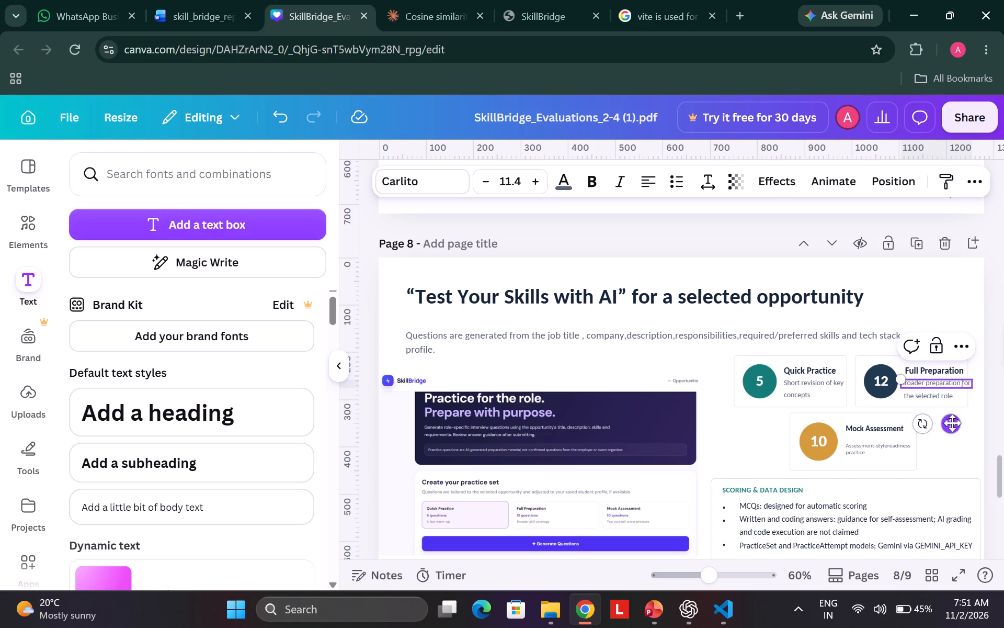
Move the "Broader preparation for" line slightly left to keep it within the Full Preparation card.
left_click(952, 423)
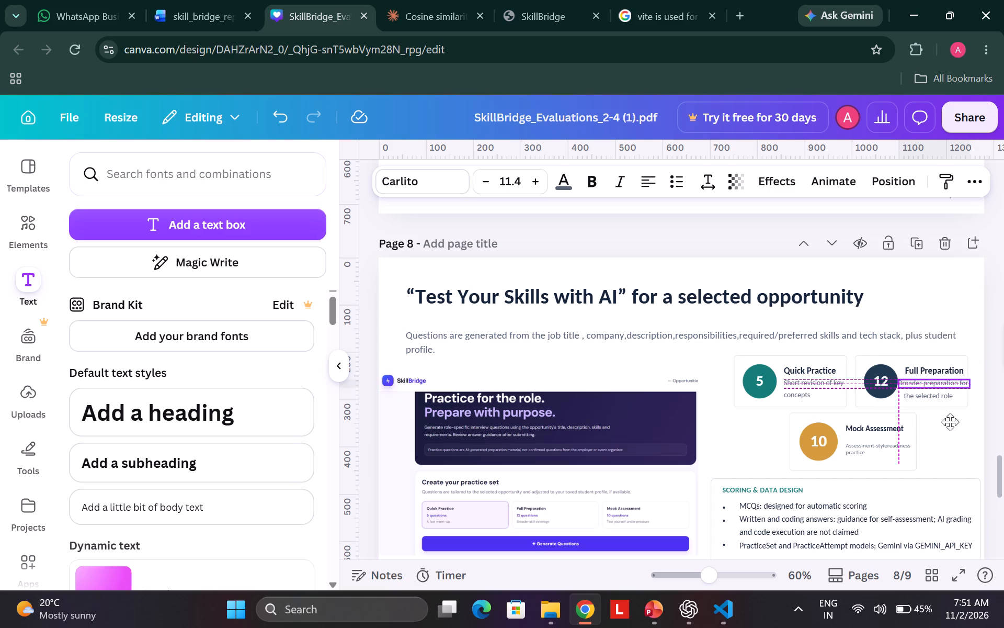
left_click(959, 459)
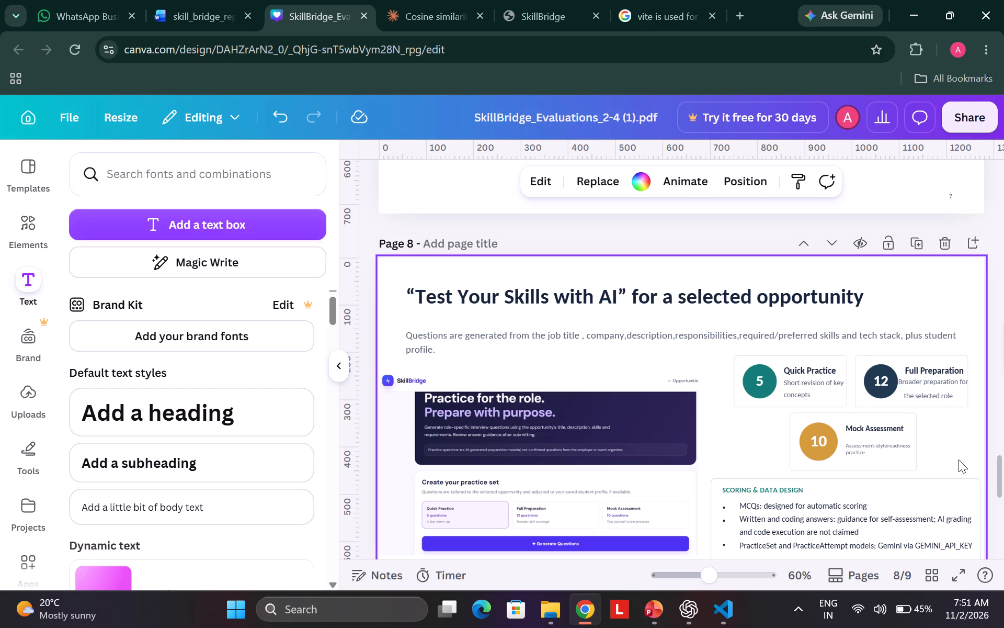
Nudge the "the selected role" line slightly up, closer to the line above it in the Full Preparation card.
left_click(920, 399)
key("Up")
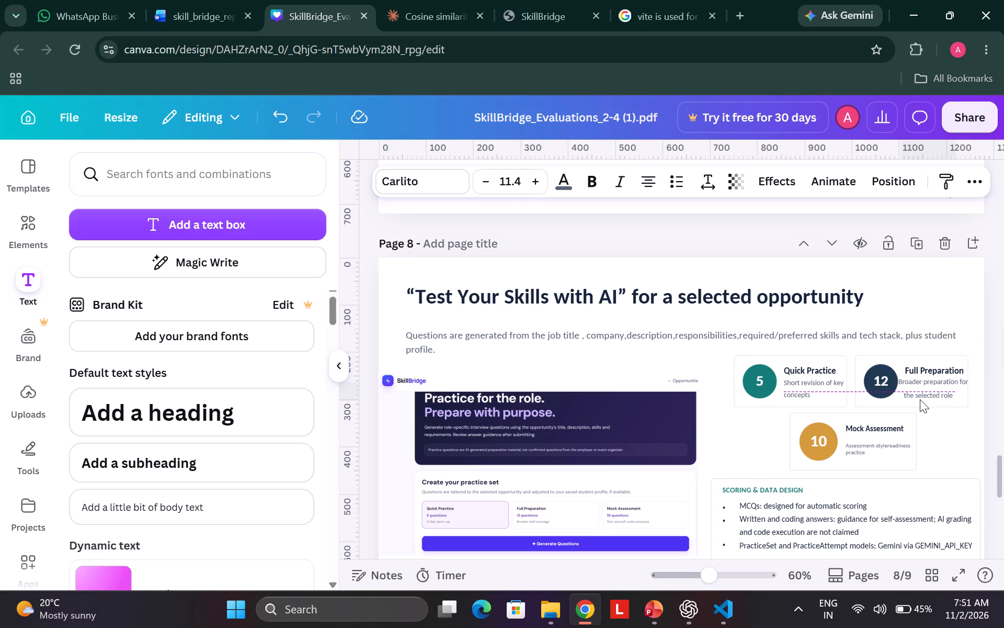
key("Up")
key("Up")
key("Up")
key("Up")
key("Up")
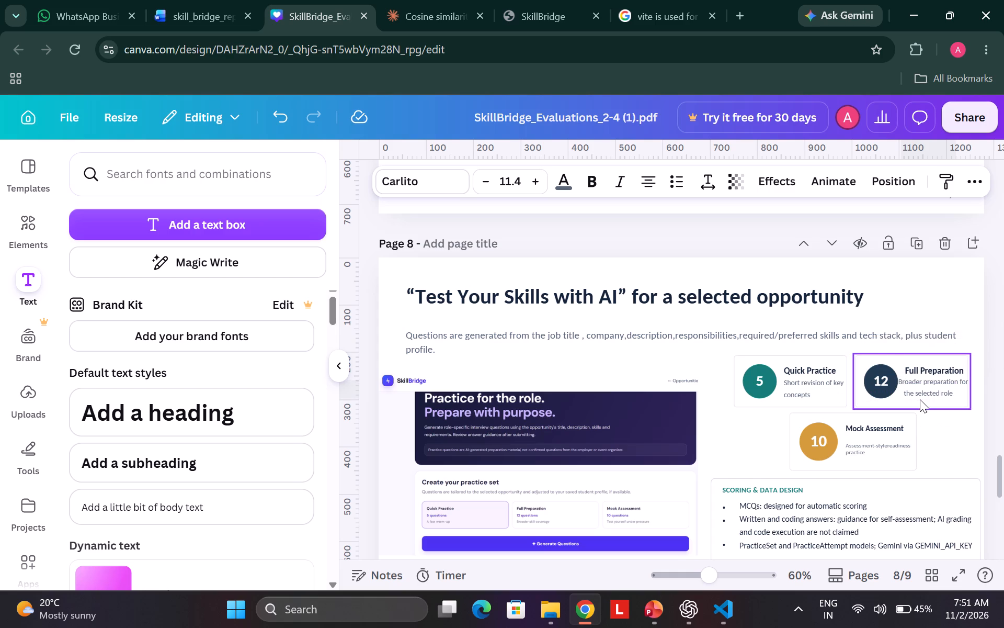
Set the font size of the "Mock Assessment" card title to 14.
left_click(862, 429)
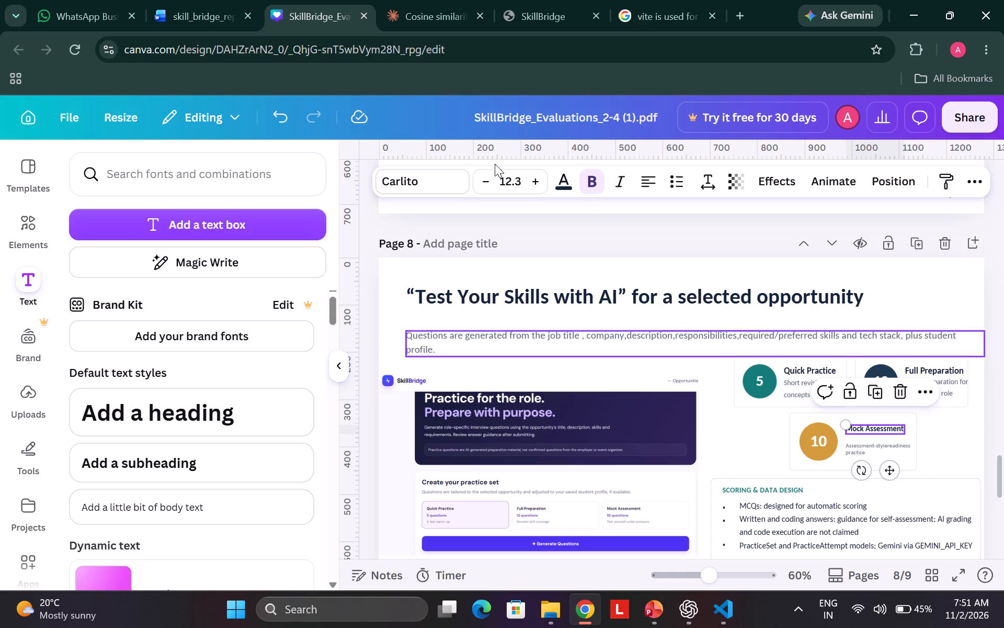
left_click(534, 185)
left_click(534, 185)
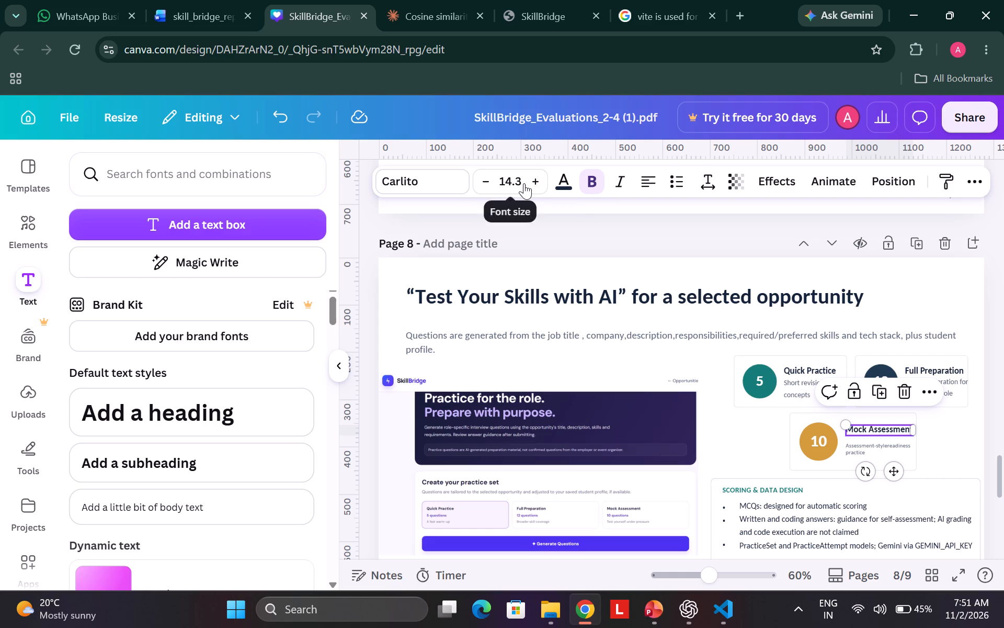
left_click(524, 183)
left_click(488, 184)
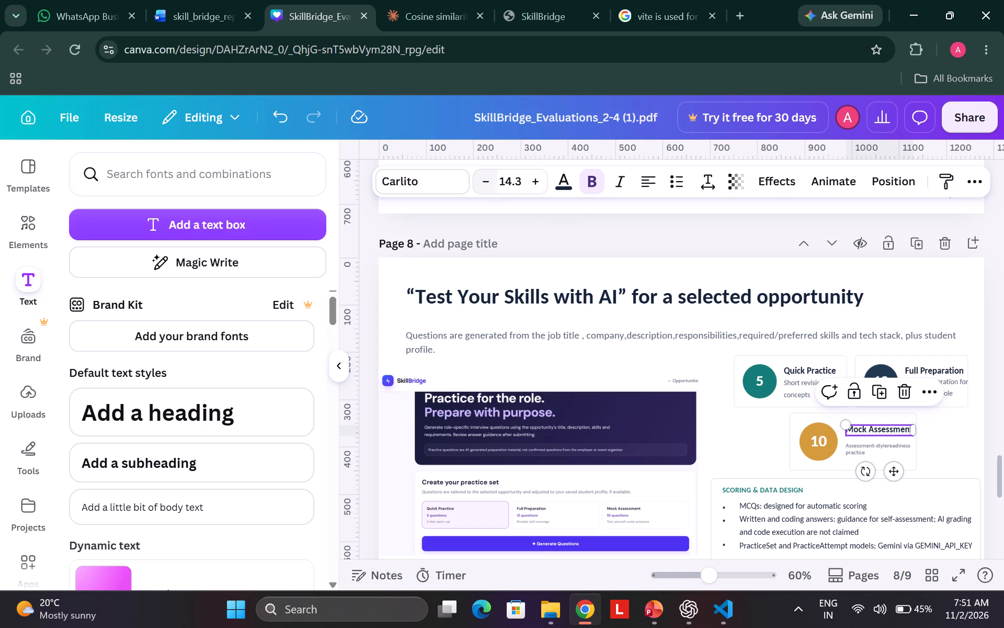
left_click(518, 176)
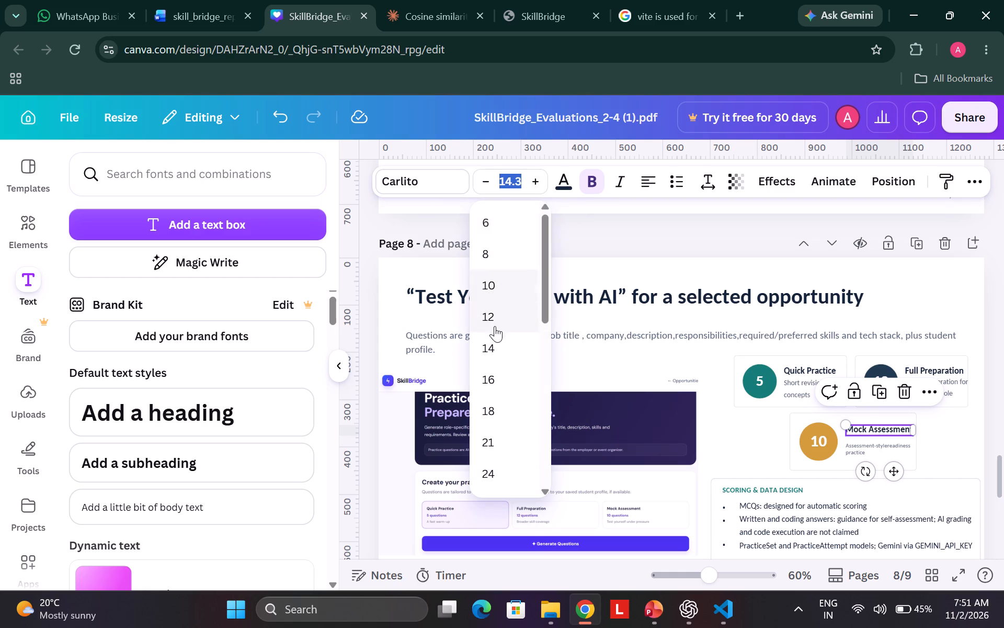
left_click(487, 352)
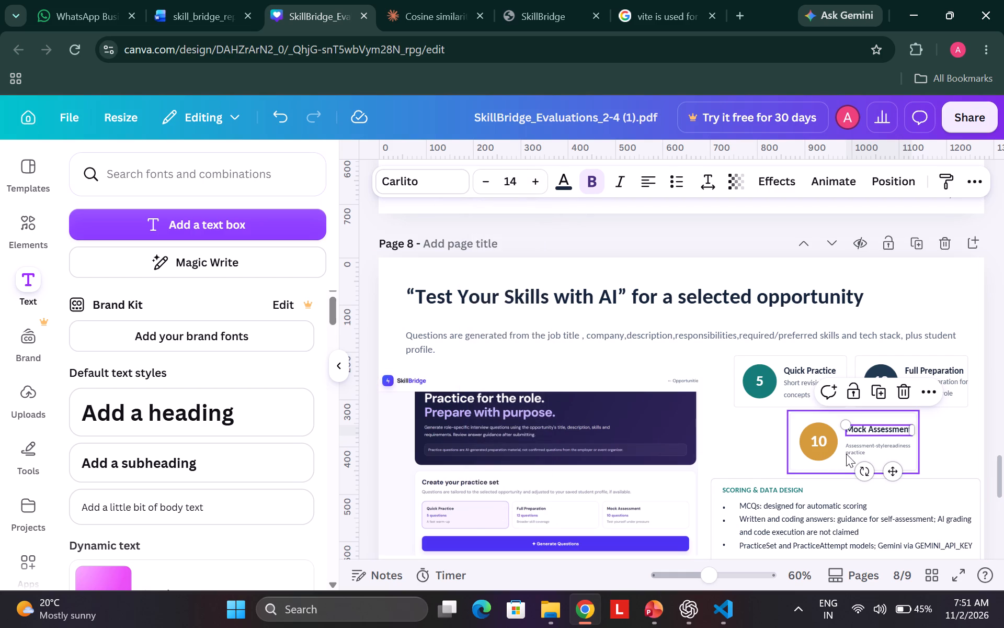
Set the font size of the Mock Assessment card's description text to 11.4.
left_click(863, 450)
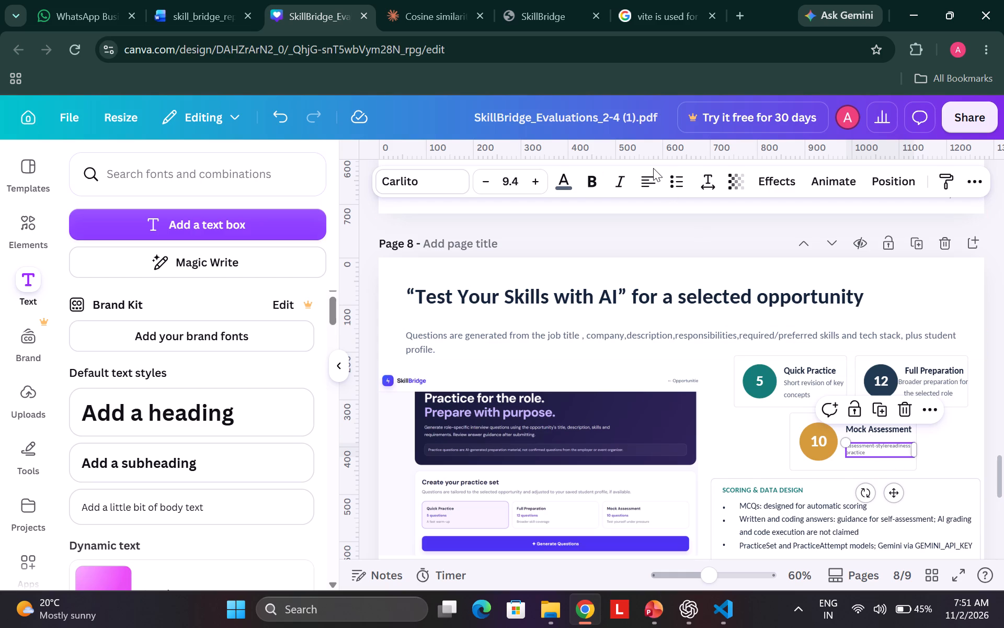
left_click(538, 186)
left_click(538, 186)
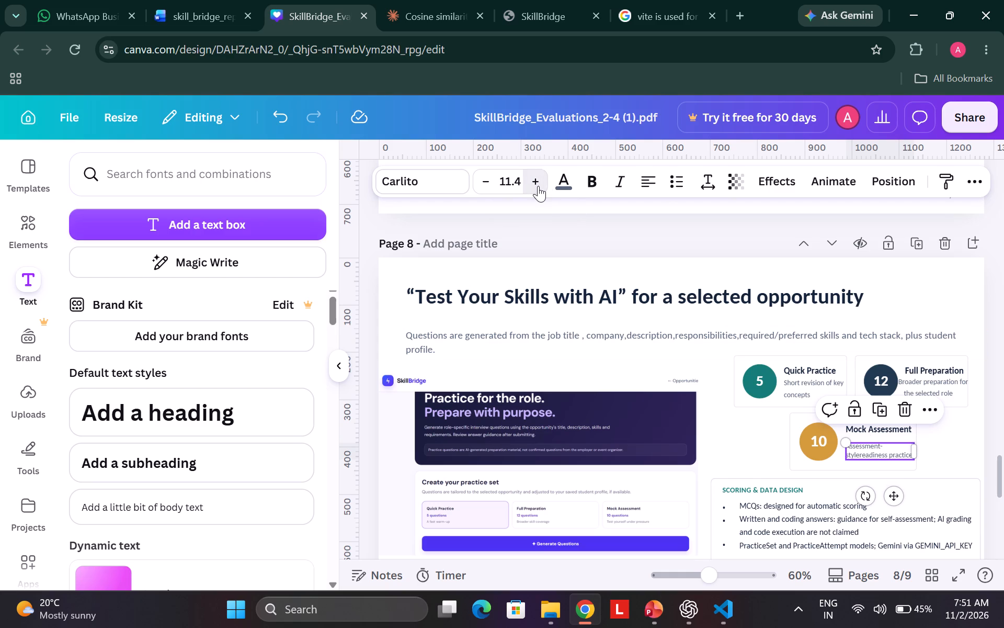
left_click(960, 458)
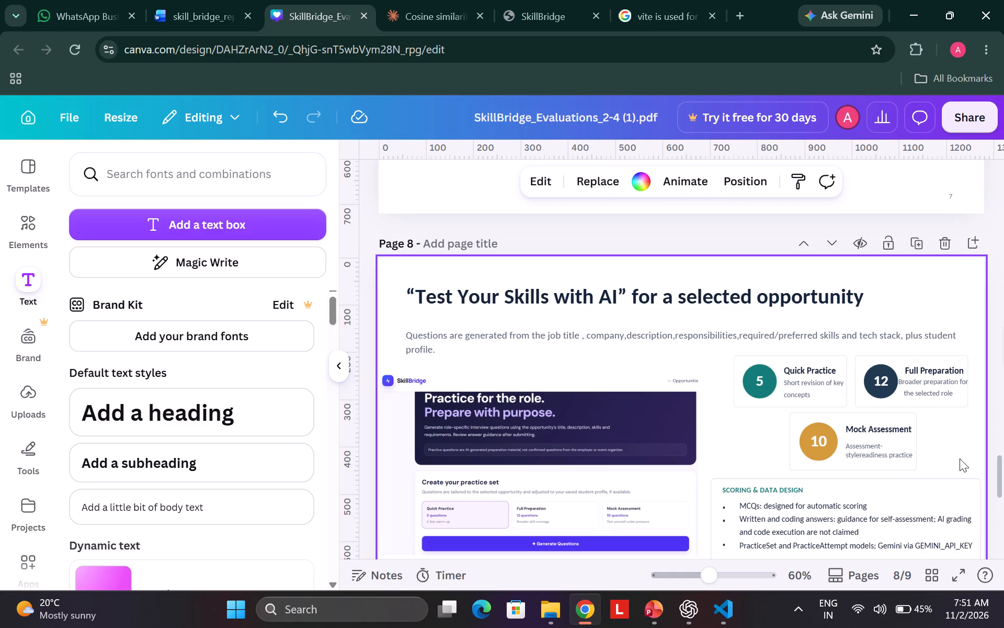
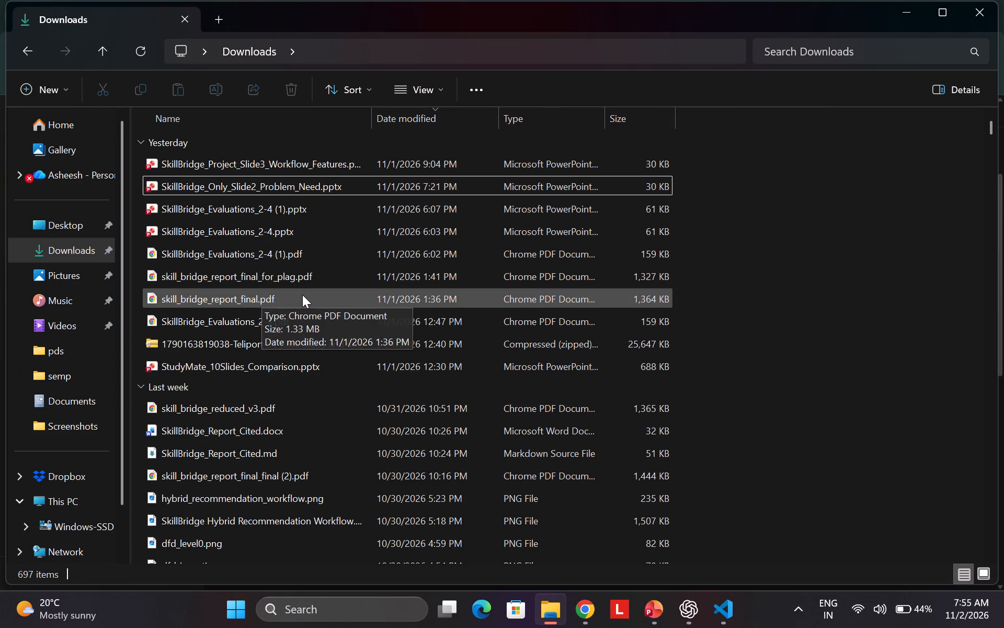
double_click(322, 271)
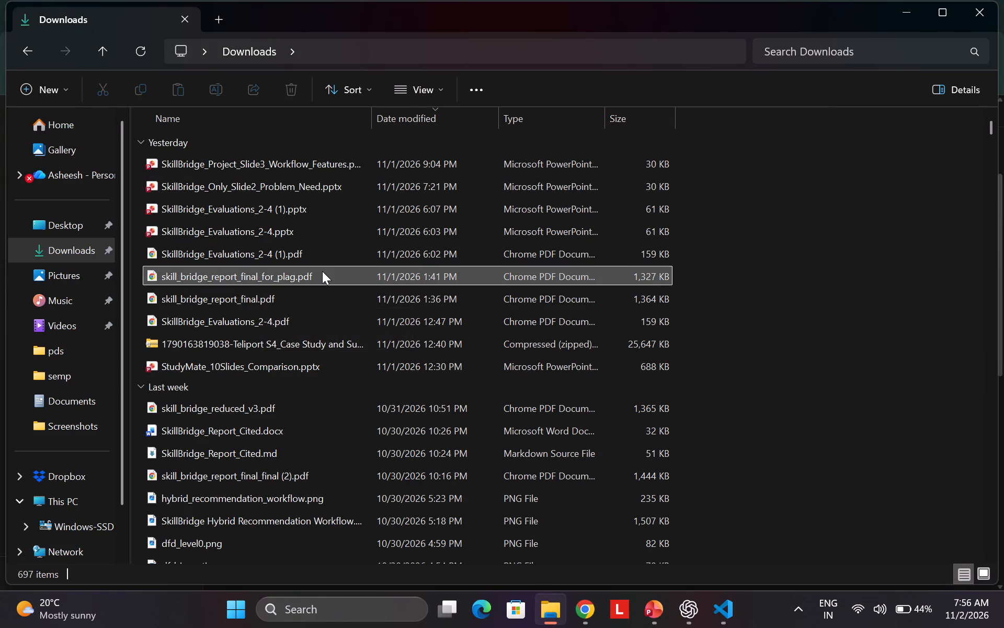
Look through the report PDF's workflow and data flow diagrams, stopping at section 6.2 DFD Level 0.
scroll(463, 313, "down", 9)
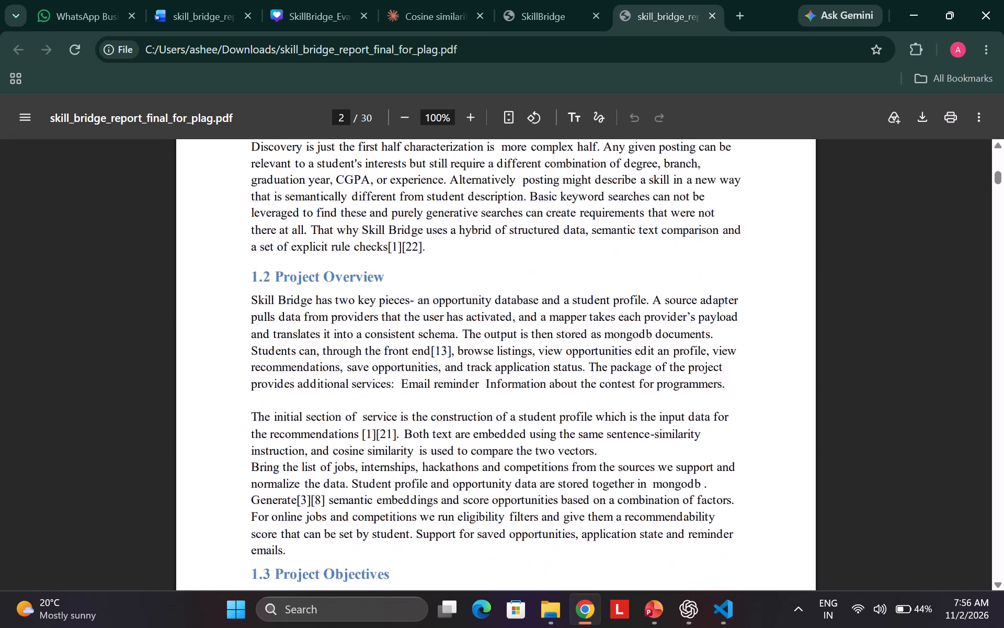
scroll(463, 313, "down", 16)
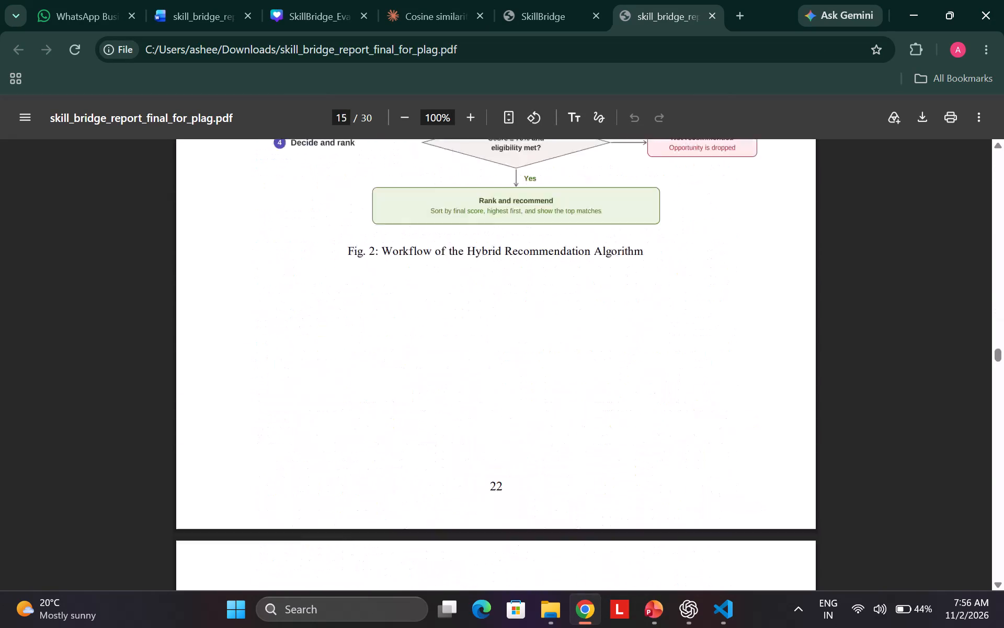
scroll(463, 313, "down", 1)
scroll(463, 313, "up", 3)
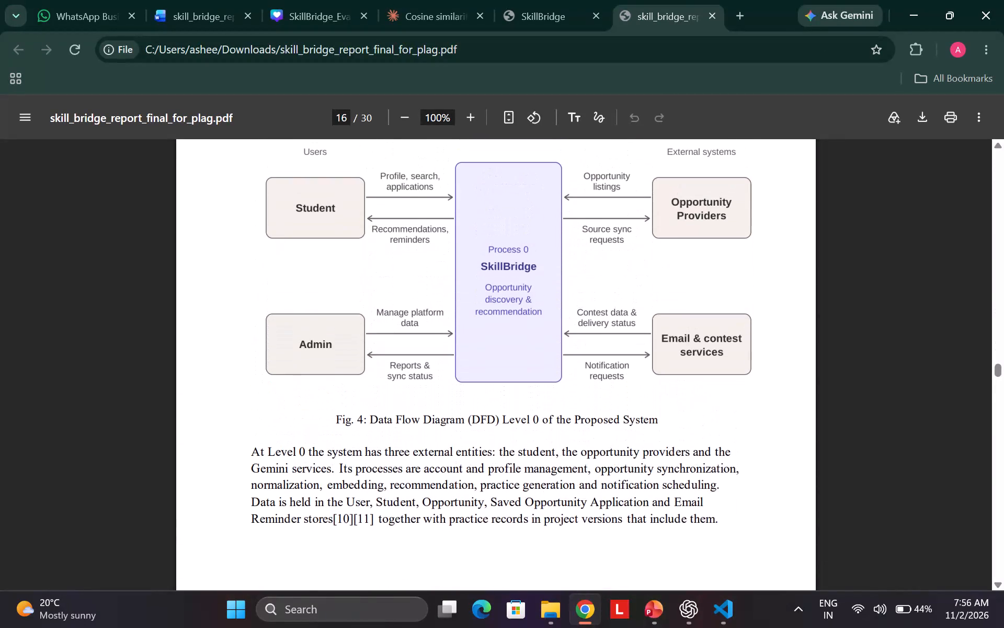
scroll(463, 313, "up", 3)
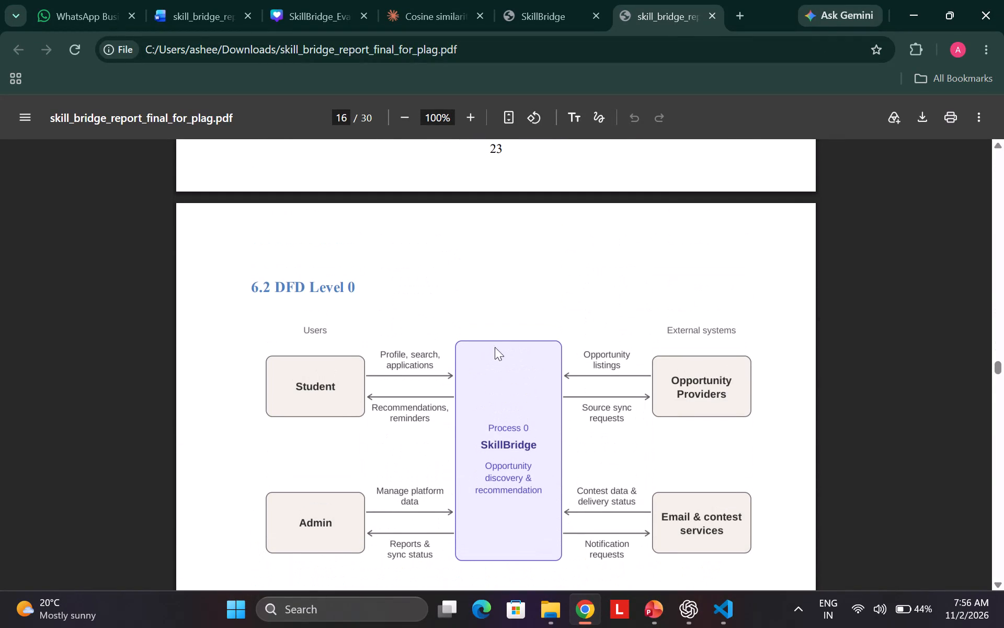
scroll(548, 395, "down", 1)
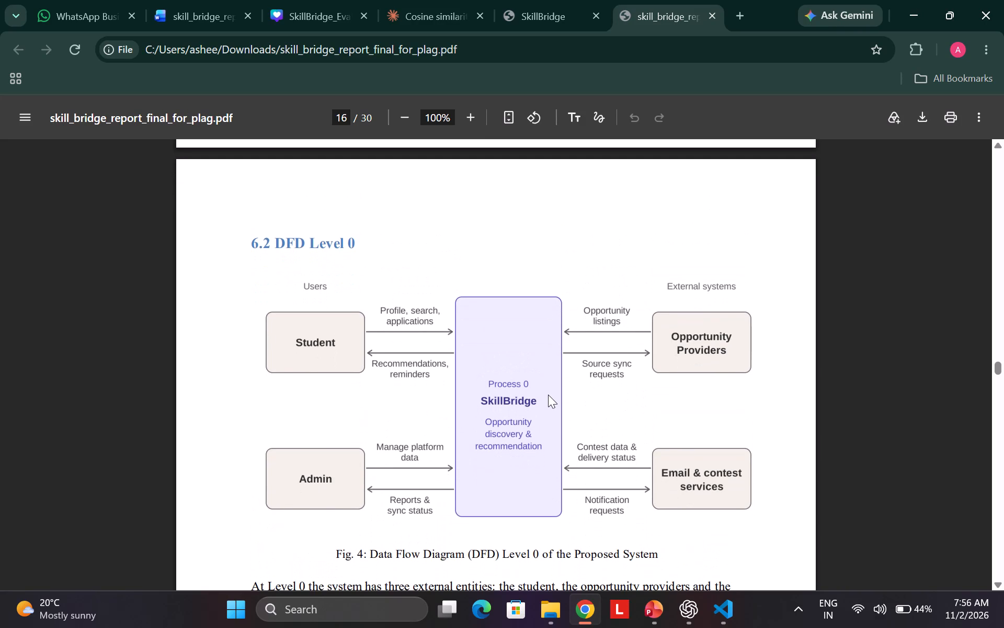
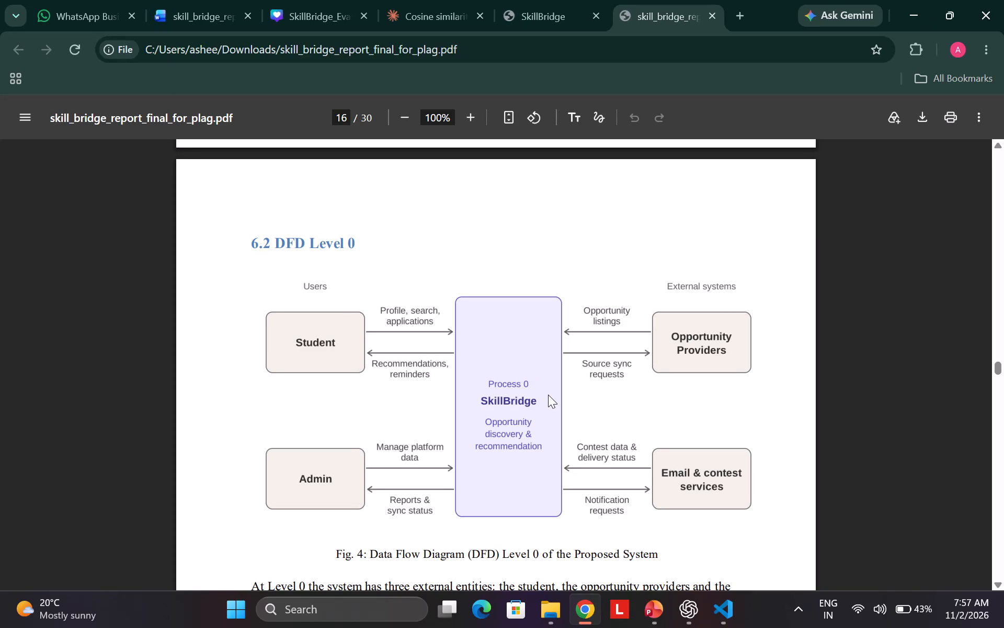
Examine the DFD Level 0 diagram and its description in section 6.2 of the report PDF.
scroll(602, 360, "down", 1)
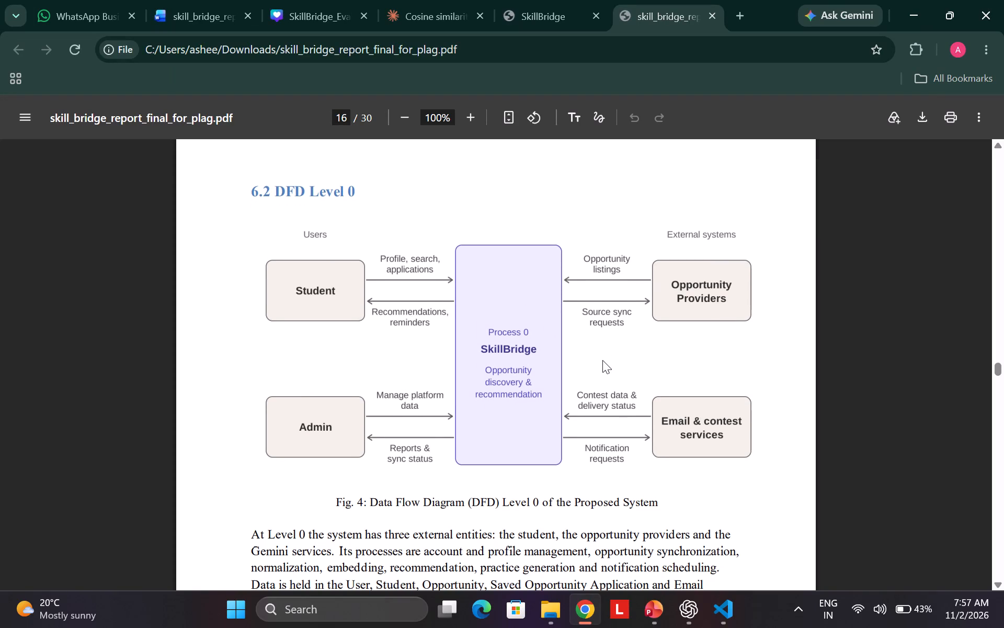
scroll(602, 360, "down", 1)
scroll(602, 360, "up", 1)
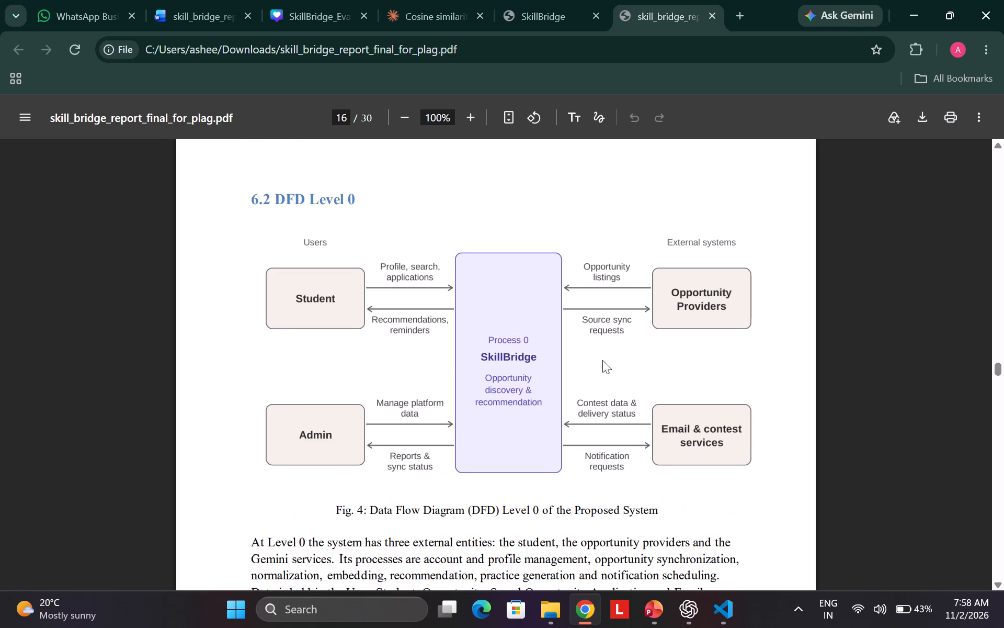
Switch to the SkillBridge presentation in Canva and review the "Test Your Skills with AI" and "Conclusion and future scope" slides.
left_click(348, 0)
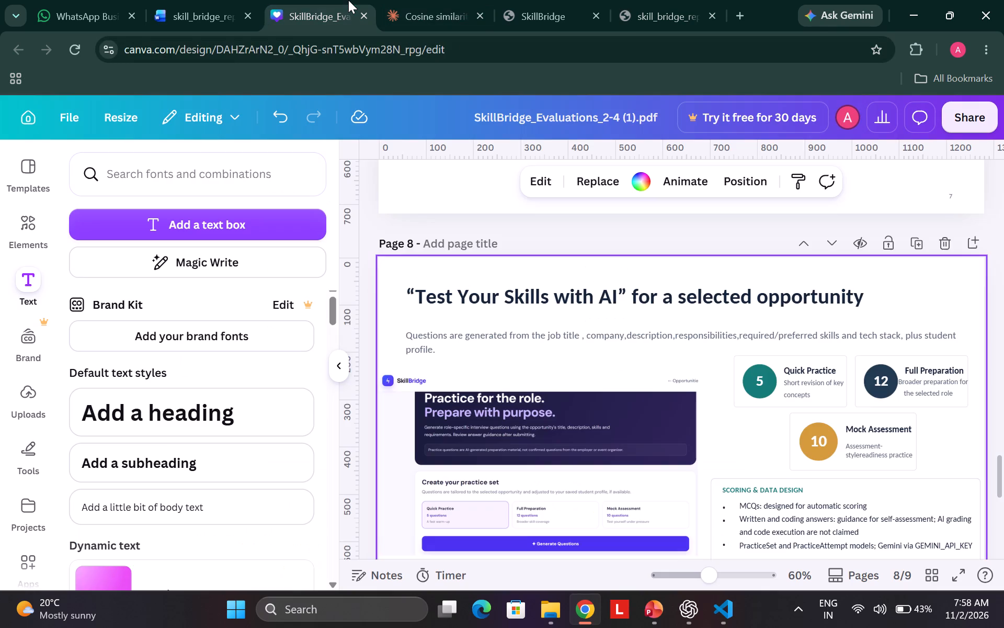
scroll(565, 374, "down", 1)
scroll(565, 374, "up", 1)
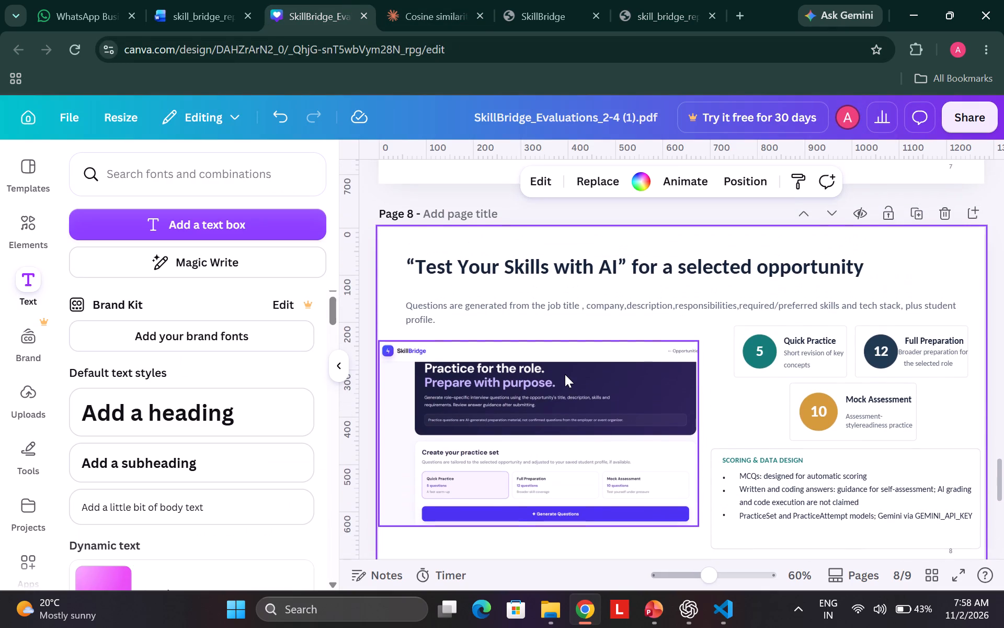
left_click(741, 418)
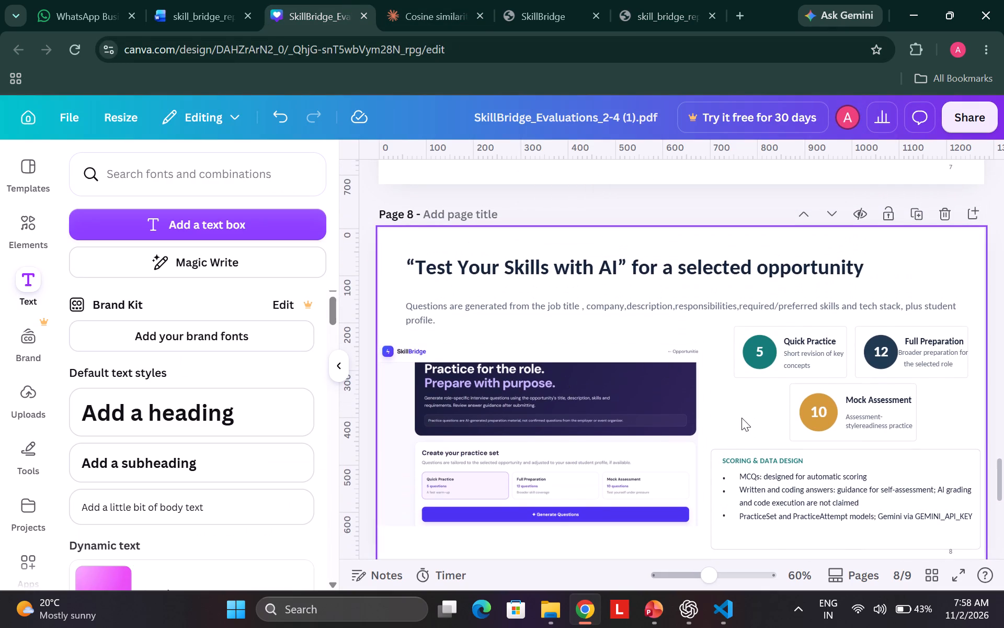
scroll(741, 418, "down", 1)
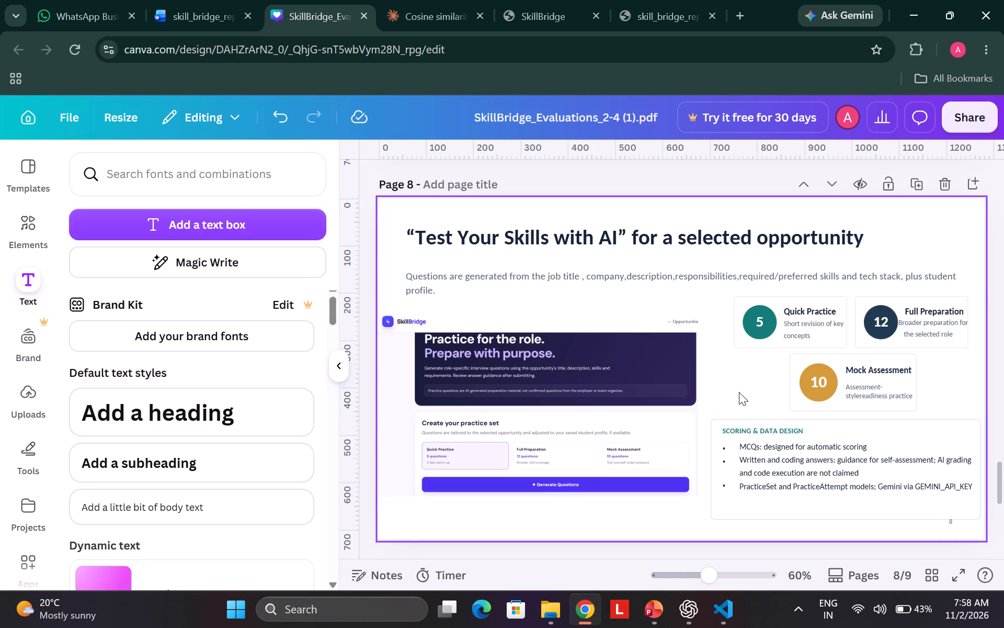
scroll(739, 392, "down", 2)
scroll(739, 392, "up", 1)
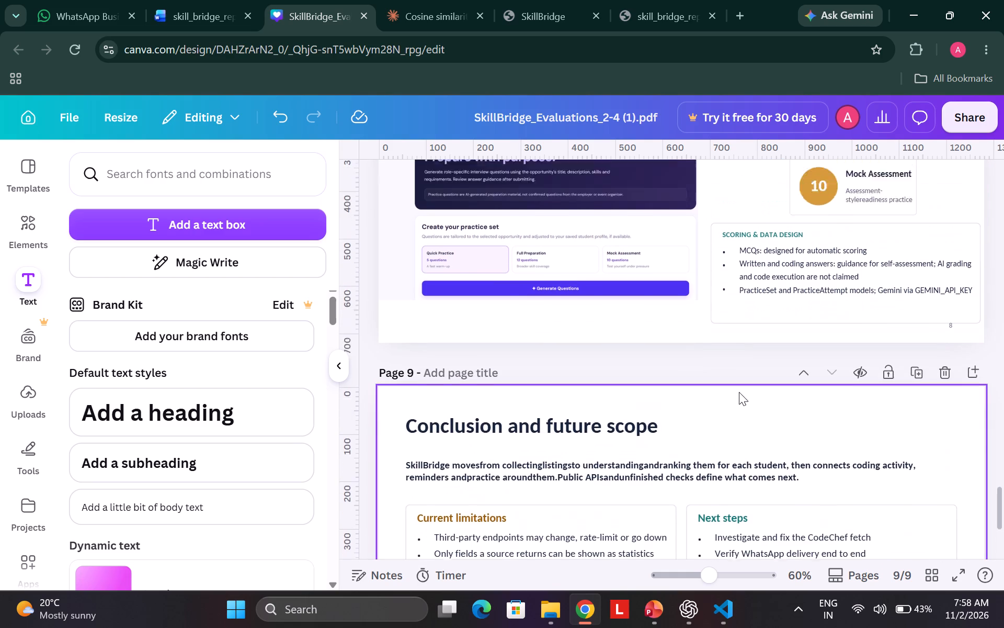
scroll(739, 392, "up", 1)
scroll(739, 392, "down", 2)
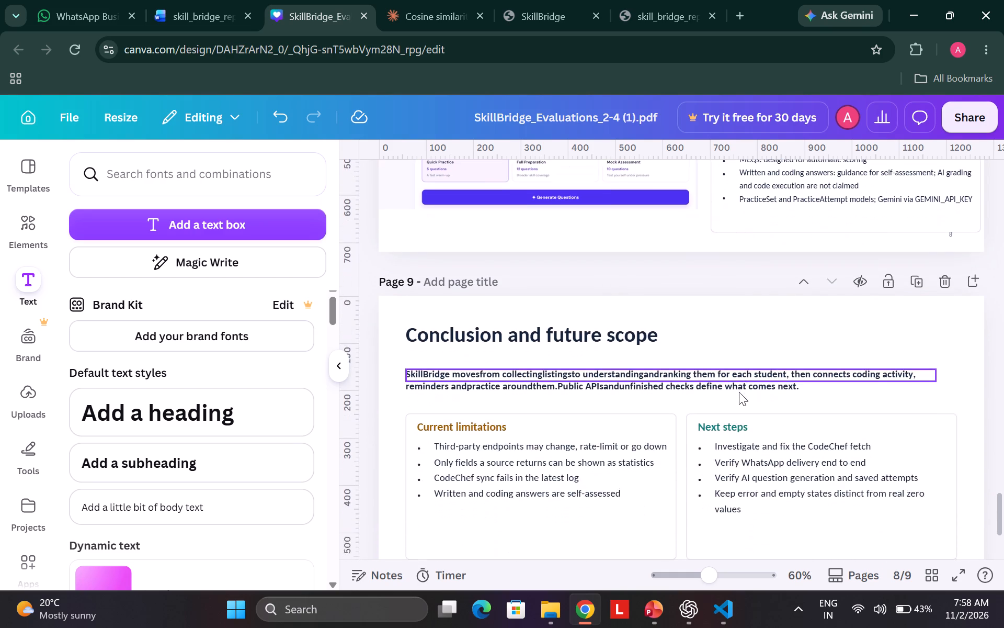
scroll(739, 392, "up", 1)
scroll(739, 392, "down", 2)
scroll(655, 397, "up", 4)
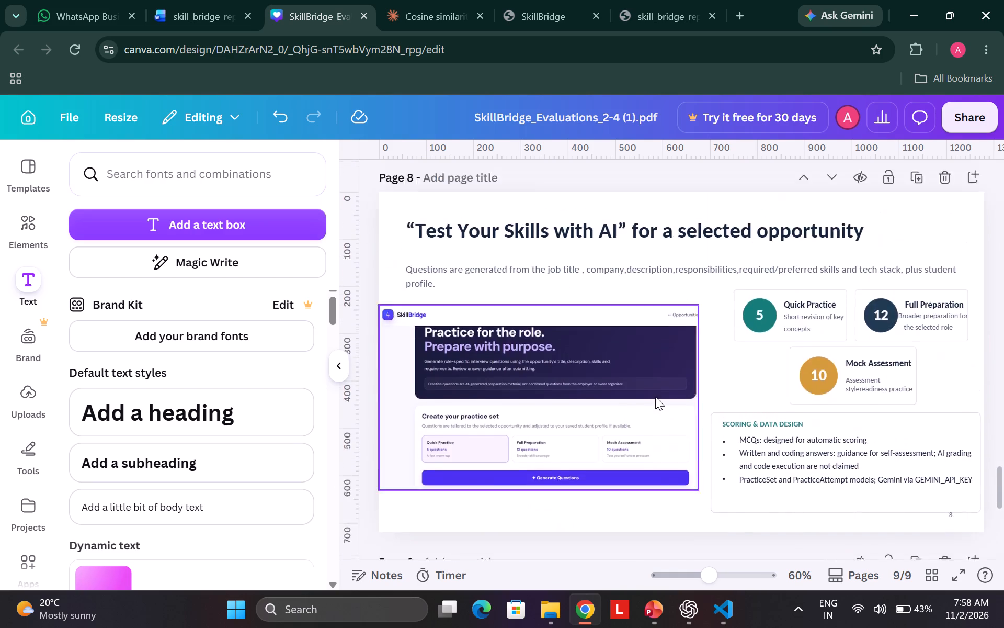
Review the earlier slides back to the title page, comparing the recommendation, architecture and student workflow slides on the way.
scroll(655, 397, "up", 2)
scroll(664, 441, "up", 1)
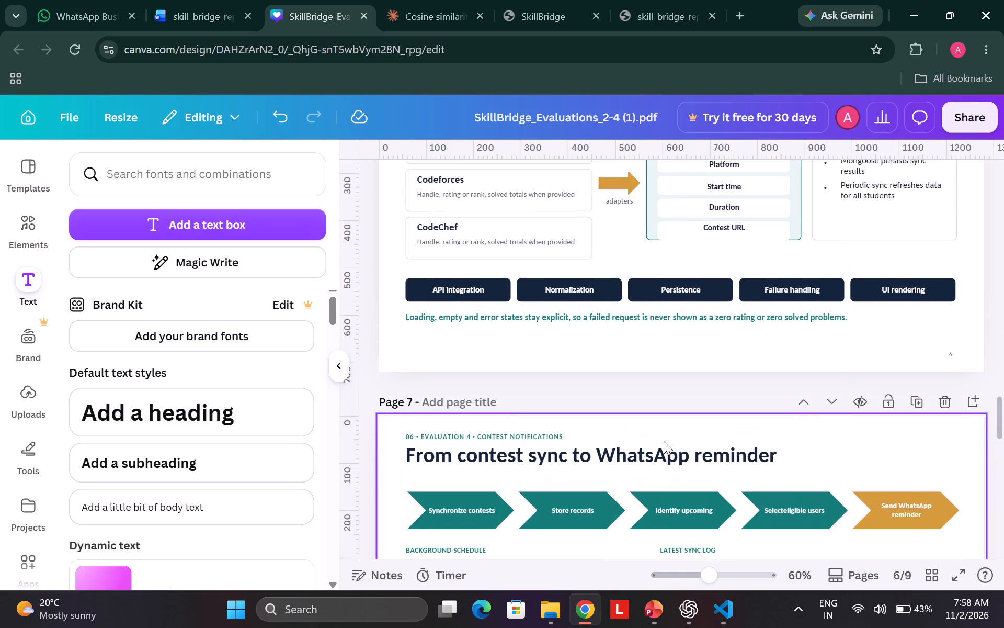
scroll(664, 441, "up", 2)
scroll(680, 376, "up", 3)
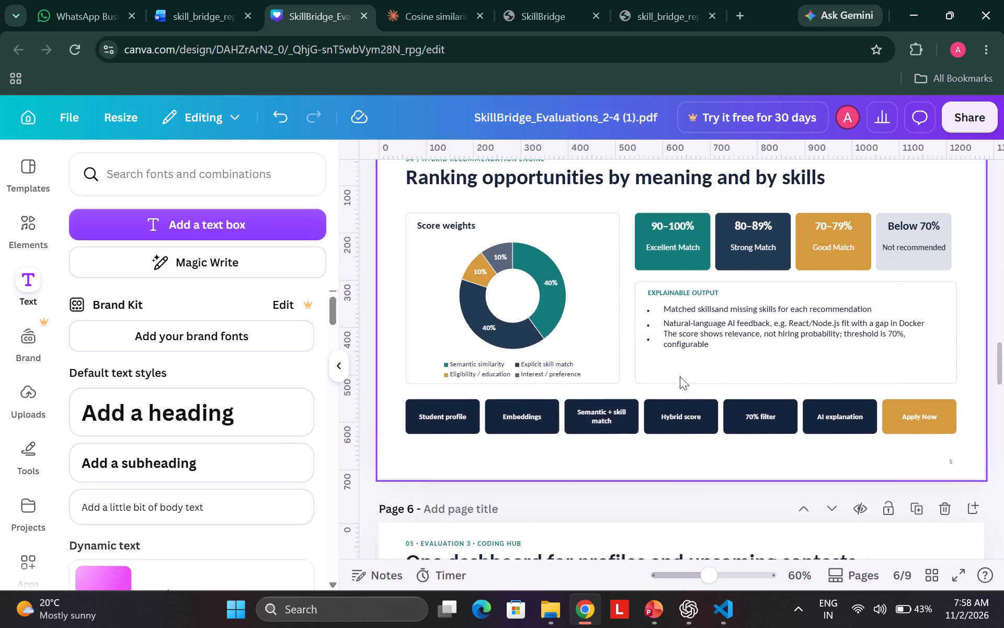
scroll(680, 376, "up", 2)
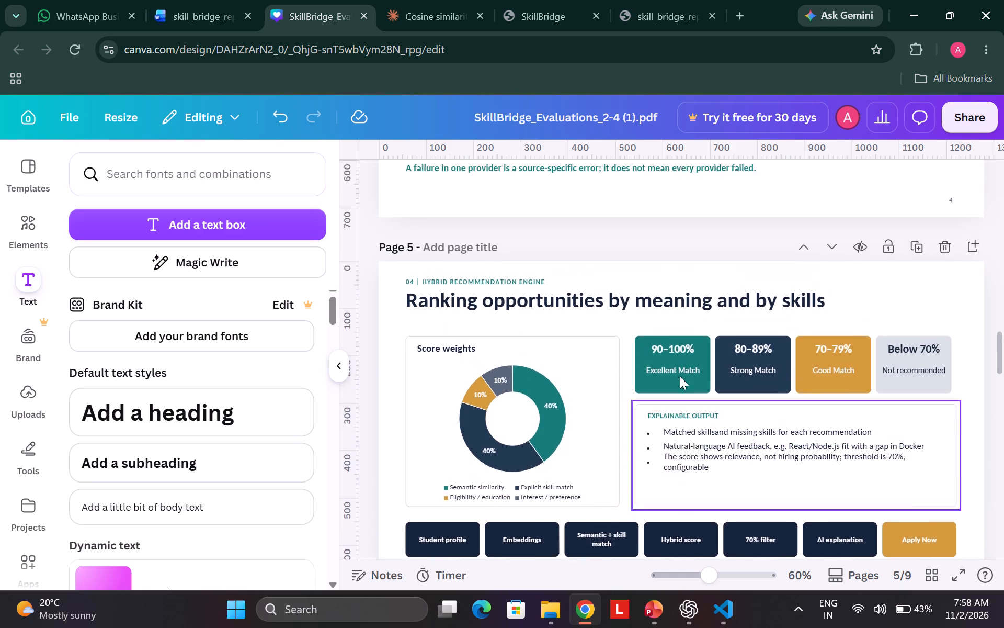
scroll(680, 376, "up", 1)
scroll(623, 354, "up", 1)
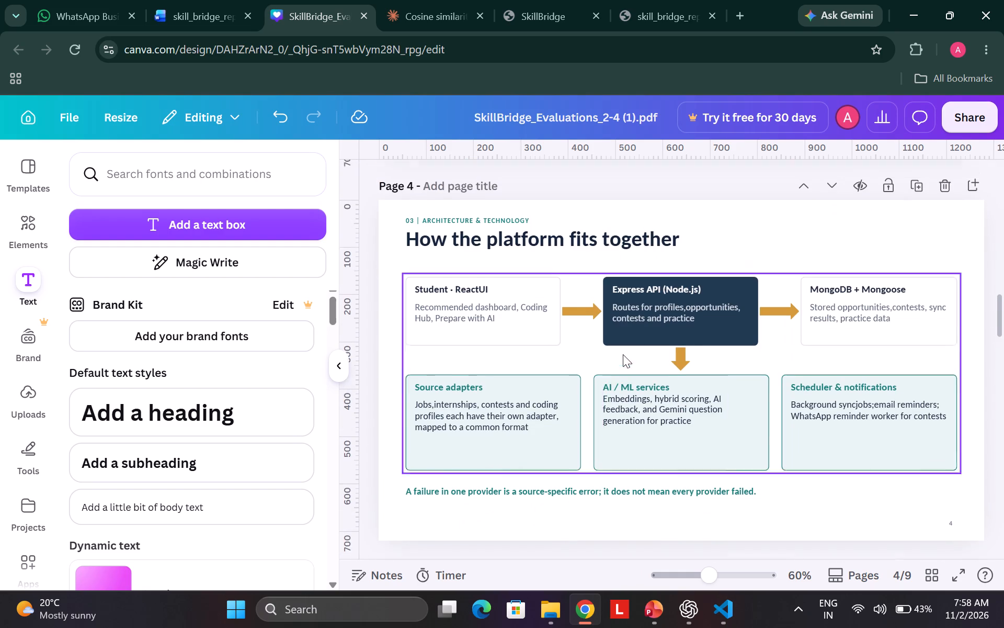
scroll(623, 354, "up", 2)
scroll(623, 354, "down", 3)
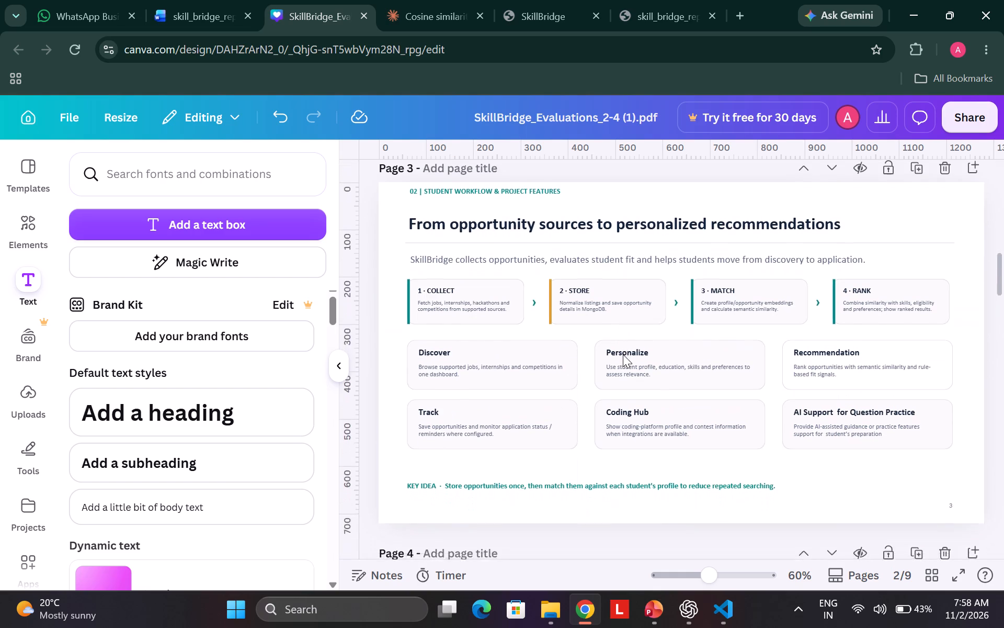
scroll(623, 354, "down", 1)
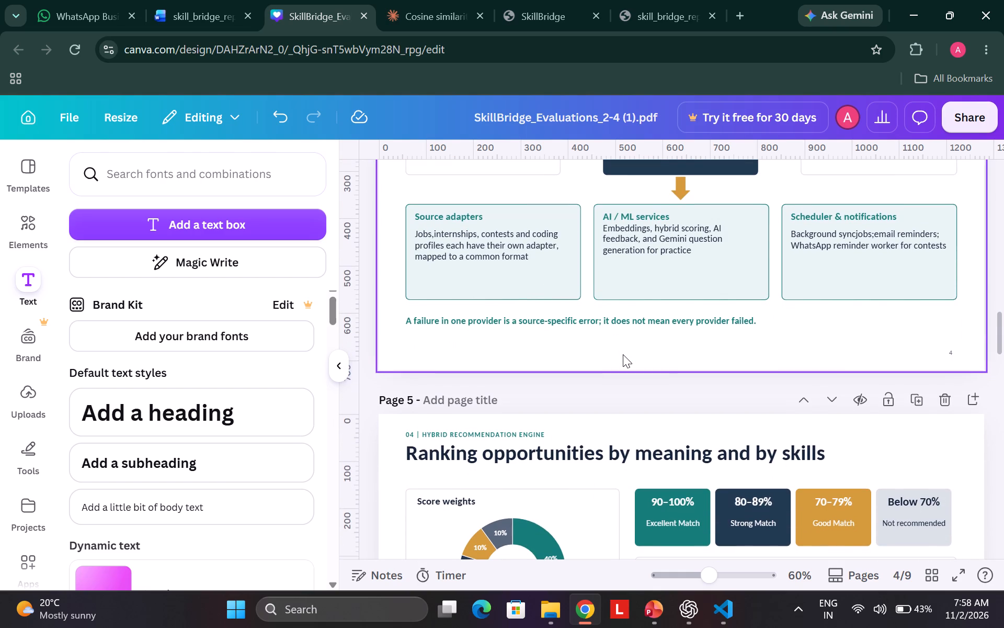
scroll(623, 354, "up", 1)
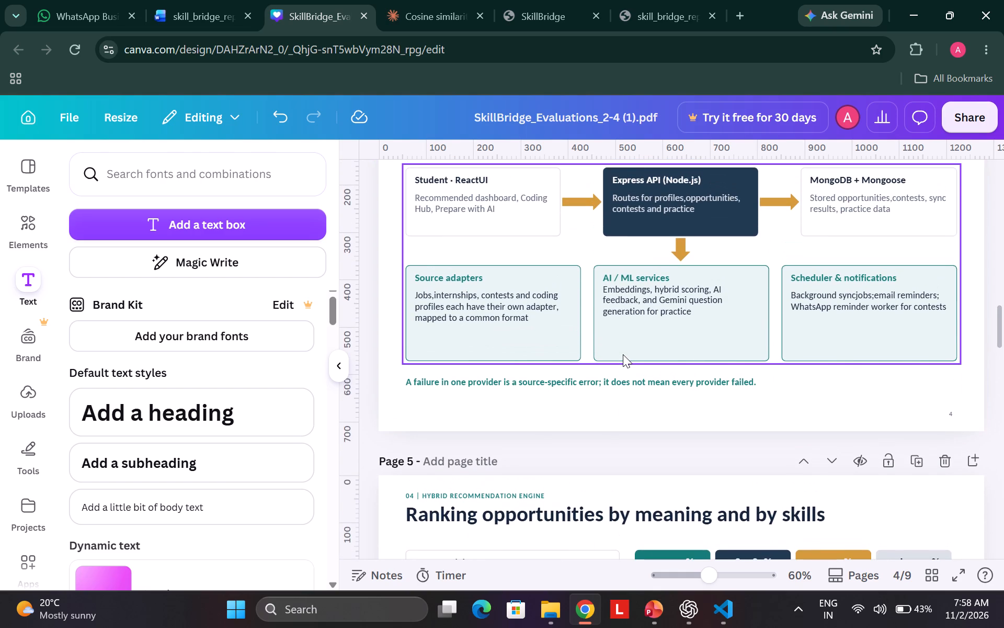
scroll(623, 354, "up", 4)
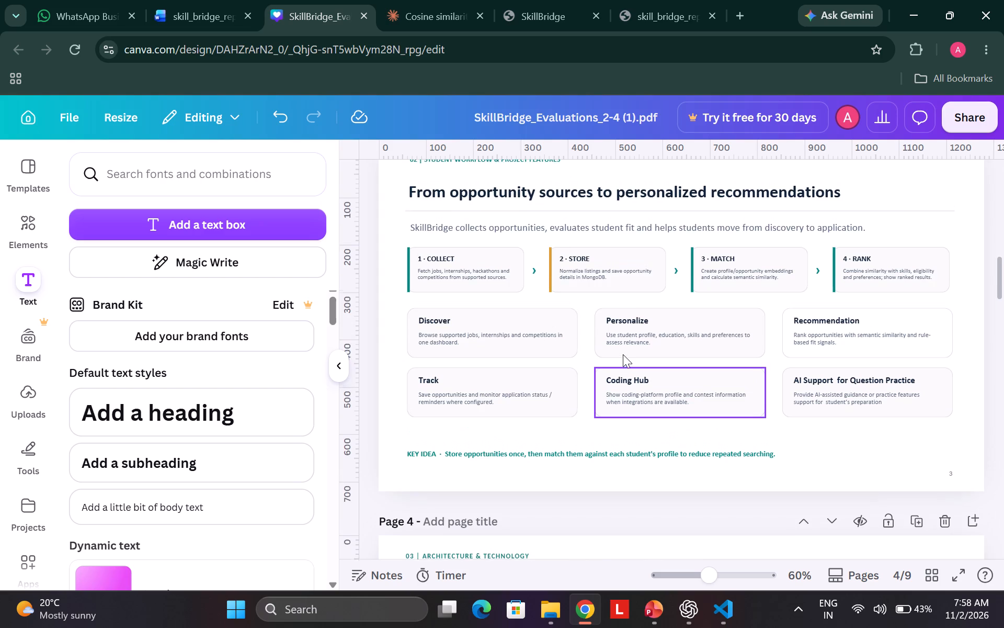
scroll(623, 354, "up", 3)
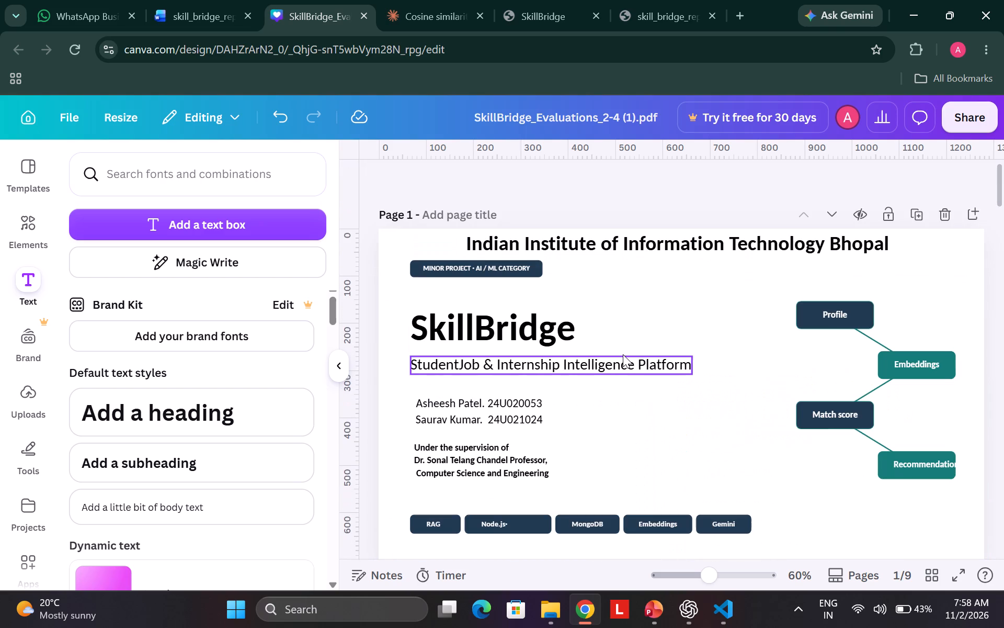
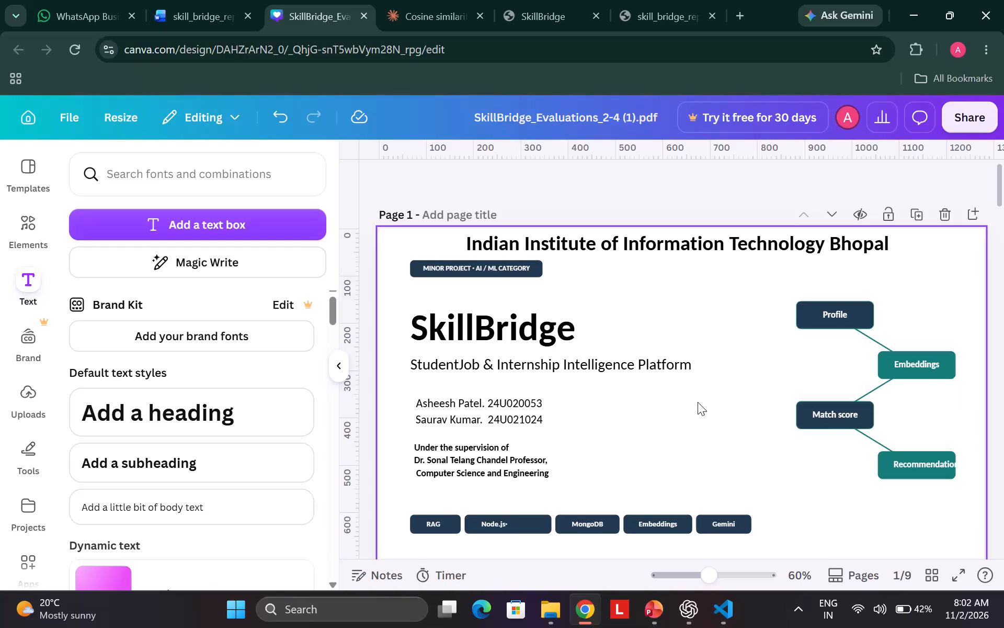
Review the project objective slide "Why do we need SkillBridge?" on page 2, covering student problems and platform objectives.
scroll(698, 402, "down", 2)
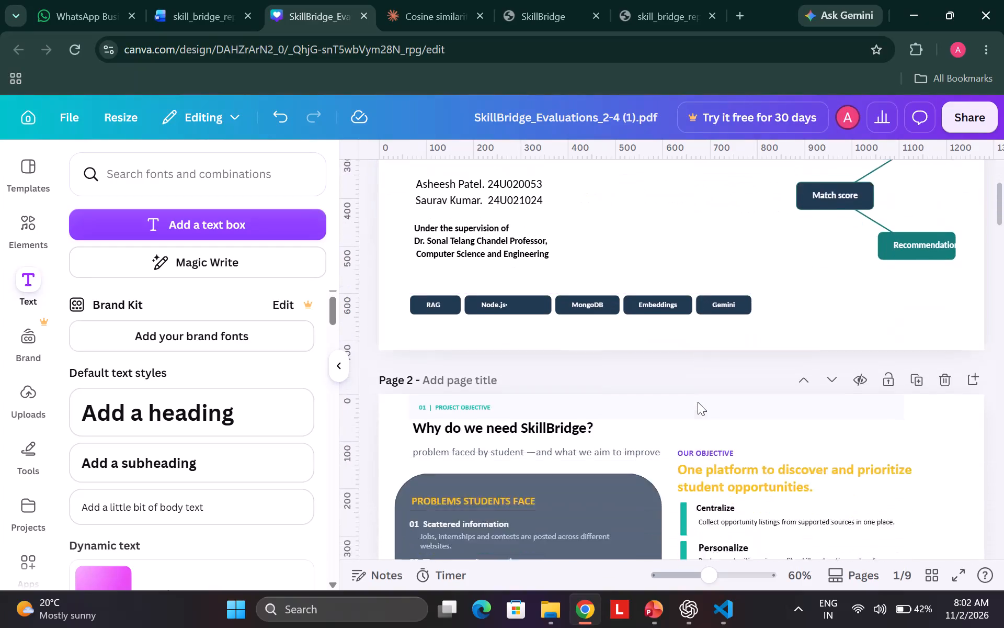
scroll(698, 402, "down", 2)
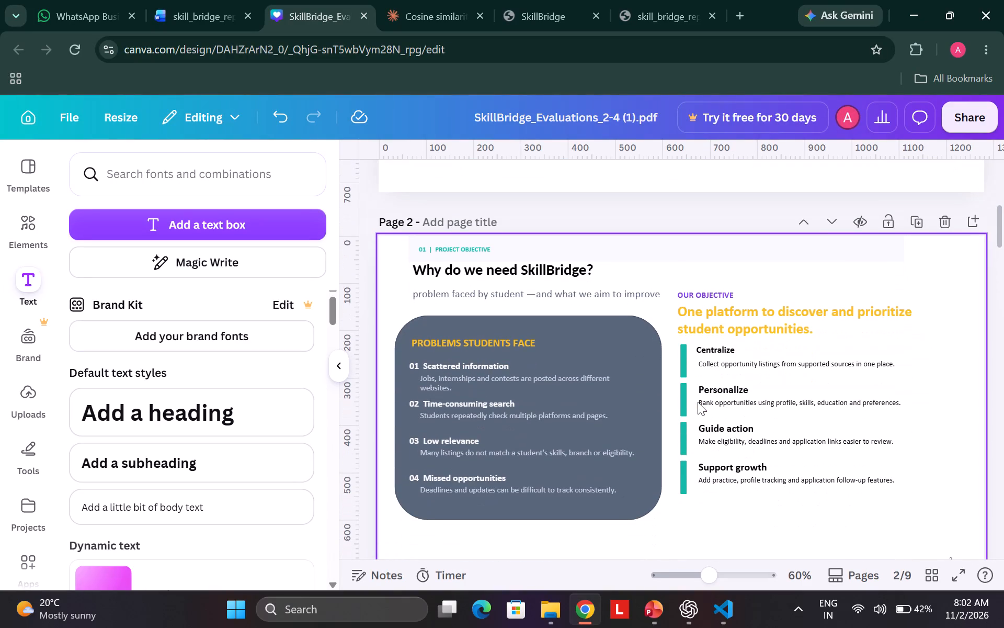
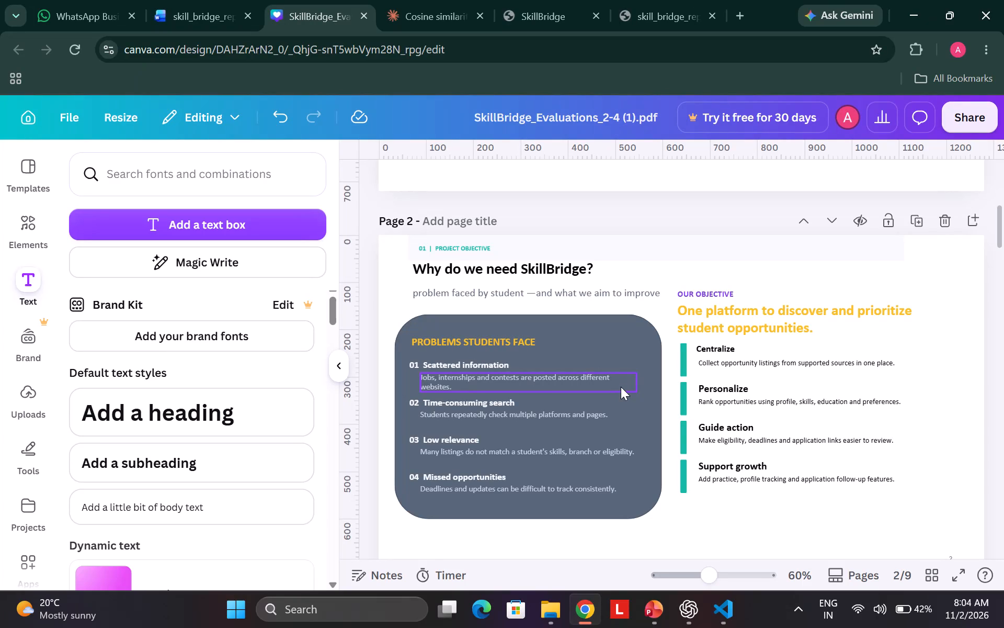
Compare the heading text sizes across pages 1 to 3, checking the font size of "Why do we need SkillBridge?" on page 2.
scroll(621, 387, "down", 2)
scroll(621, 387, "up", 1)
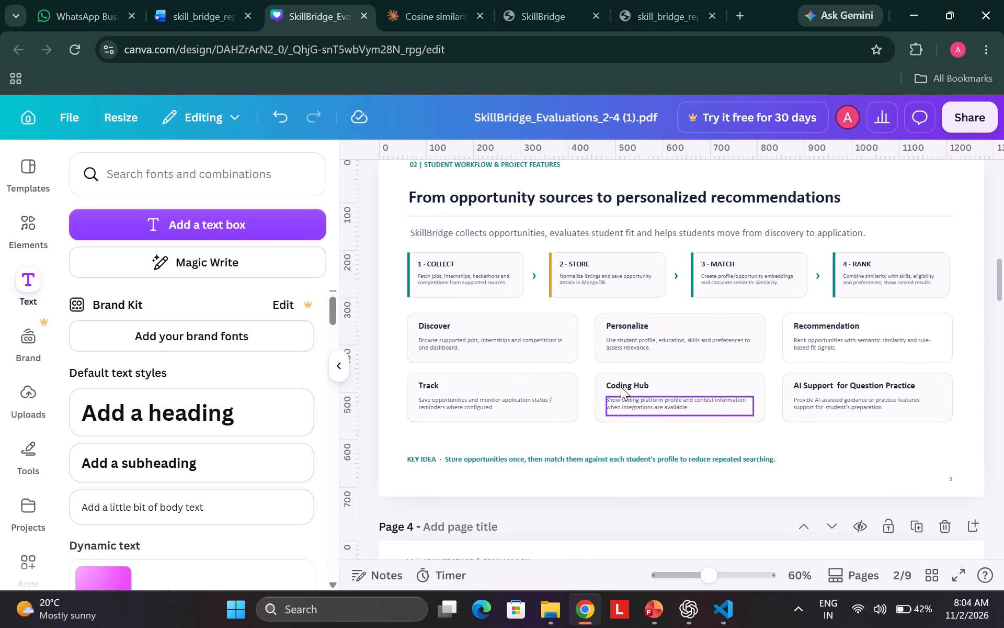
scroll(621, 387, "up", 2)
left_click(536, 480)
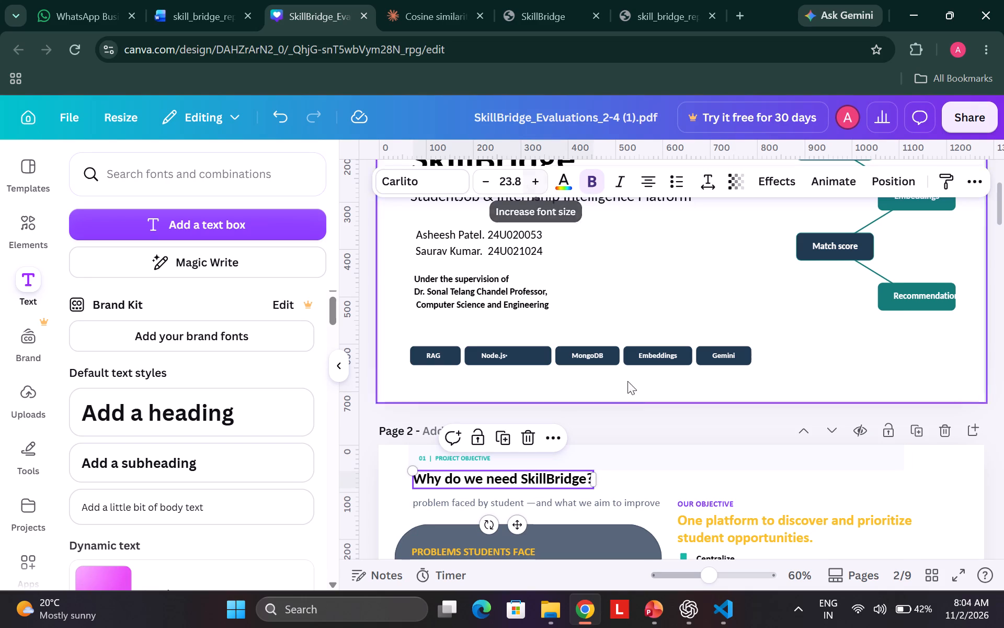
scroll(658, 476, "up", 2)
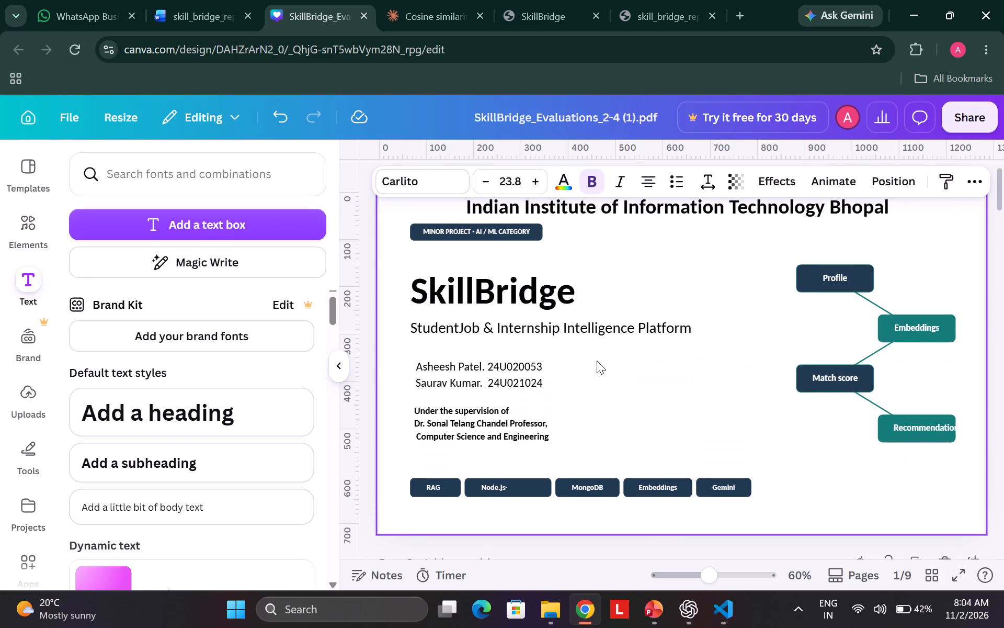
scroll(592, 382, "down", 5)
scroll(592, 382, "up", 2)
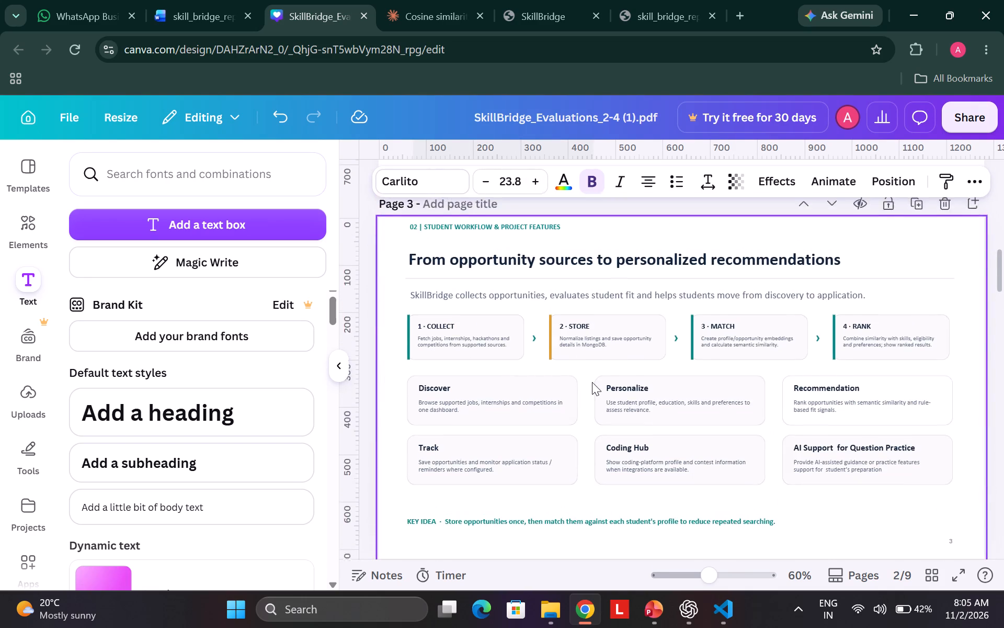
scroll(592, 382, "up", 1)
Set the page 3 heading "From opportunity sources to personalized recommendations" to font size 24.
left_click(589, 381)
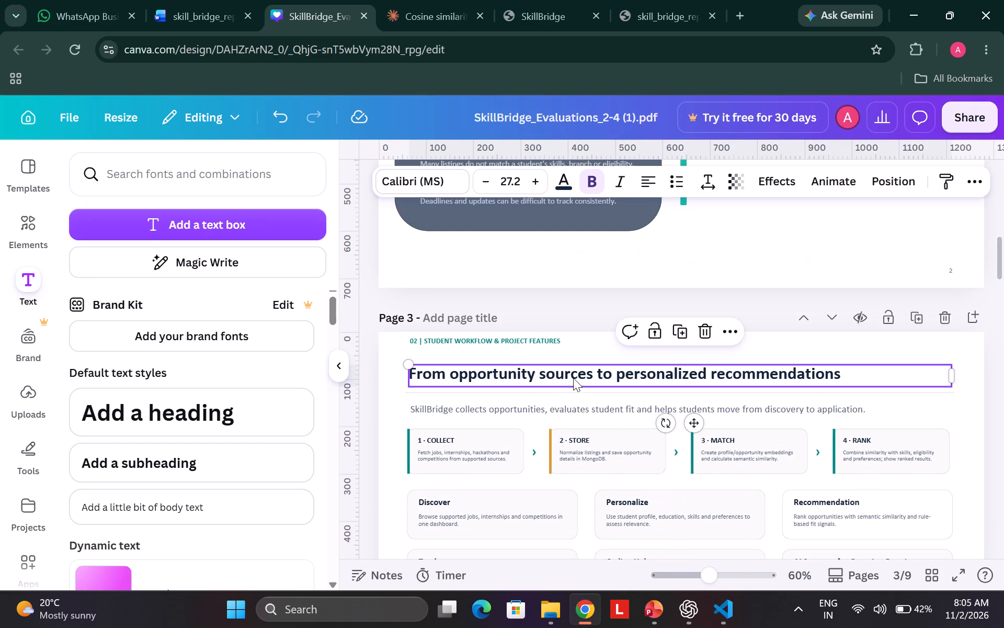
scroll(553, 374, "up", 1)
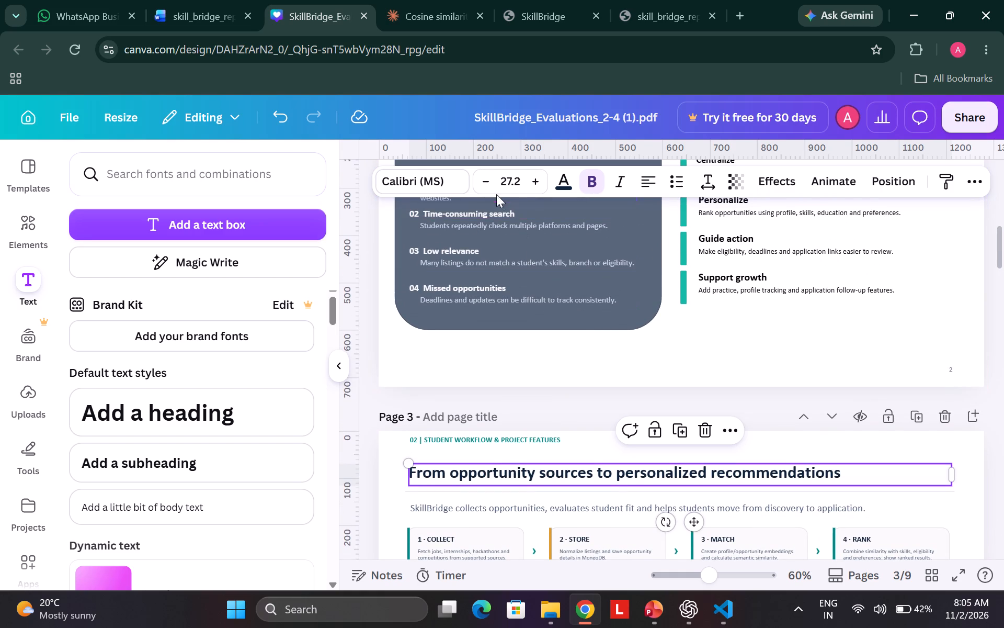
left_click(492, 188)
left_click(514, 181)
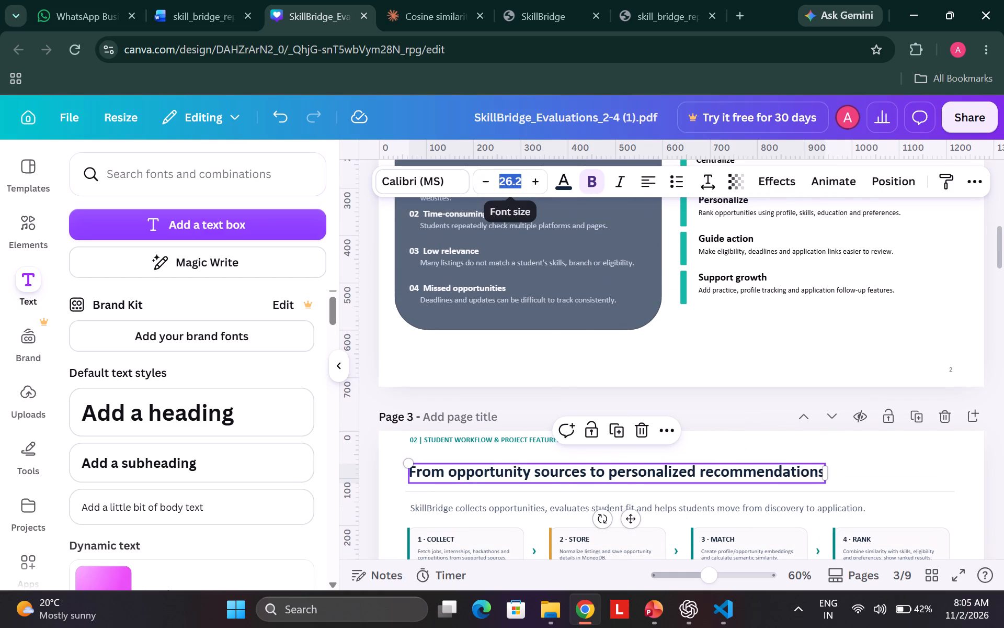
scroll(522, 387, "down", 1)
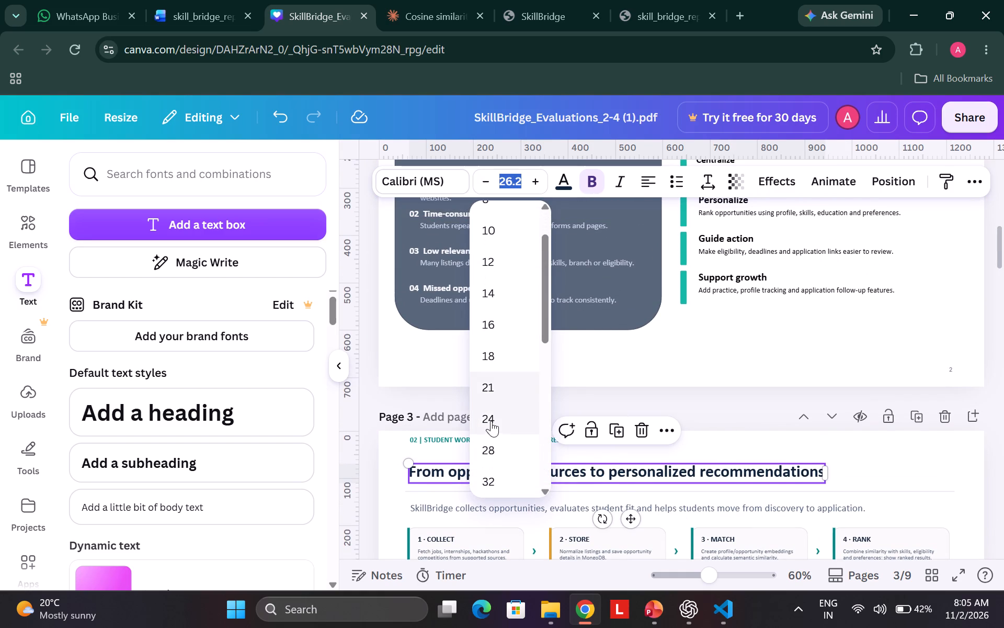
left_click(490, 422)
scroll(490, 422, "down", 2)
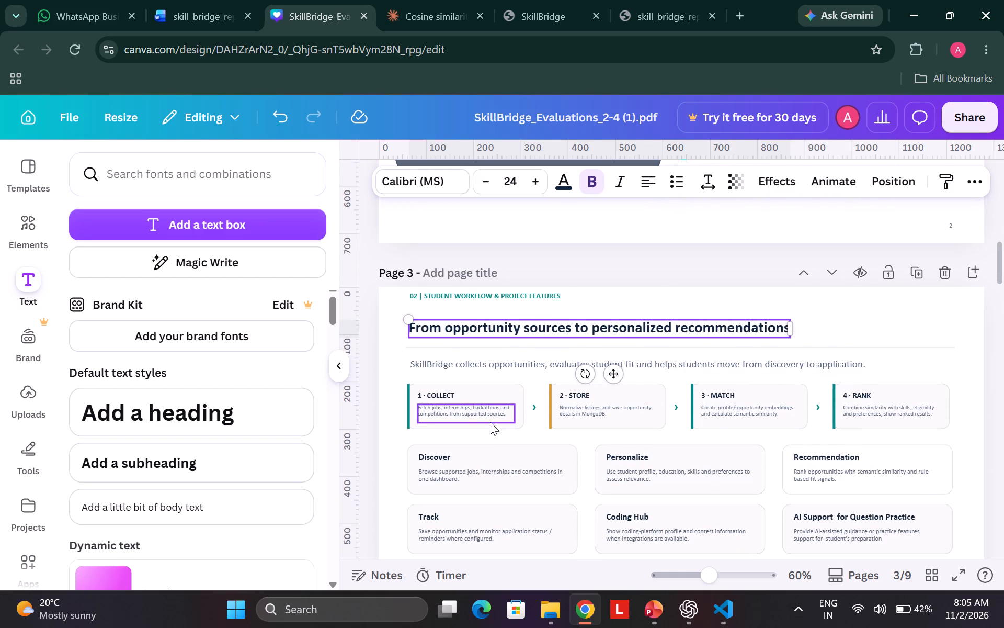
left_click(843, 325)
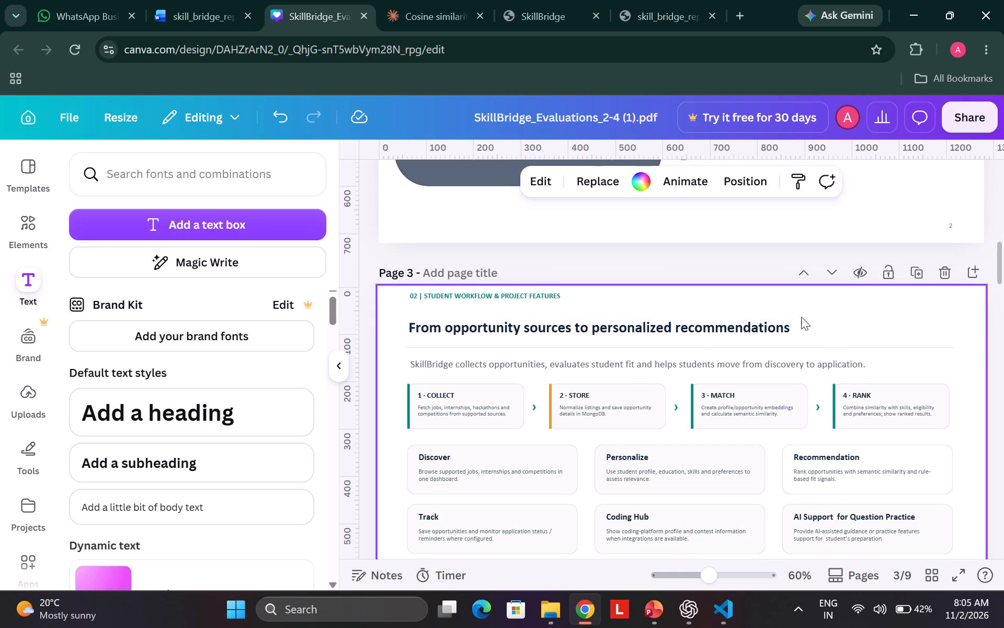
scroll(801, 317, "up", 1)
left_click(632, 401)
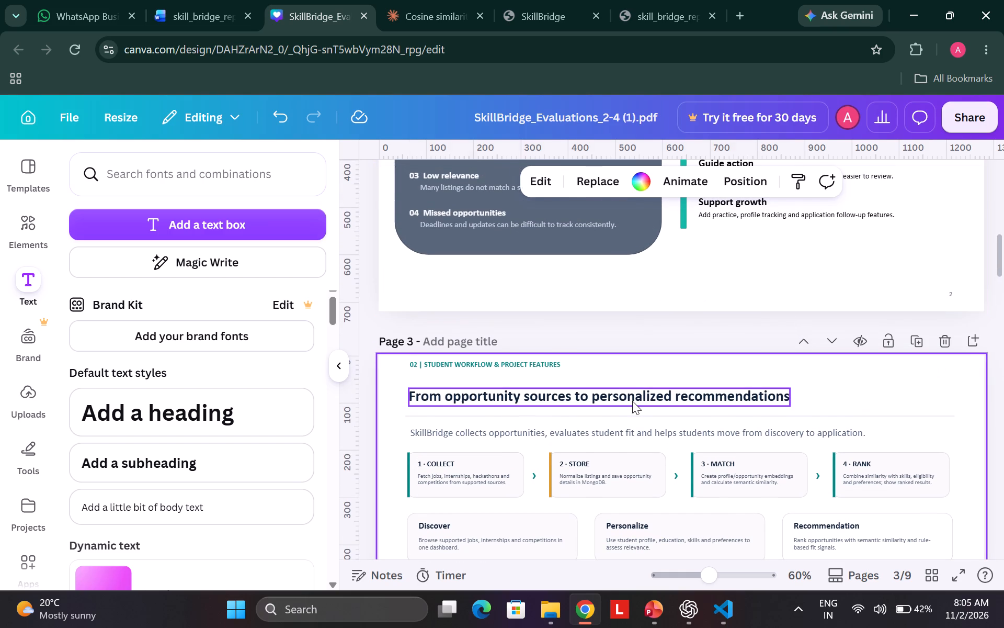
left_click(829, 409)
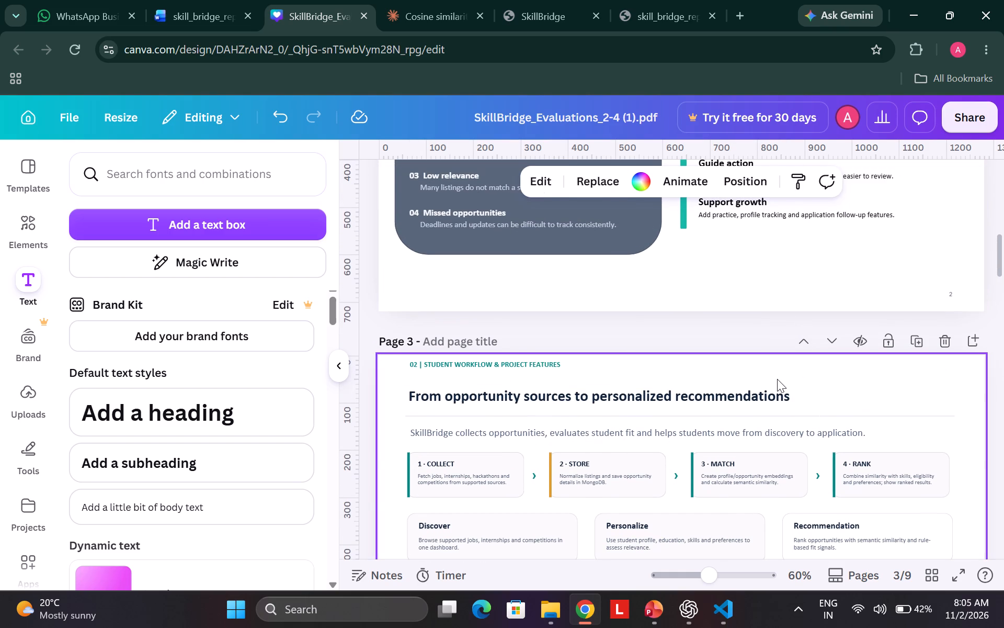
Set the page 2 heading "Why do we need SkillBridge?" to font size 24.
scroll(777, 379, "up", 2)
scroll(560, 287, "up", 1)
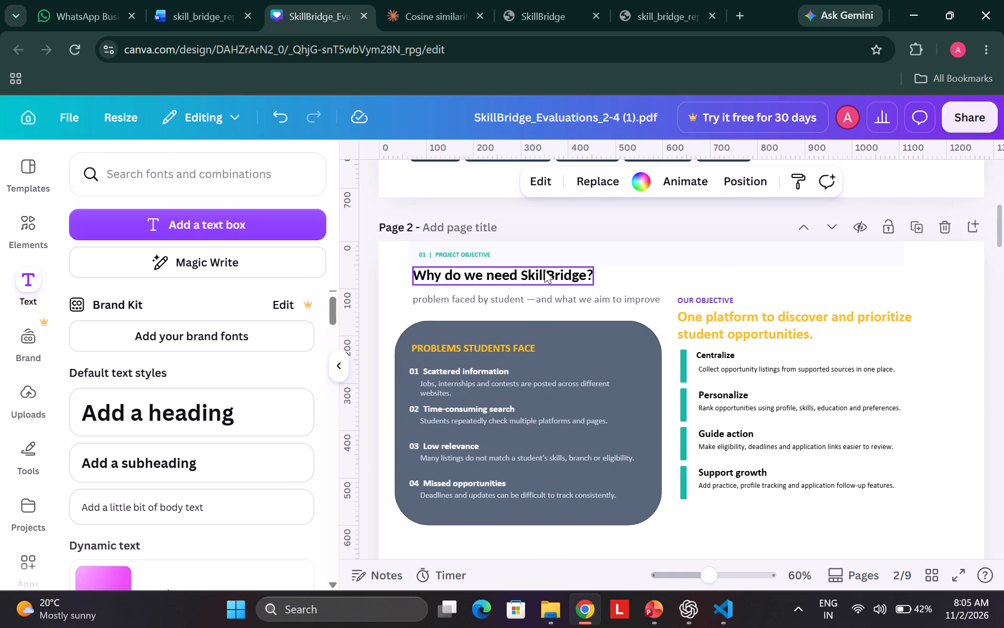
left_click(544, 270)
left_click(517, 184)
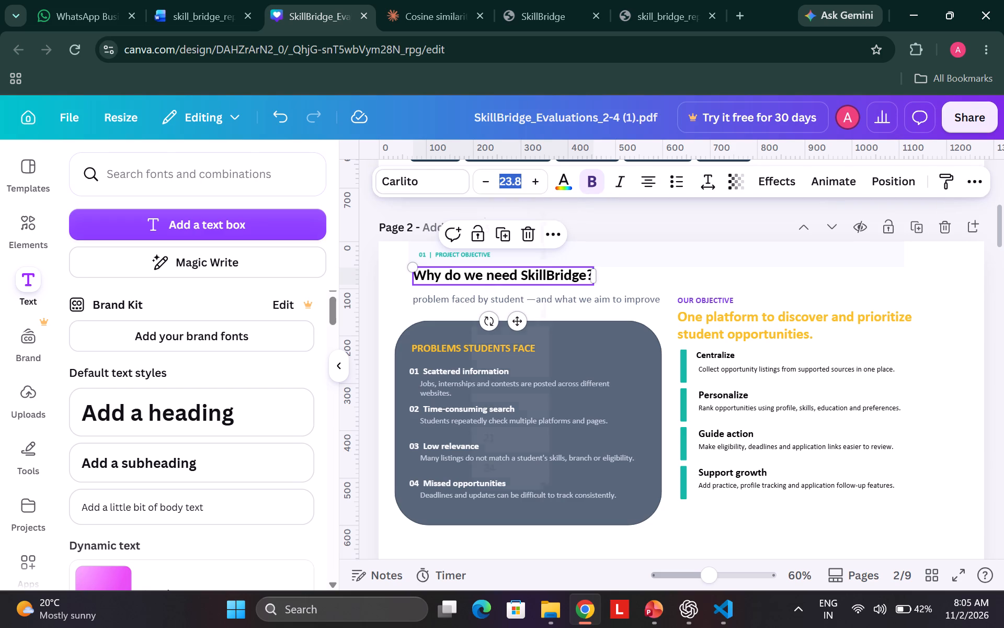
scroll(500, 369, "down", 1)
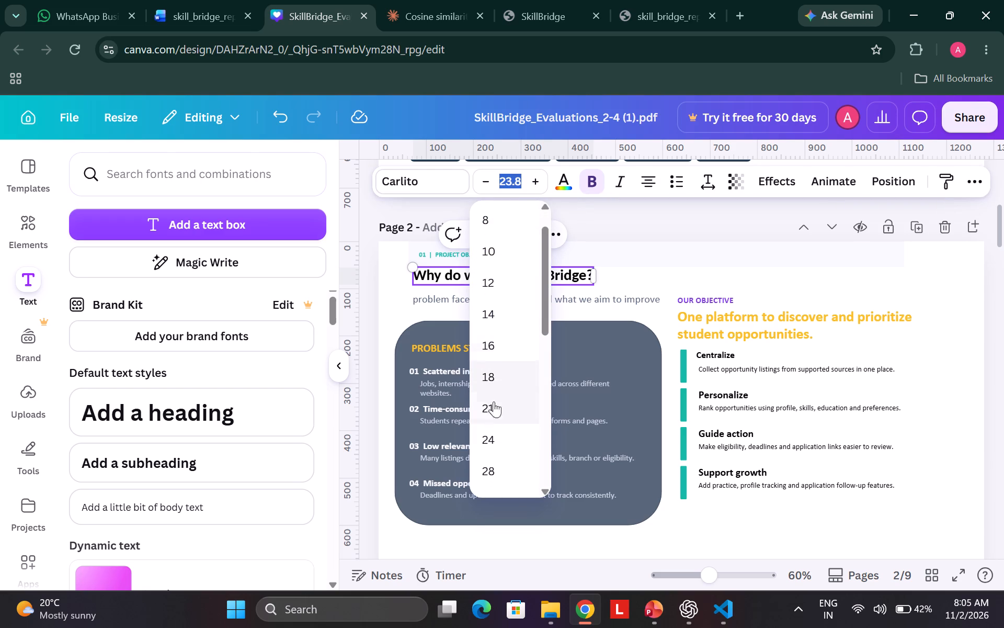
left_click(487, 436)
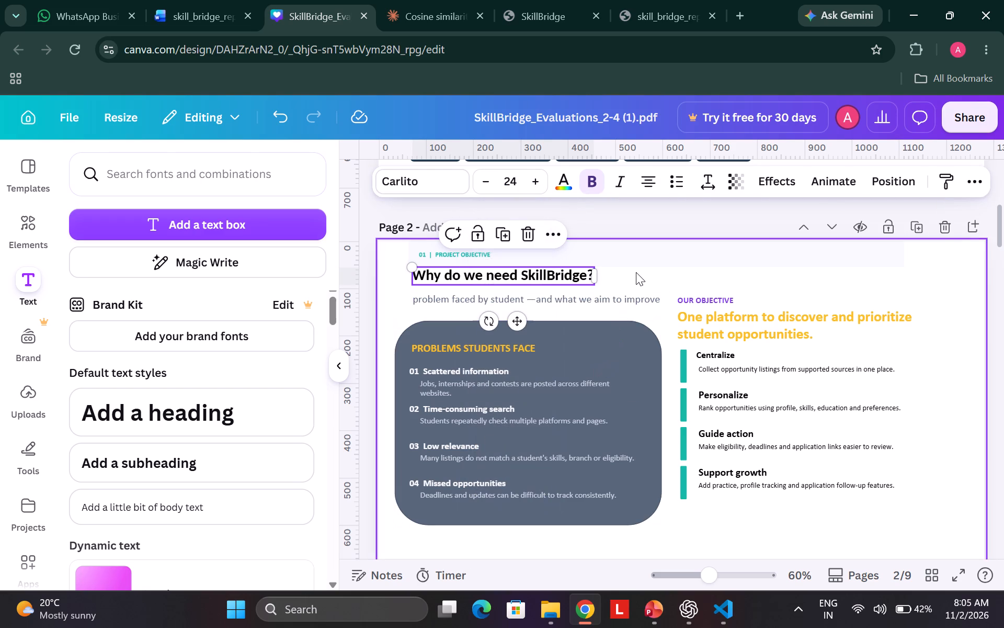
left_click(636, 272)
Set the page 2 subtitle about the problems faced by students to font size 16.
left_click(621, 294)
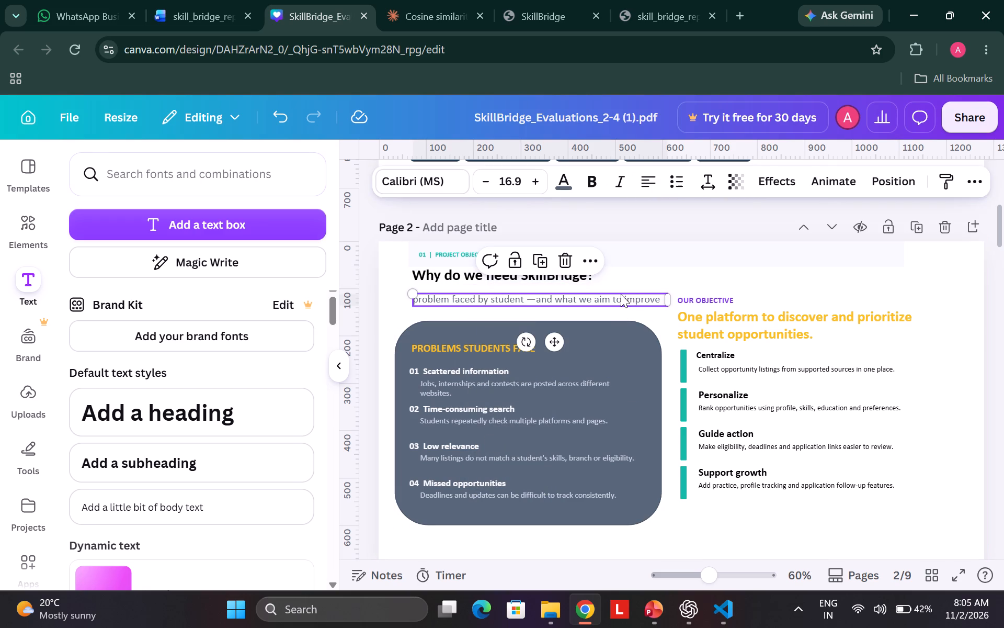
left_click(514, 174)
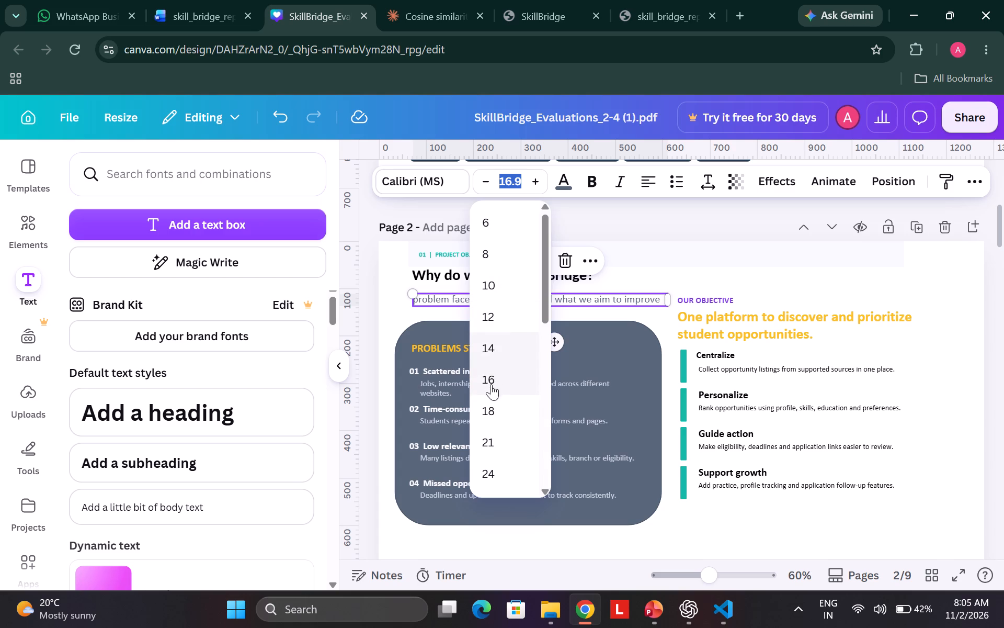
left_click(491, 384)
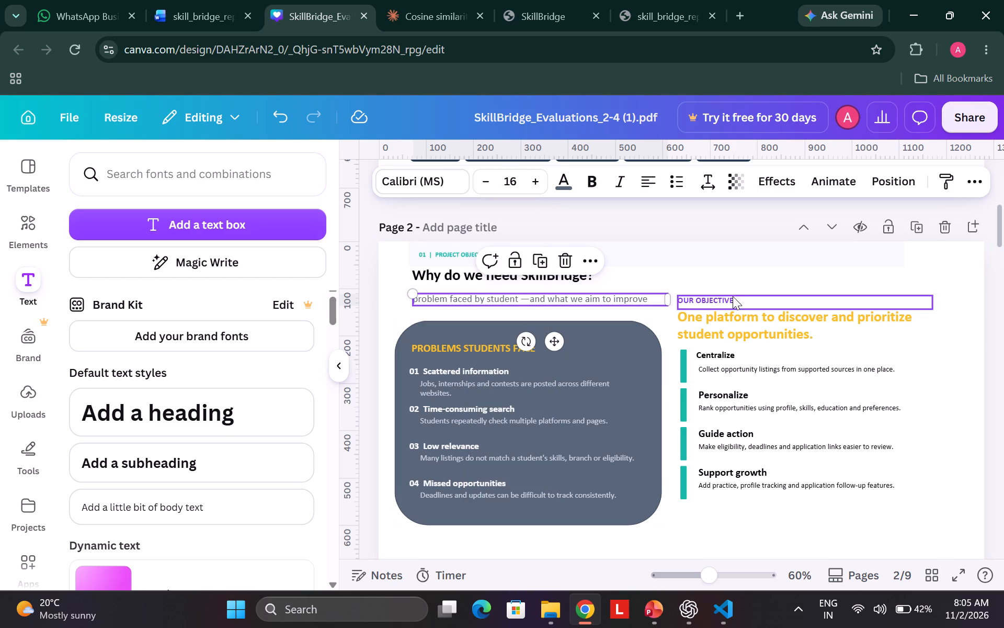
Reduce the yellow "One platform to discover and prioritize student opportunities." text on page 2 to font size 18.
left_click(730, 323)
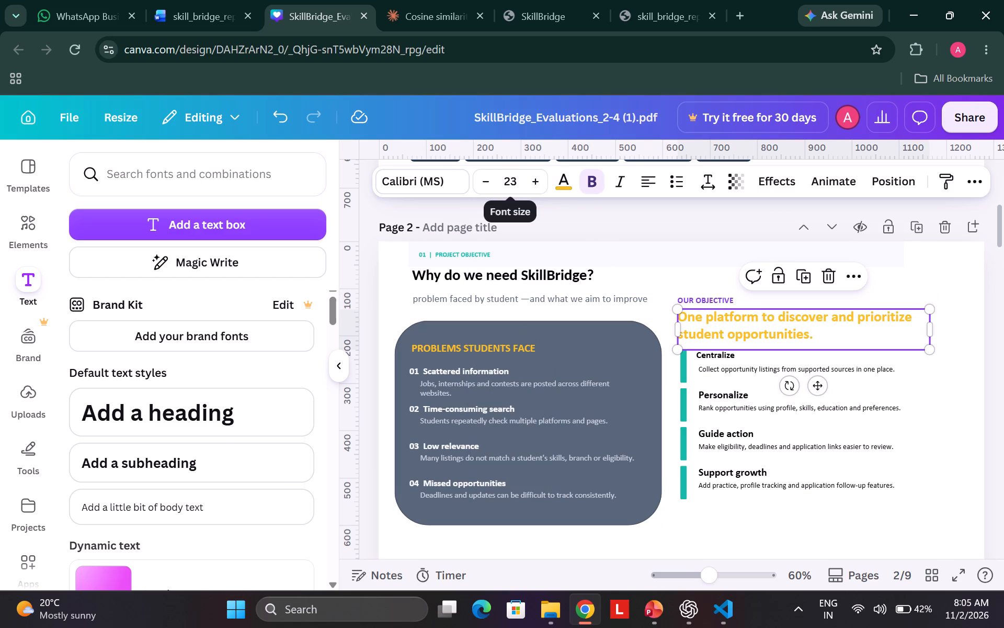
left_click(481, 182)
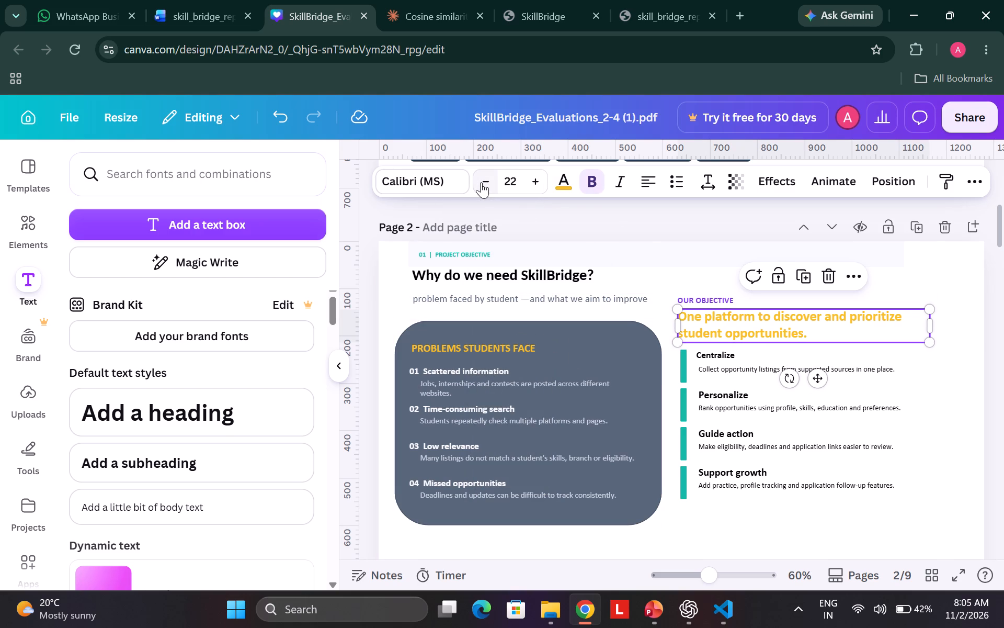
left_click(481, 182)
left_click(481, 182)
left_click(481, 182)
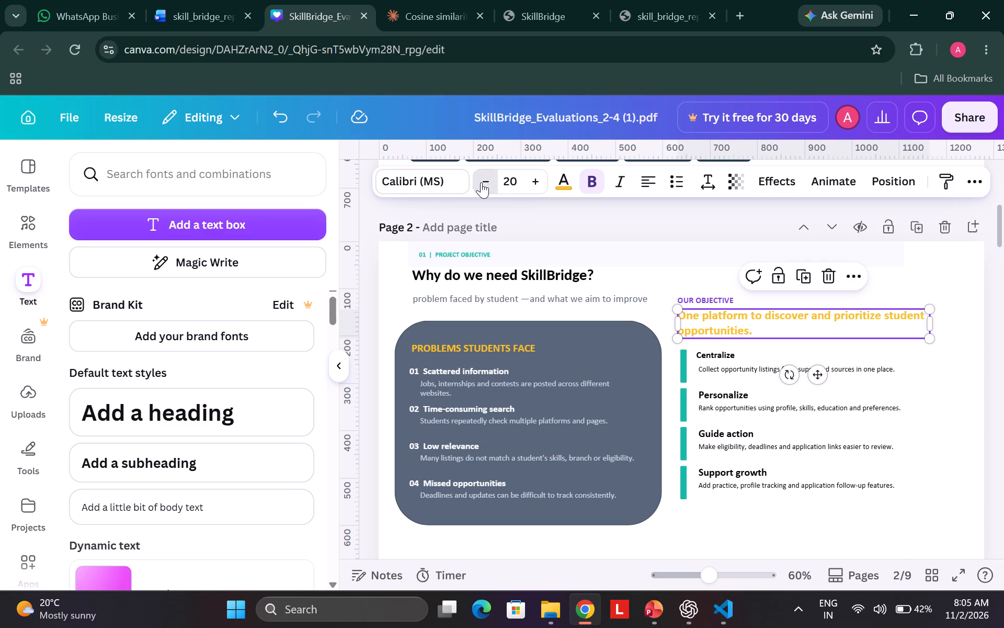
left_click(481, 182)
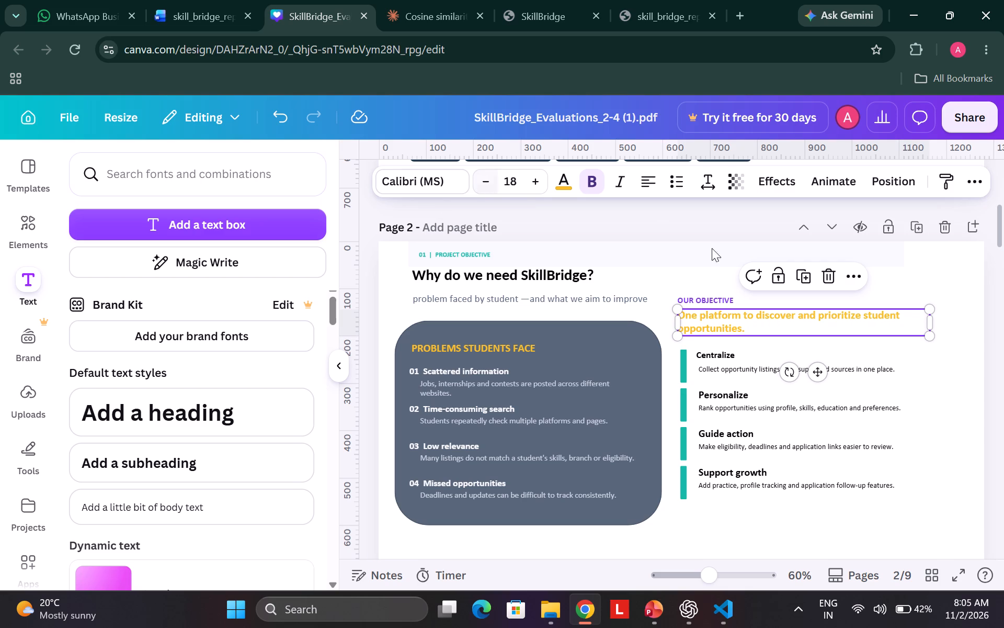
left_click(938, 387)
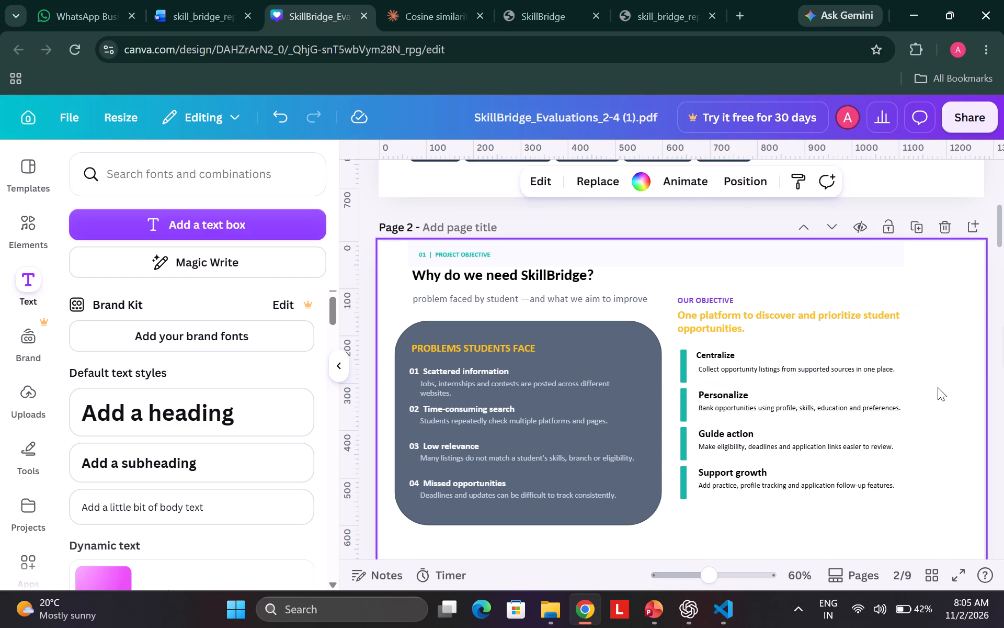
scroll(938, 387, "down", 1)
scroll(804, 465, "down", 1)
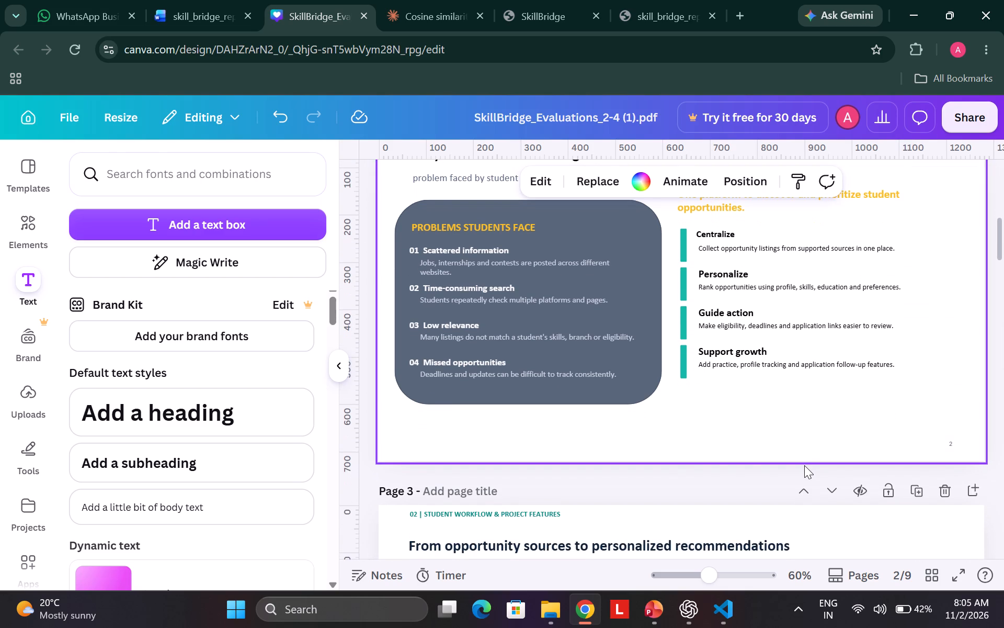
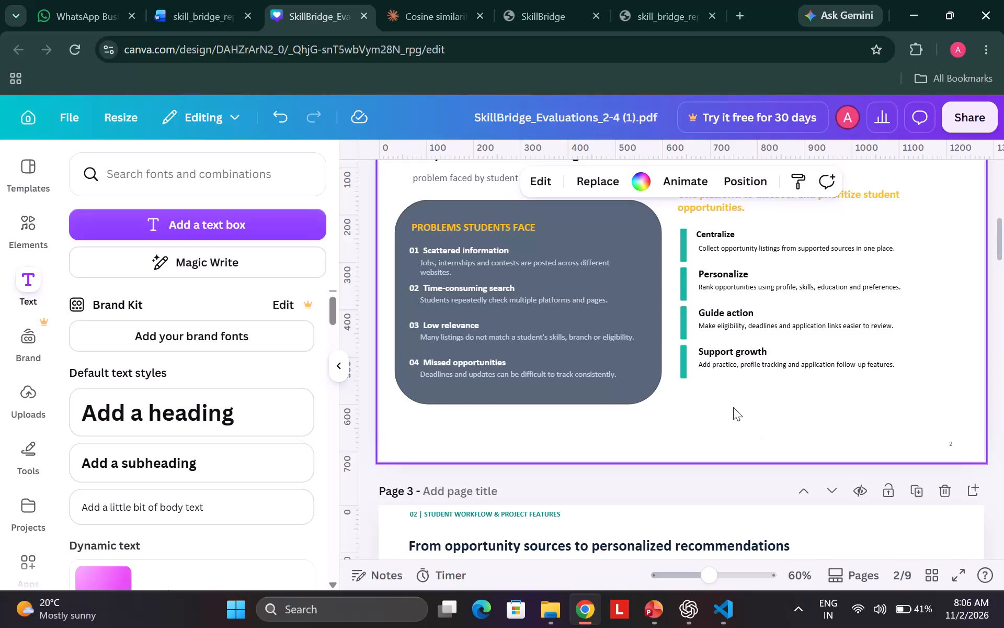
Set the description text of the "1 · COLLECT" card on page 3 to font size 11.
scroll(733, 407, "down", 3)
scroll(733, 407, "up", 1)
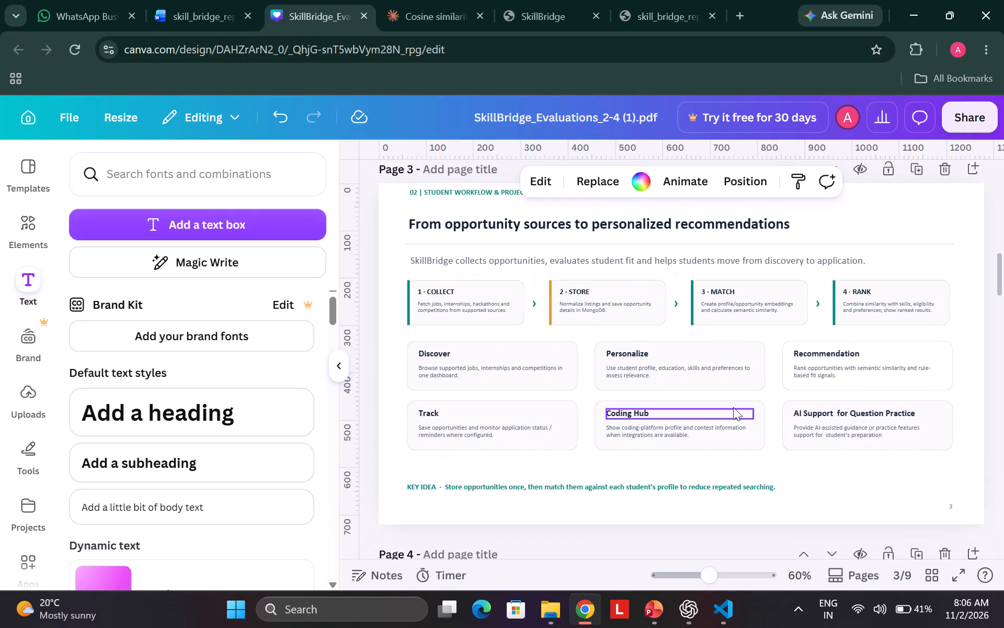
scroll(733, 407, "up", 1)
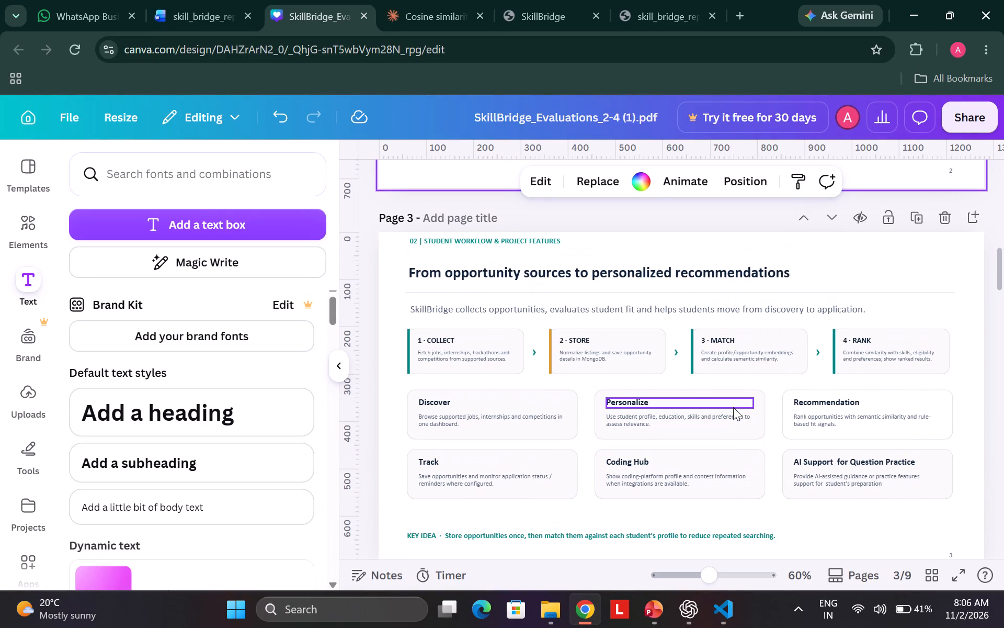
scroll(733, 407, "up", 1)
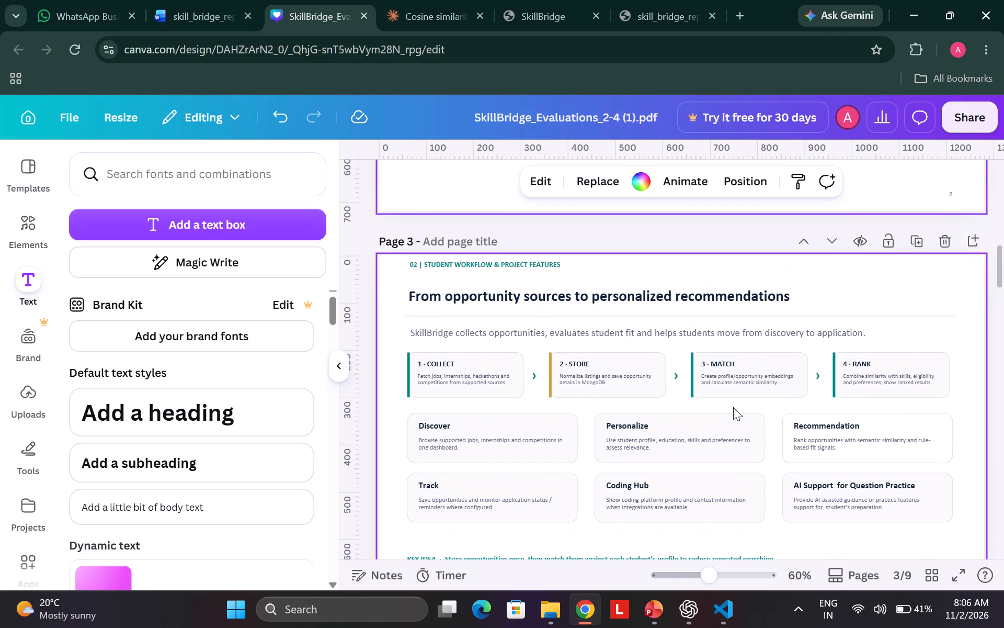
left_click(485, 380)
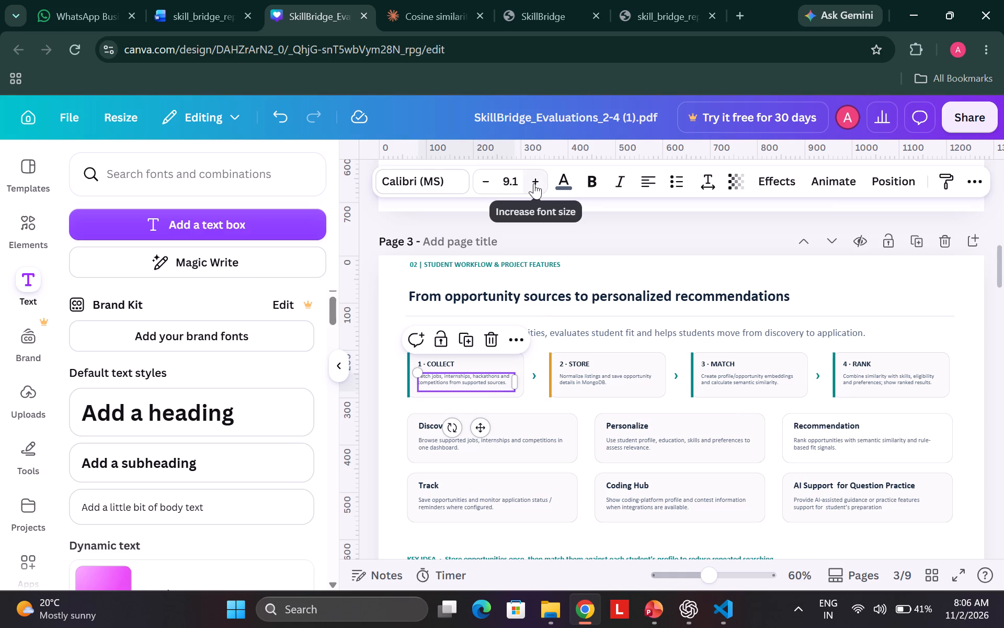
left_click(511, 182)
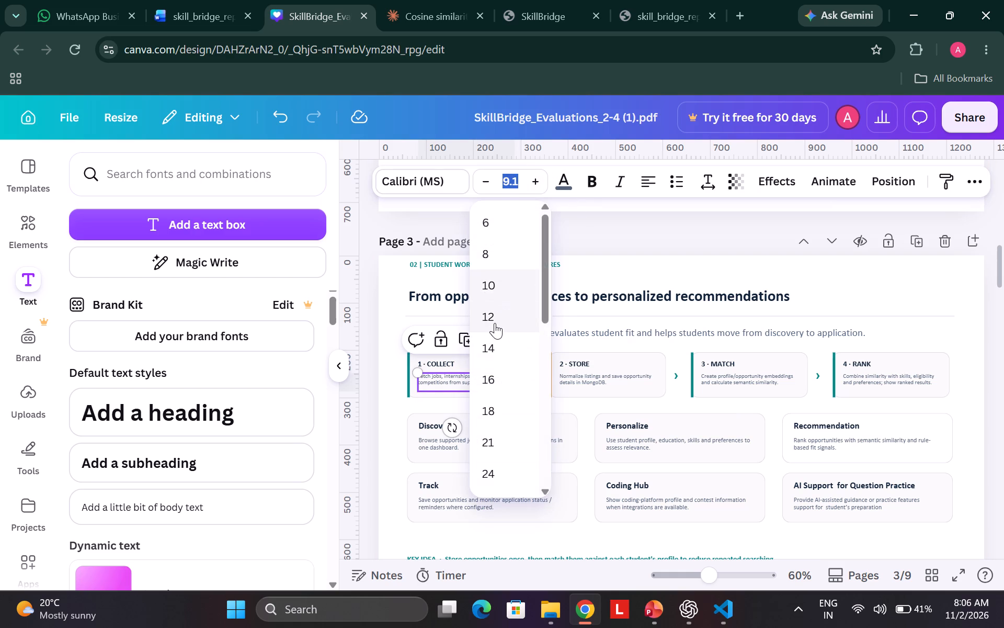
left_click(495, 323)
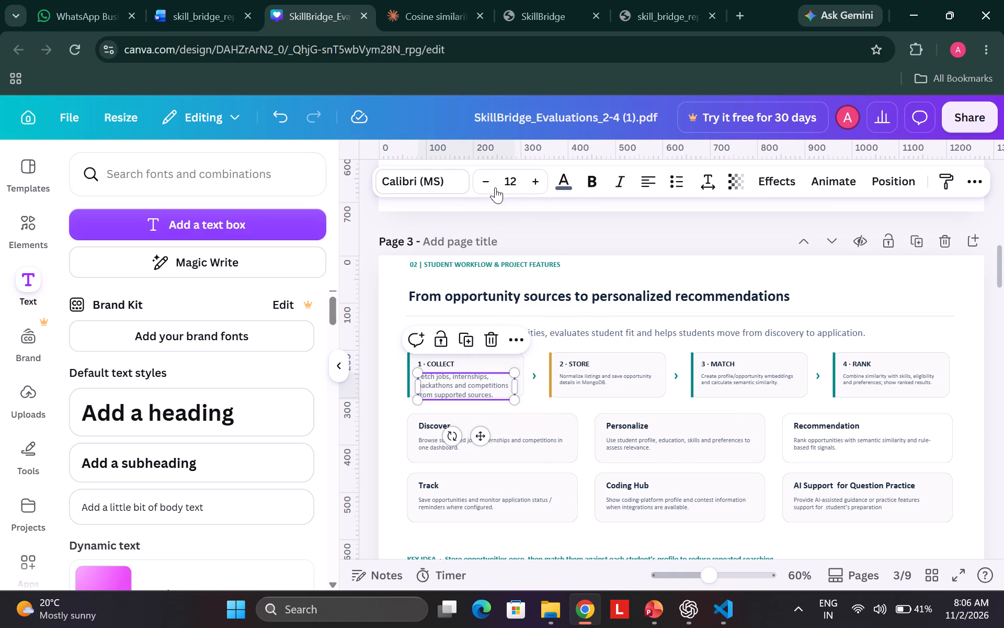
left_click(489, 179)
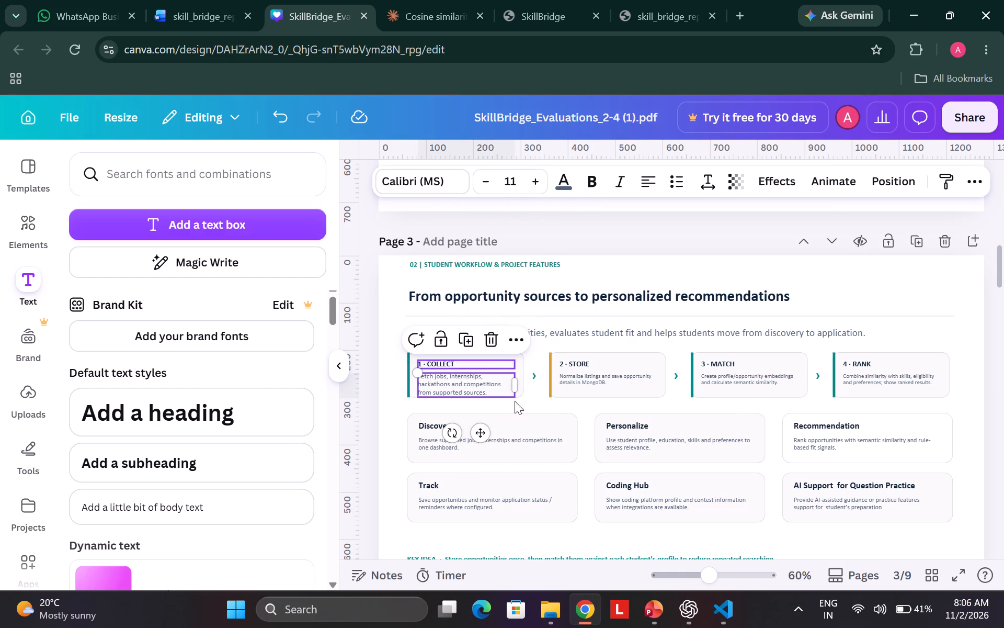
left_click(539, 395)
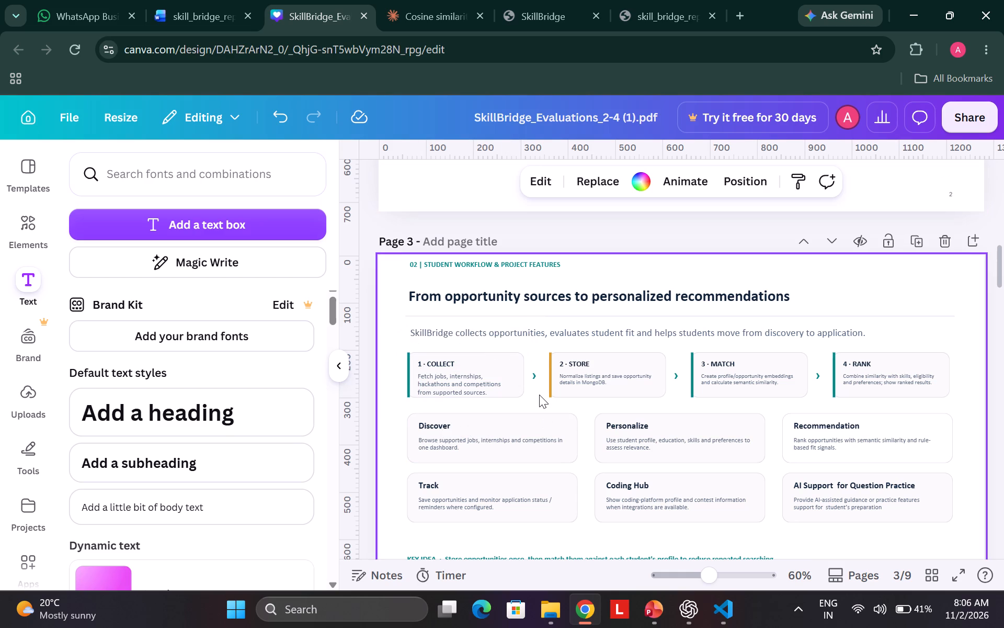
Set the "1 · COLLECT" card title on page 3 to font size 12.
left_click(437, 364)
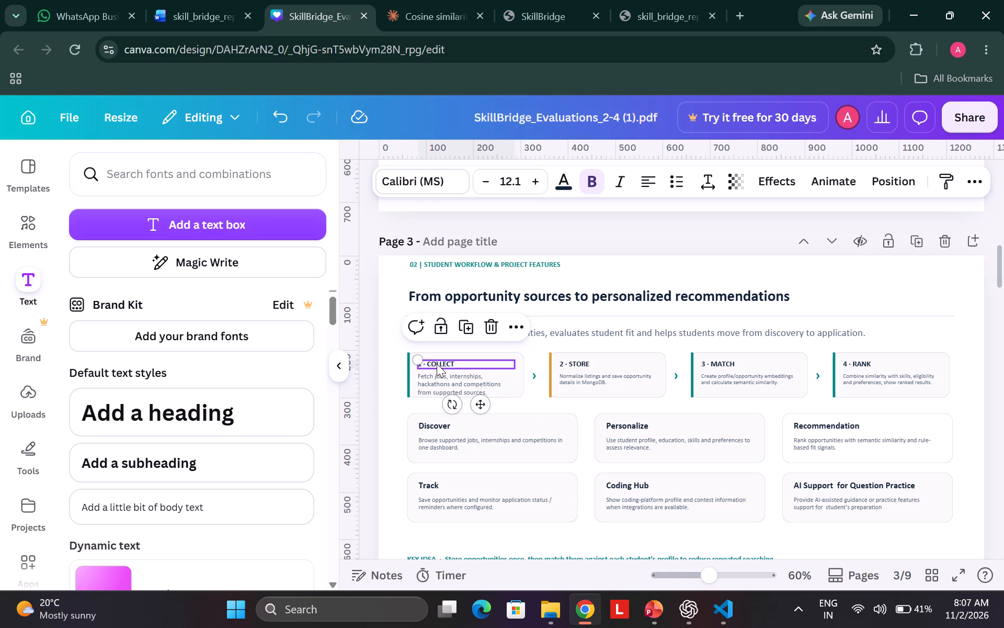
left_click(514, 181)
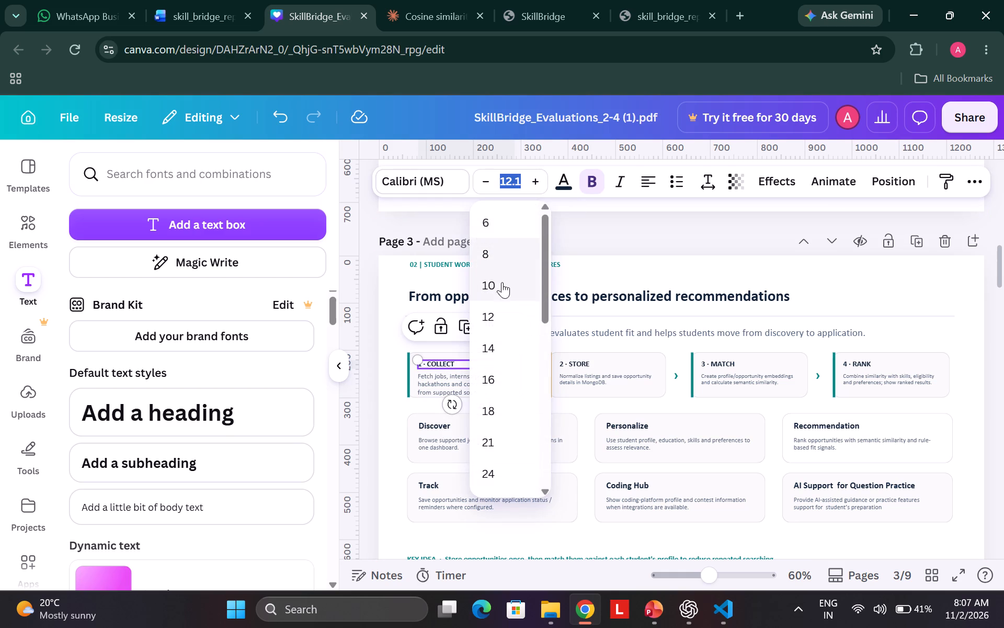
left_click(493, 312)
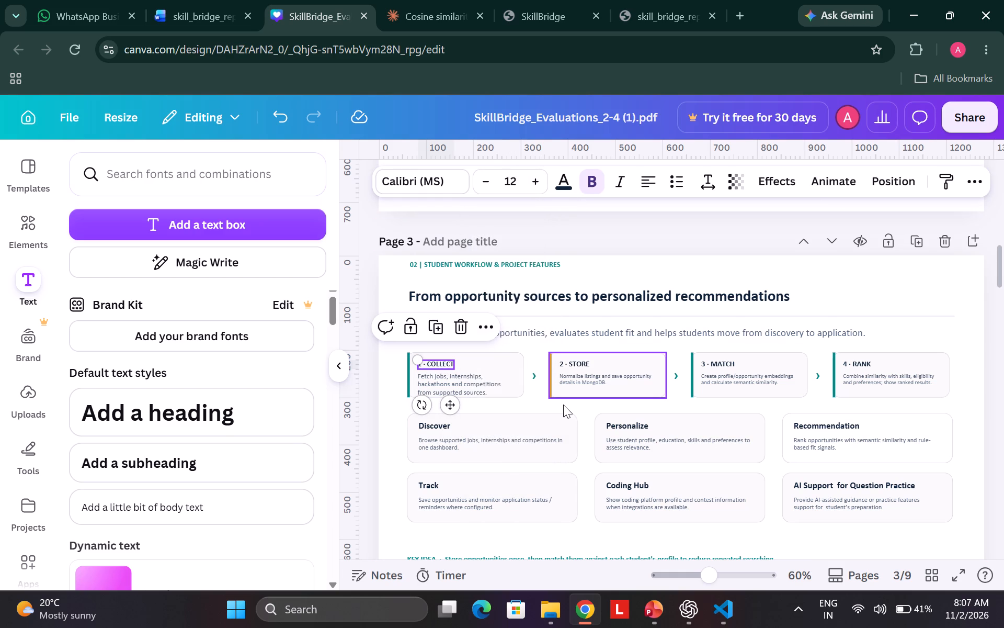
left_click(563, 405)
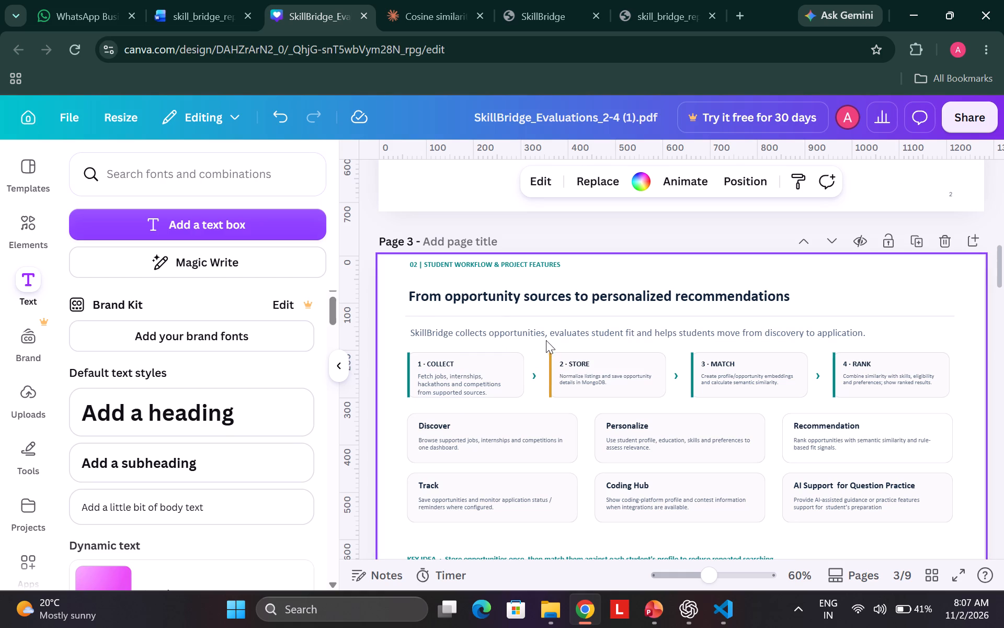
Set all text in the page 3 cards other than "1 · COLLECT", including the feature cards, to font size 11 together.
left_click_drag(544, 345, 618, 488)
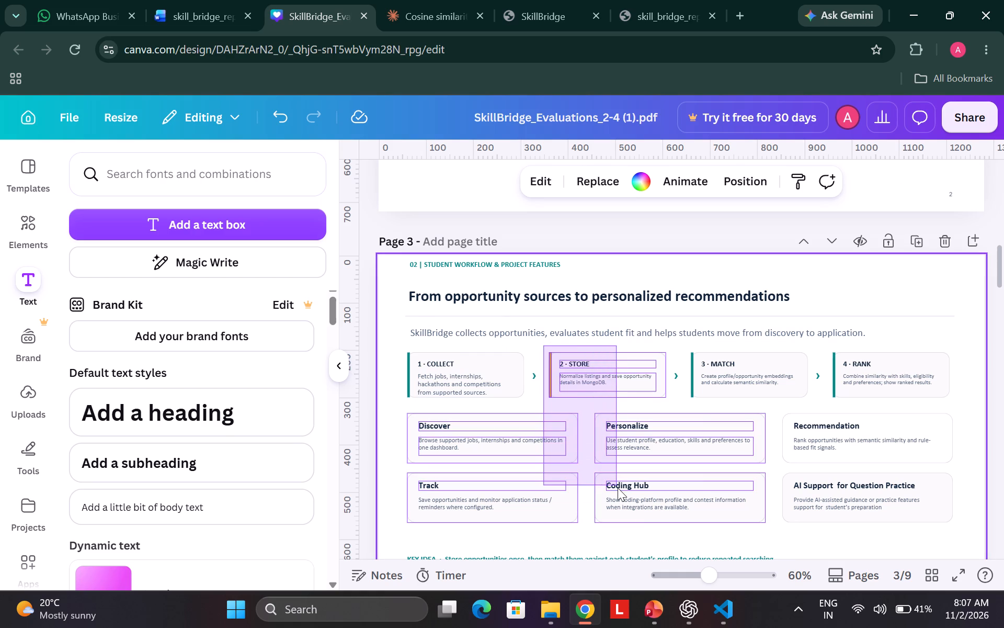
left_click_drag(618, 488, 889, 529)
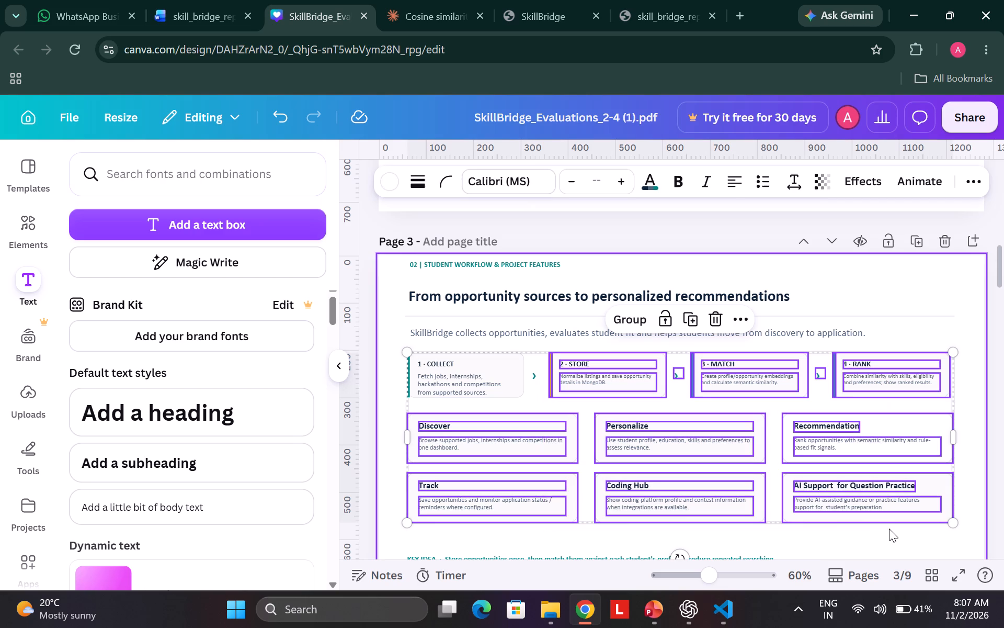
left_click(609, 185)
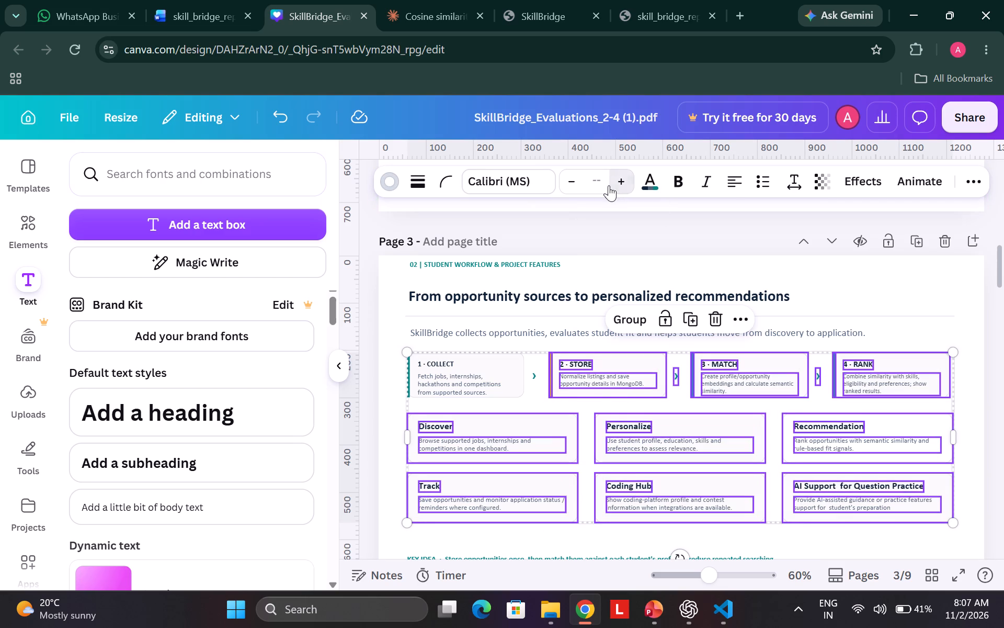
left_click(576, 182)
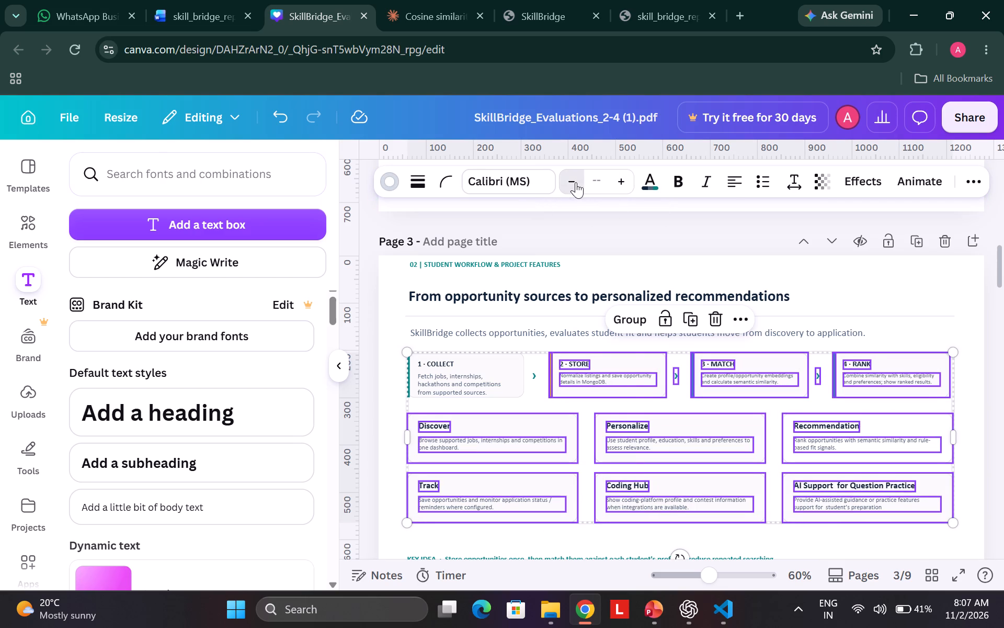
left_click(600, 182)
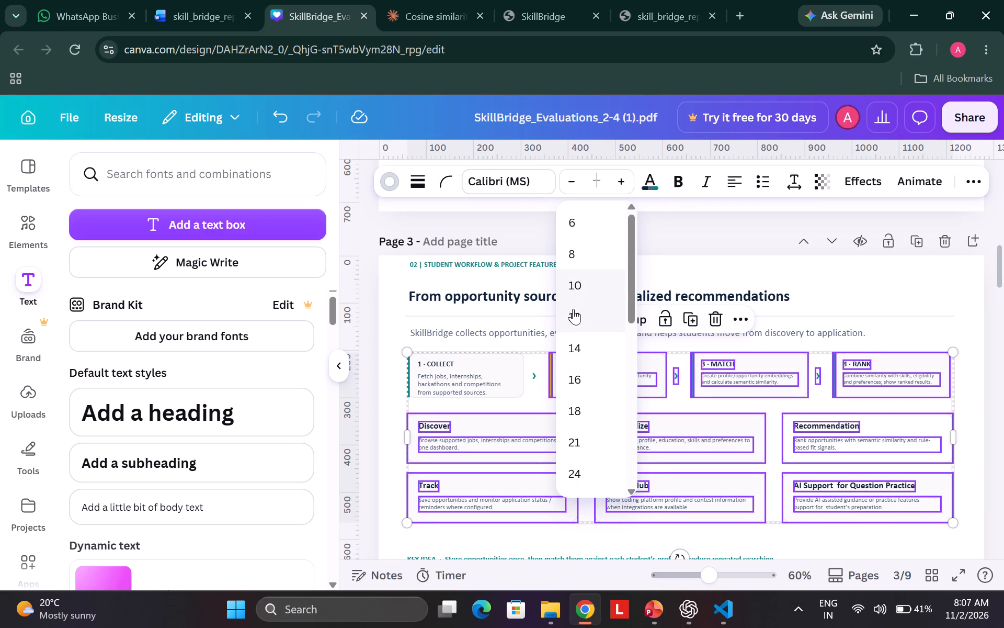
left_click(575, 317)
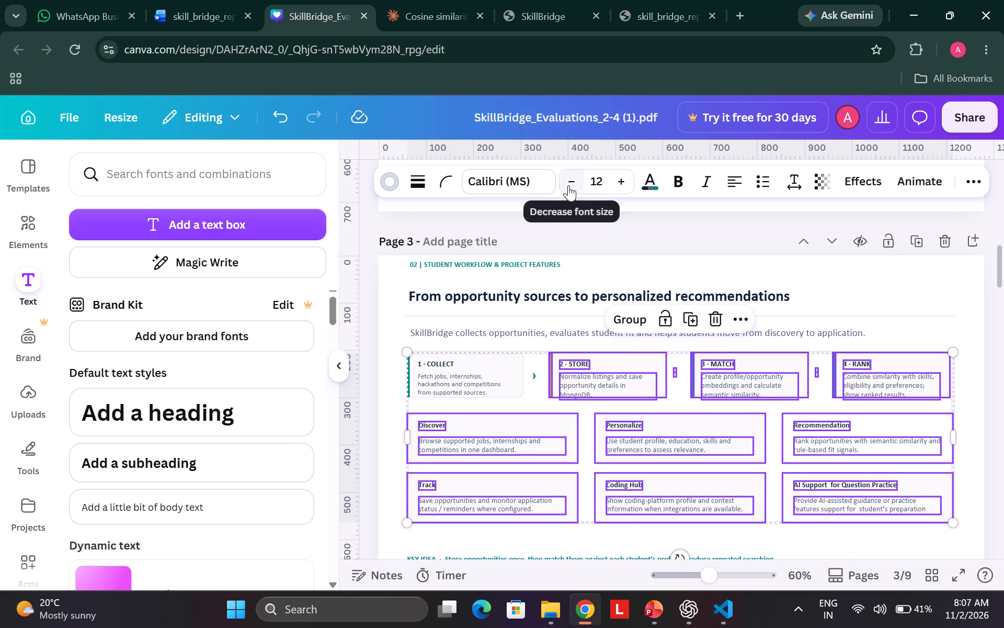
left_click(568, 185)
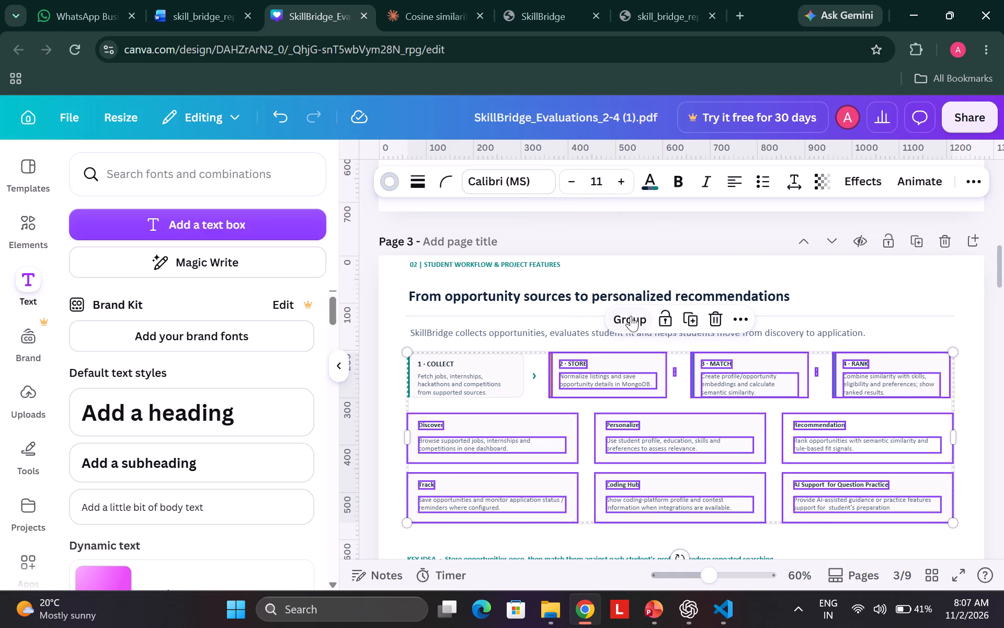
left_click(922, 315)
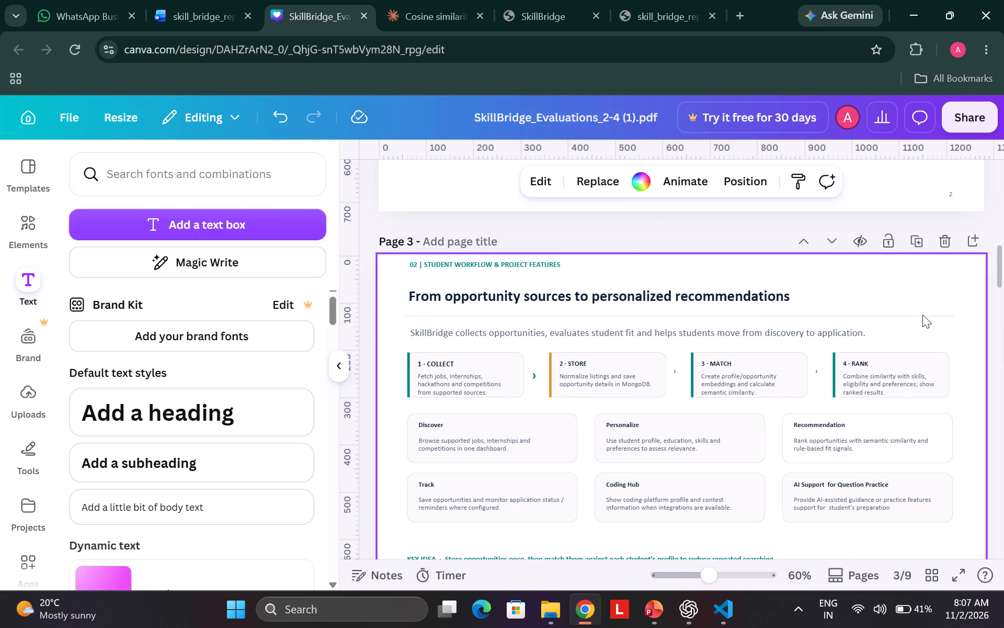
Increase the "2 · STORE", "3 · MATCH" and "4 · RANK" card titles on page 3 to font size 12.
left_click(585, 365)
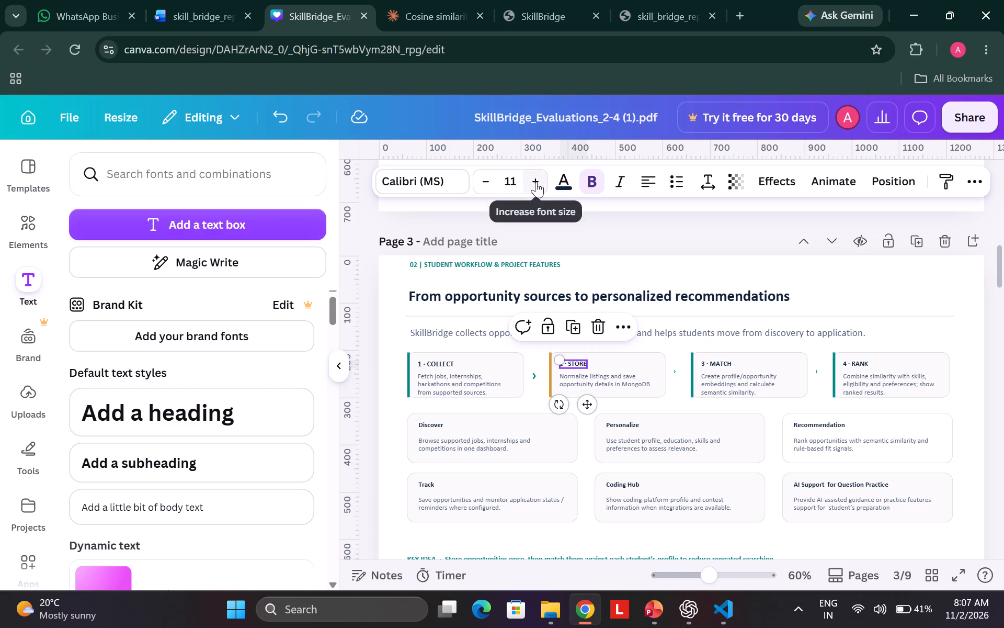
left_click(536, 182)
left_click(717, 364)
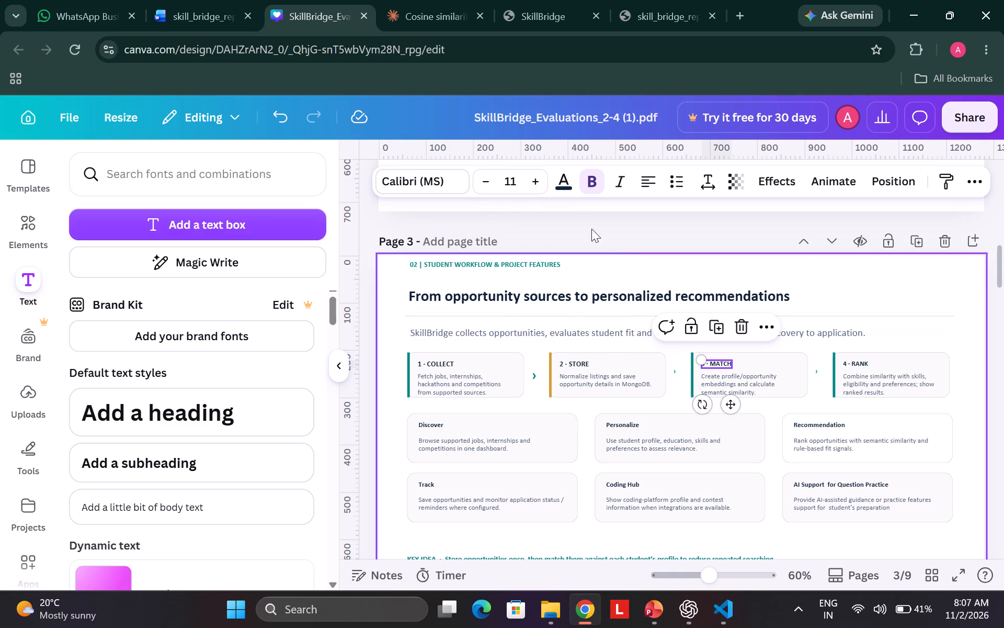
left_click(530, 183)
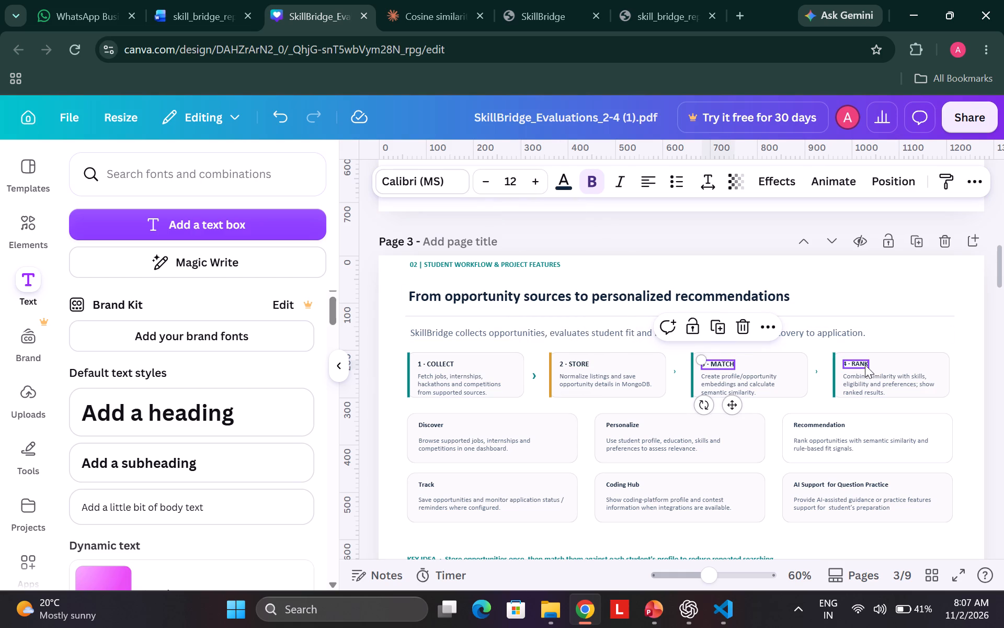
left_click(865, 365)
left_click(542, 183)
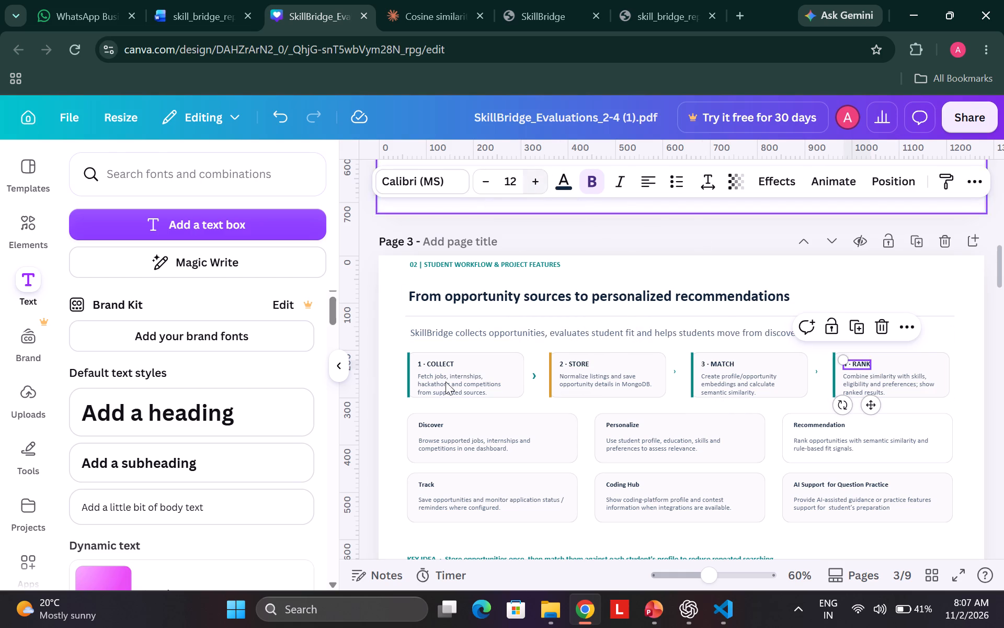
Increase the six feature card titles on page 3, from "Discover" to "AI Support for Question Practice", to font size 12.
left_click(432, 427)
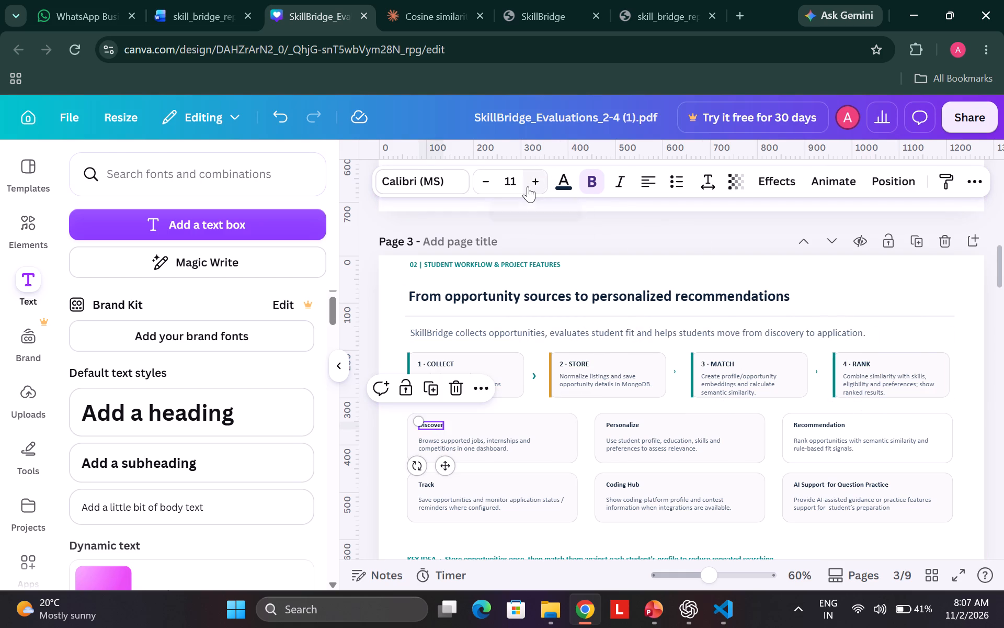
left_click(528, 186)
left_click(620, 427)
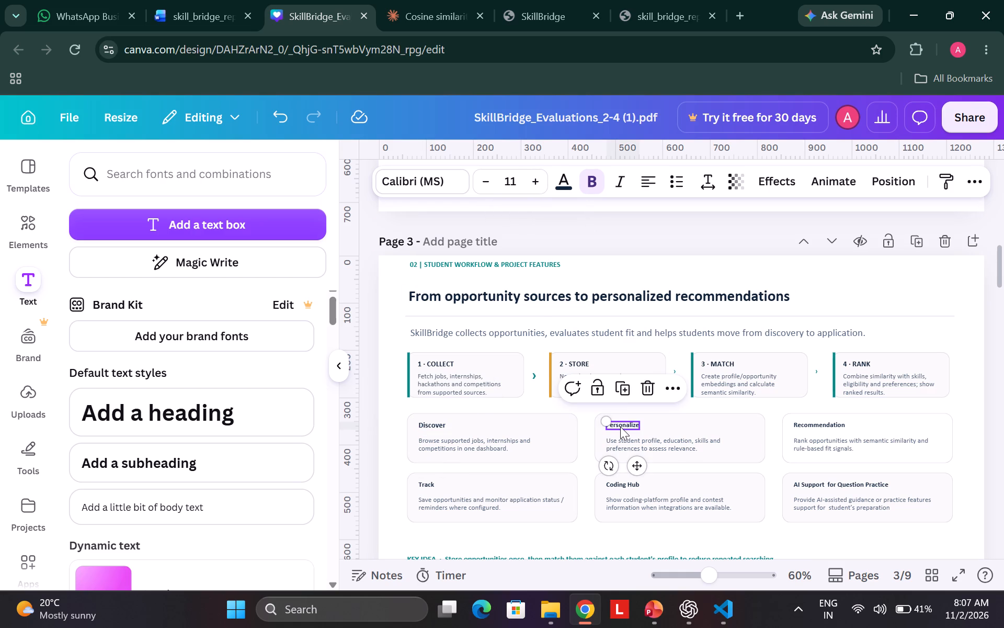
left_click(535, 175)
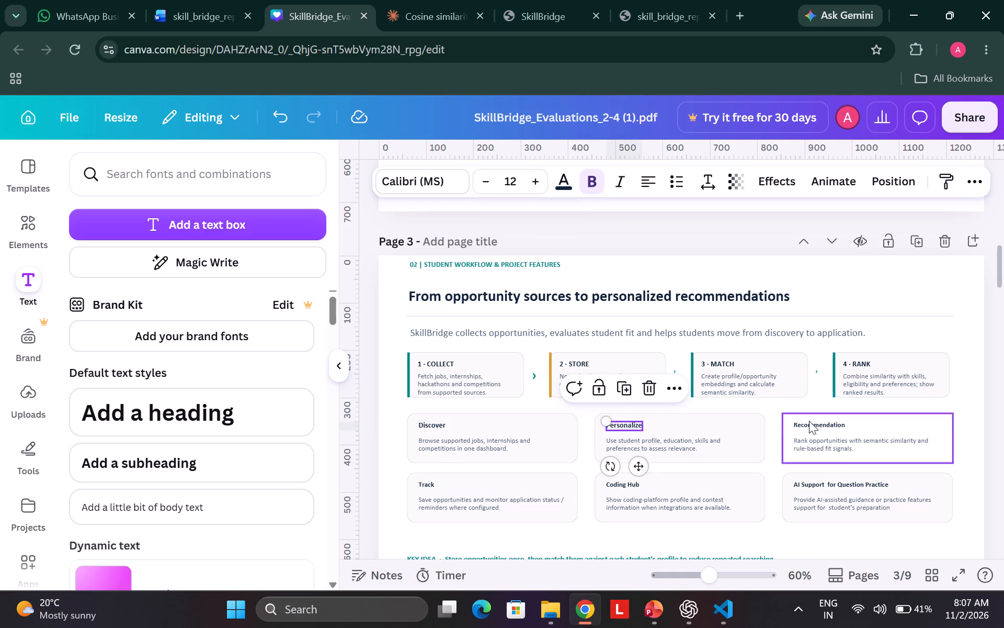
left_click(817, 424)
left_click(532, 181)
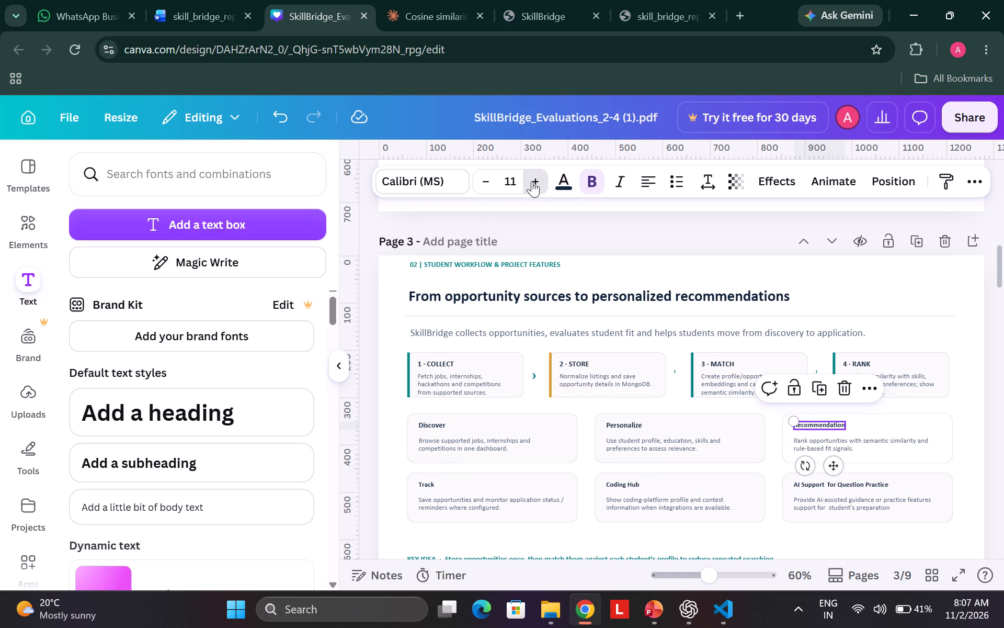
left_click(424, 488)
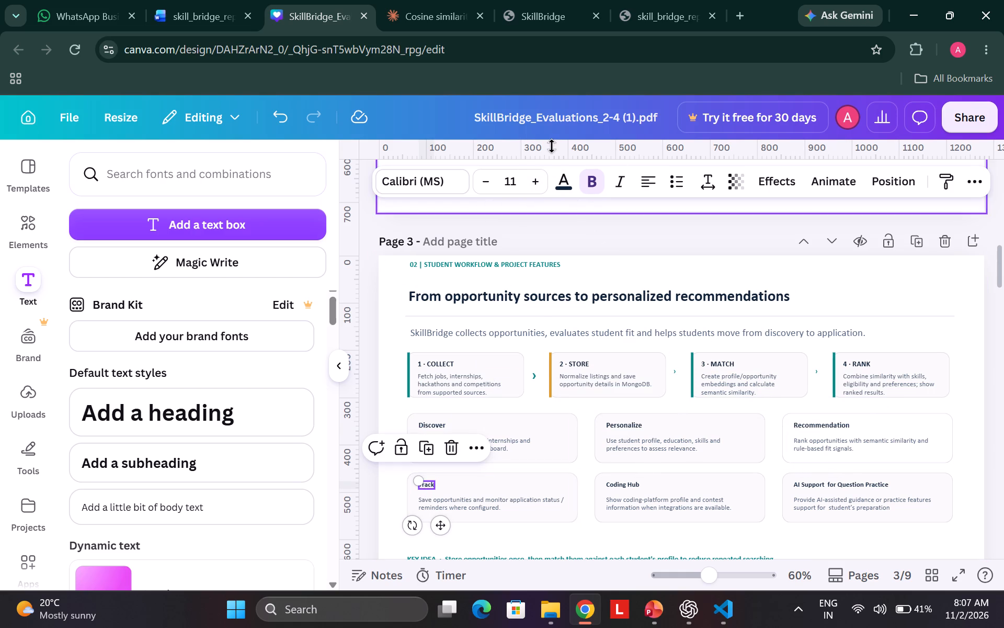
left_click(539, 184)
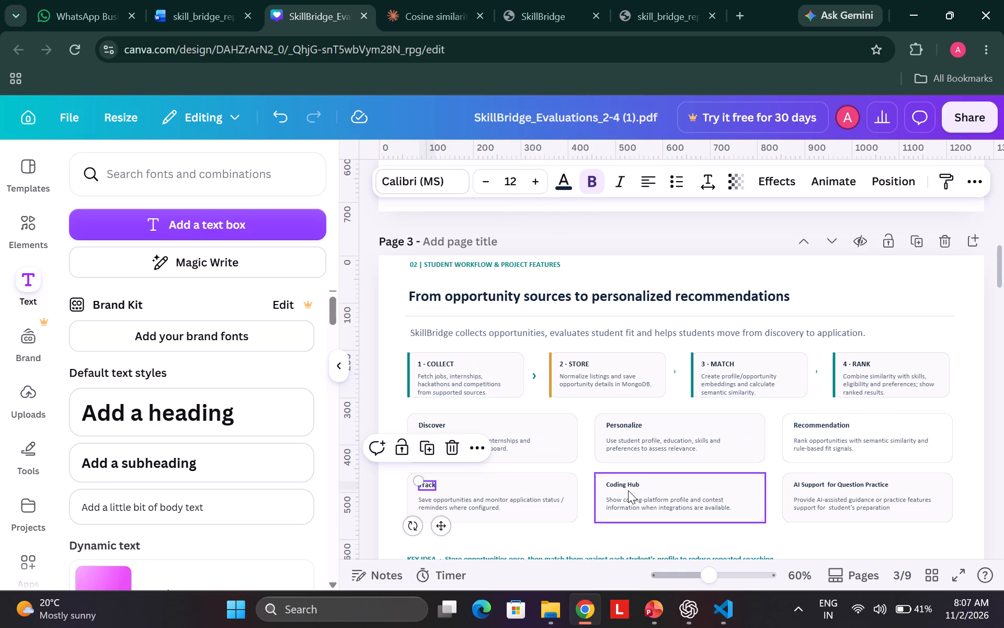
left_click(634, 483)
left_click(531, 184)
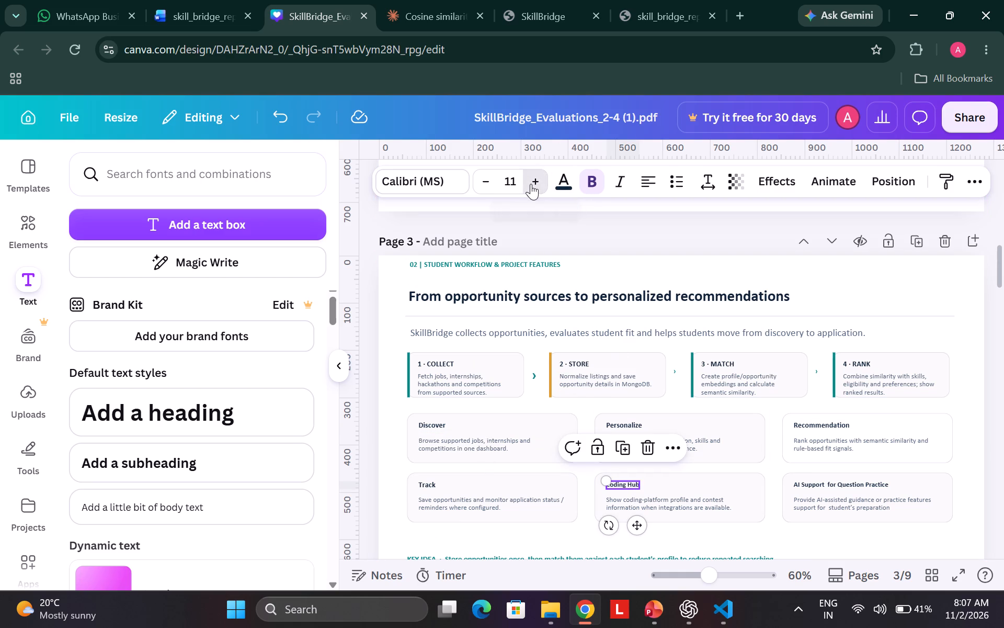
left_click(817, 485)
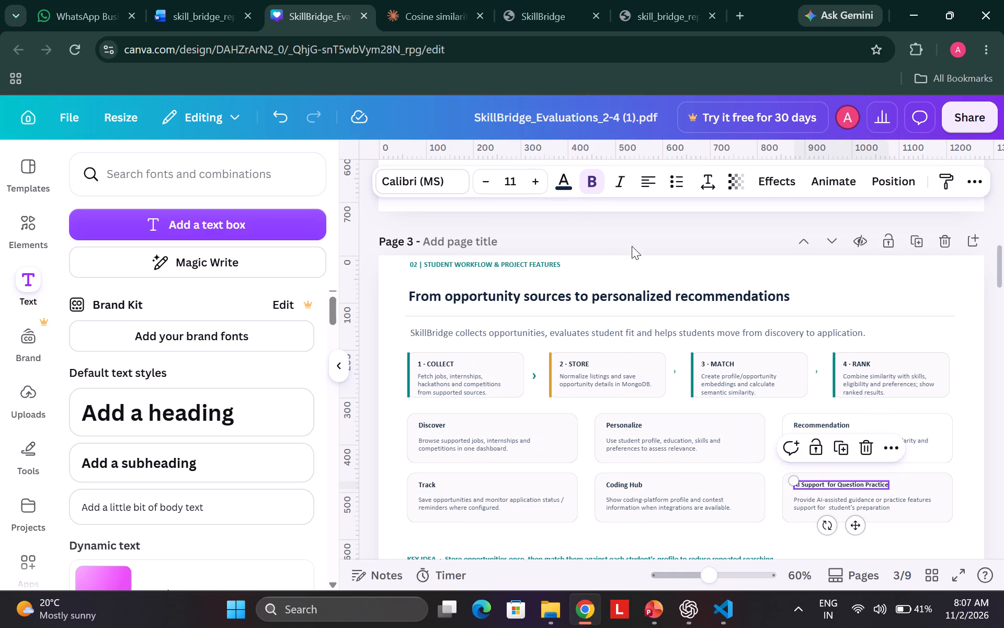
left_click(540, 178)
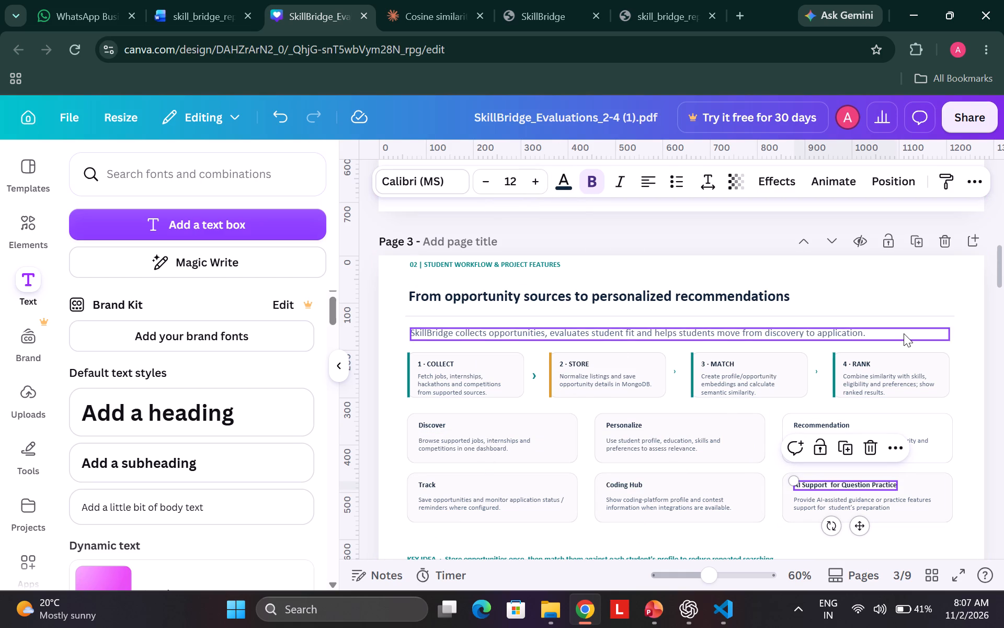
Set the subtitle beginning "SkillBridge collects opportunities" on page 3 to font size 16.
left_click(906, 333)
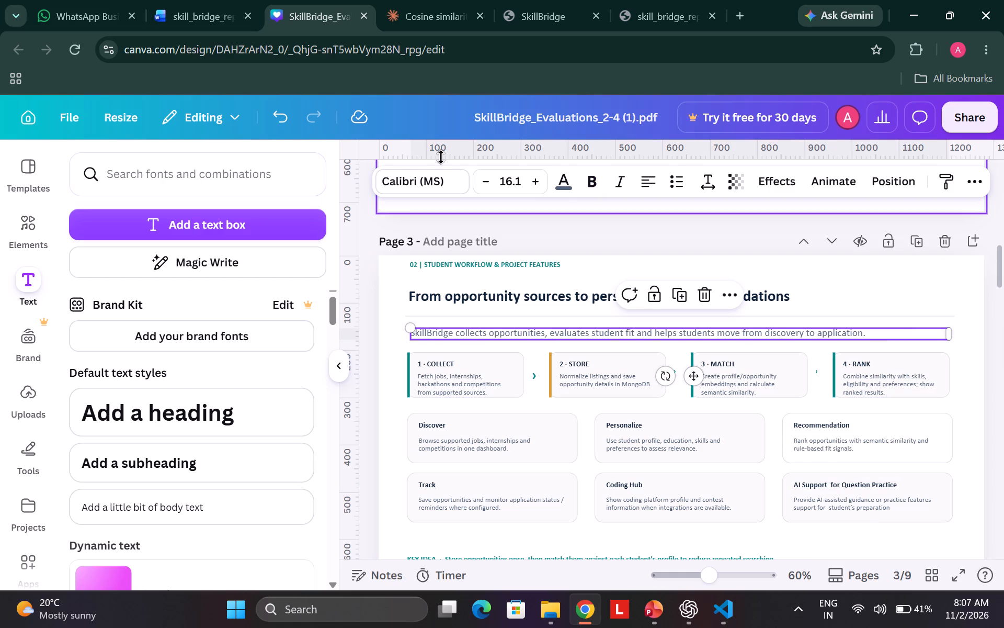
left_click(510, 178)
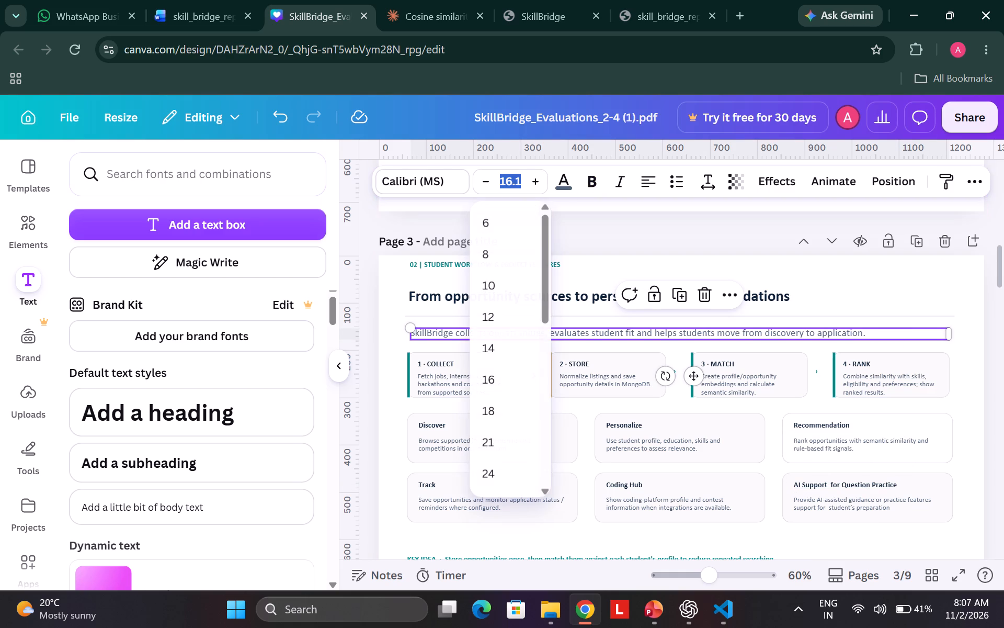
left_click(476, 373)
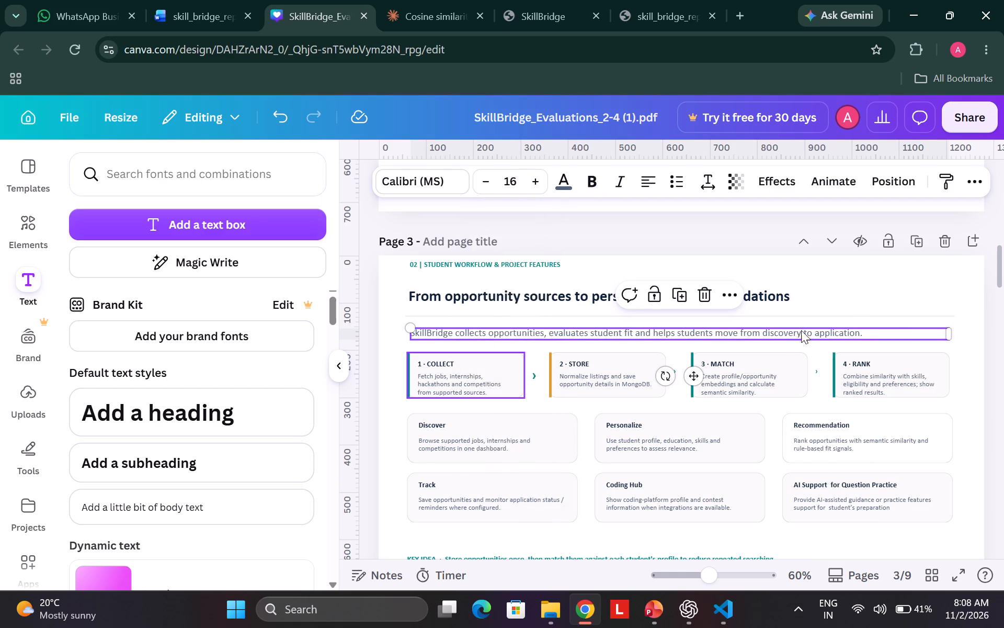
left_click(861, 292)
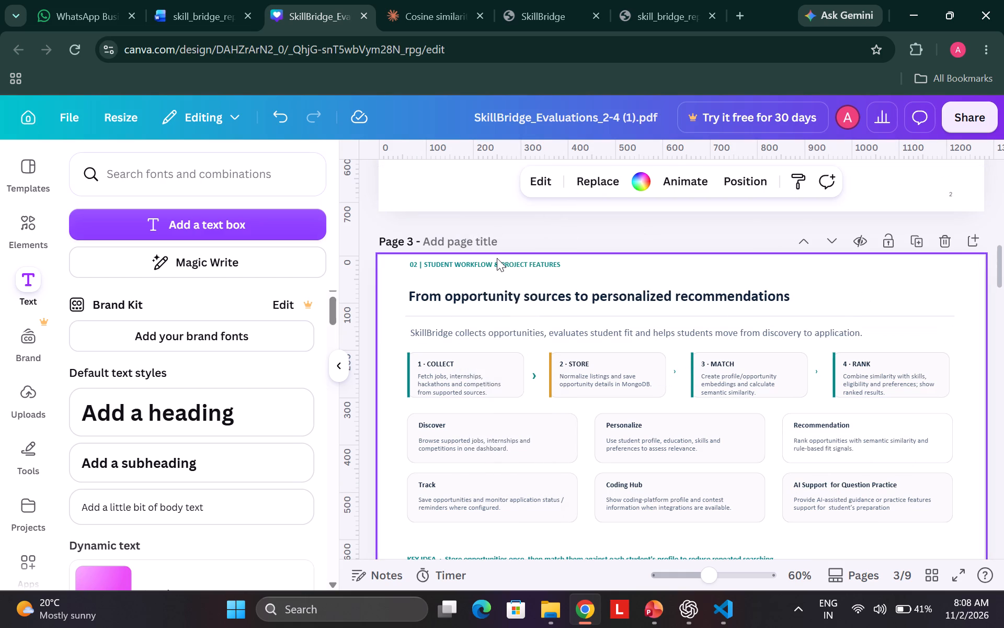
Set the "02 | STUDENT WORKFLOW & PROJECT FEATURES" section label on page 3 to font size 12.
left_click(497, 258)
left_click(497, 263)
left_click(518, 179)
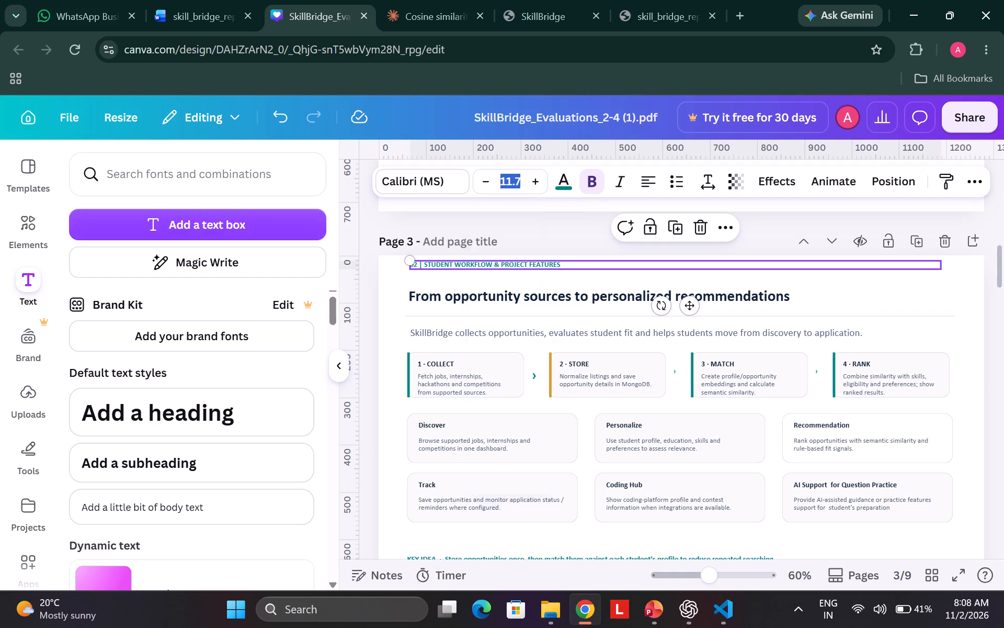
left_click(507, 320)
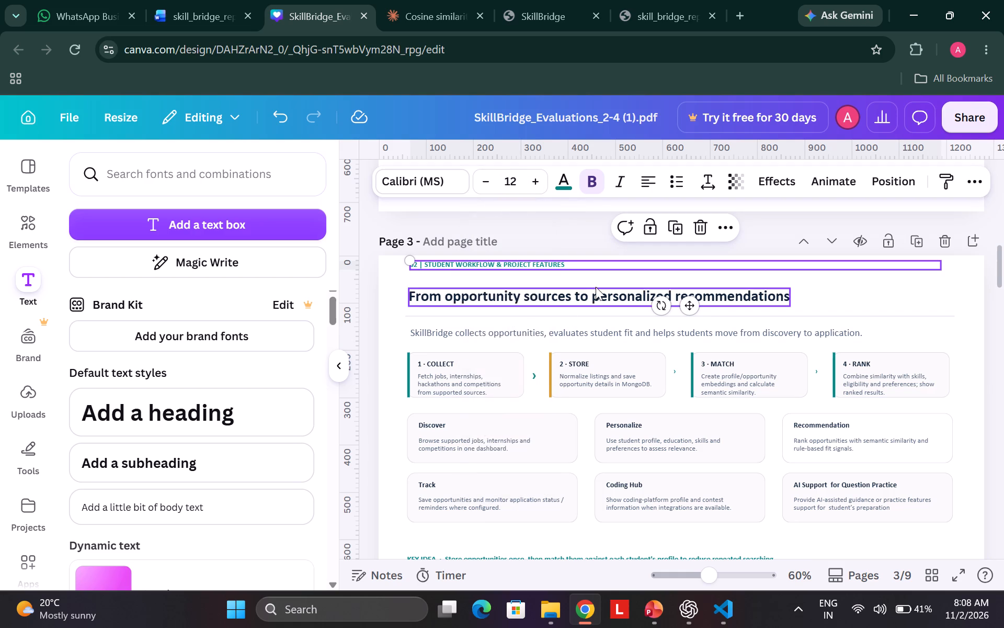
Set the "KEY IDEA" line near the bottom of page 3 to font size 12.
scroll(860, 375, "down", 1)
left_click(712, 398)
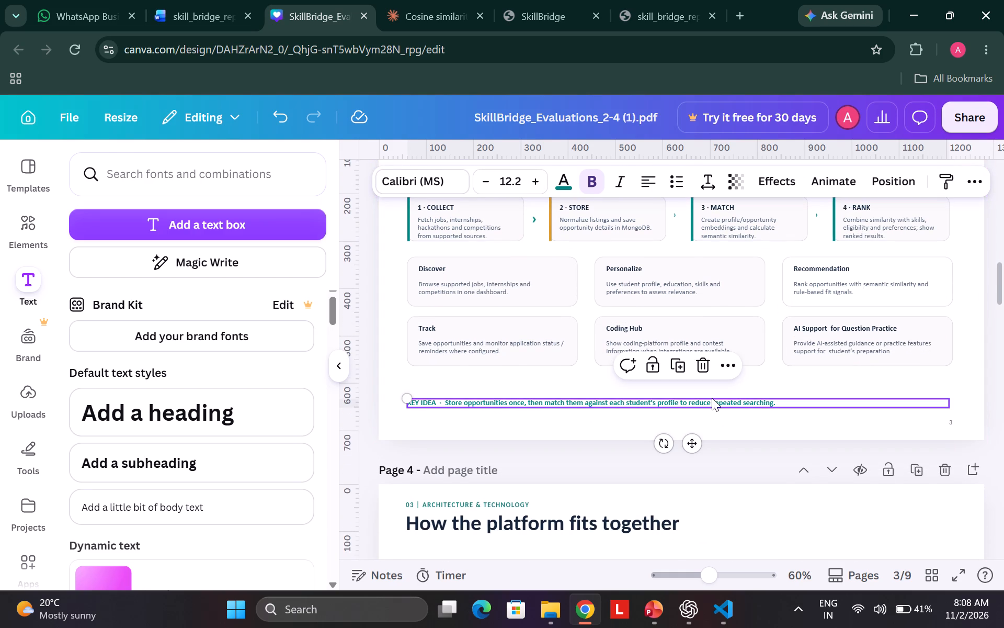
left_click(508, 171)
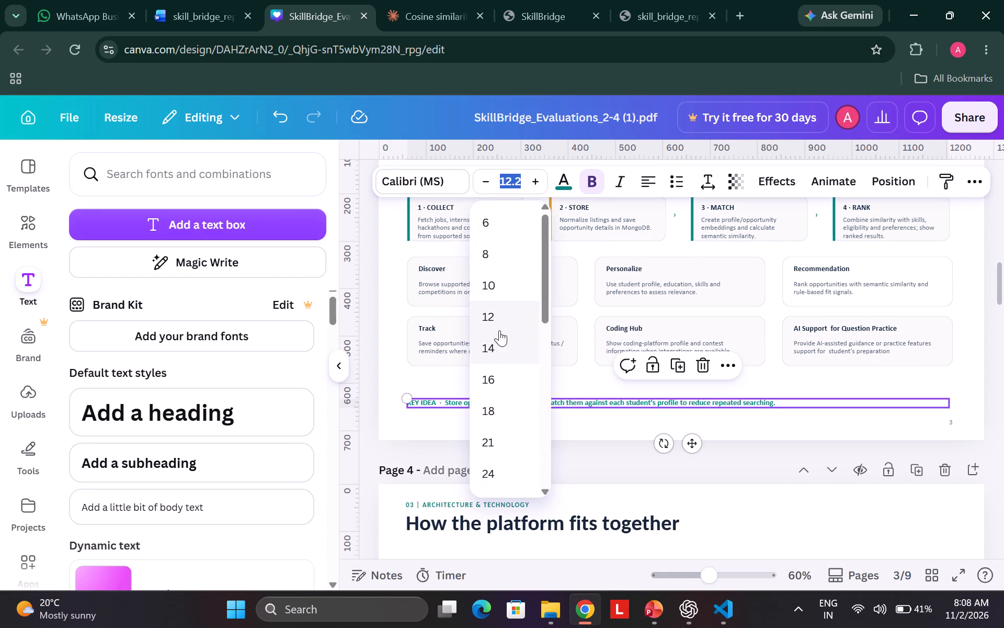
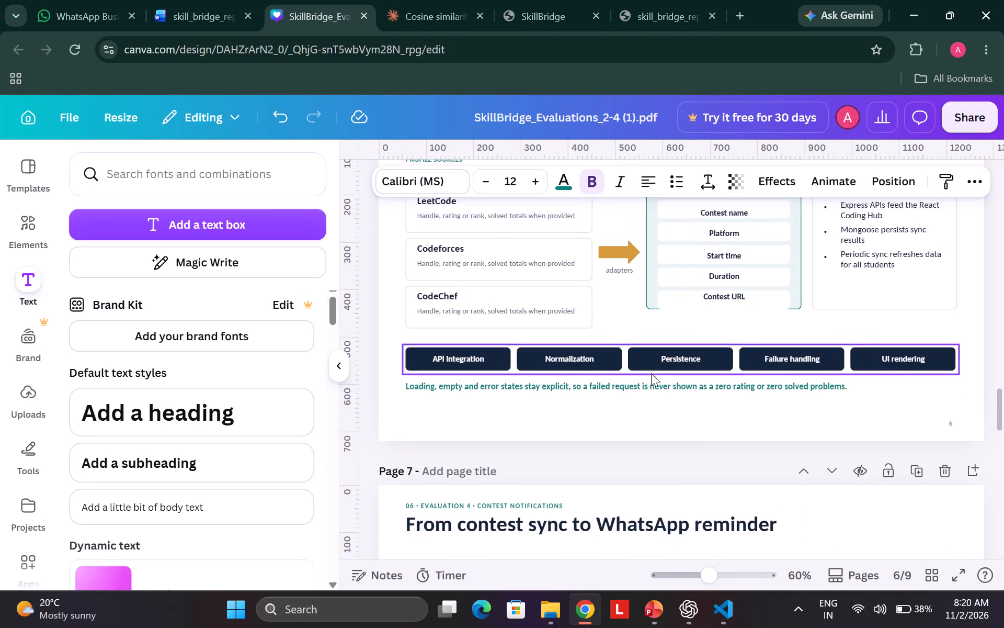
scroll(651, 373, "up", 6)
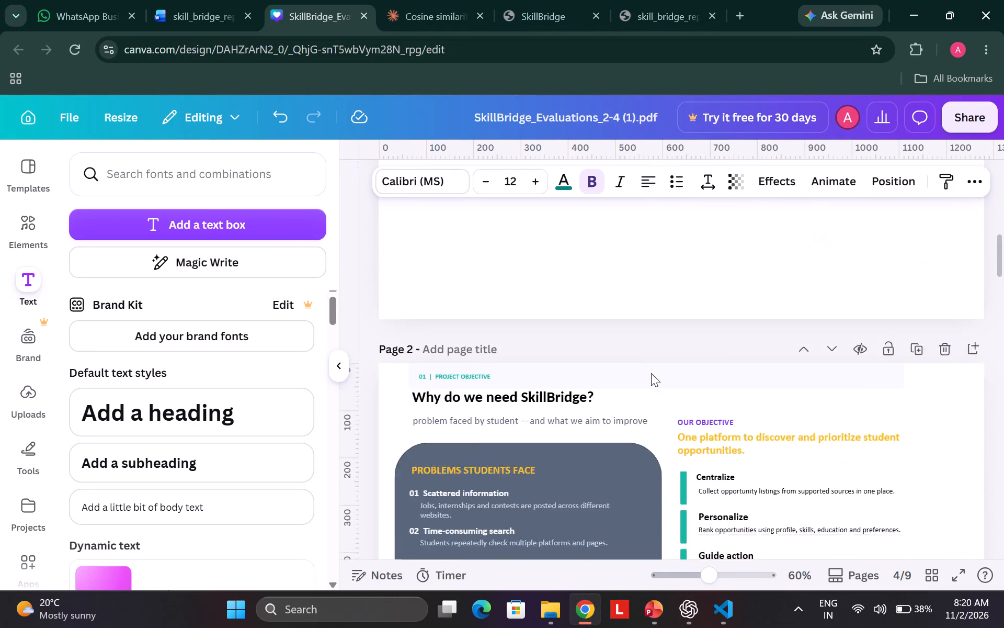
scroll(651, 373, "down", 2)
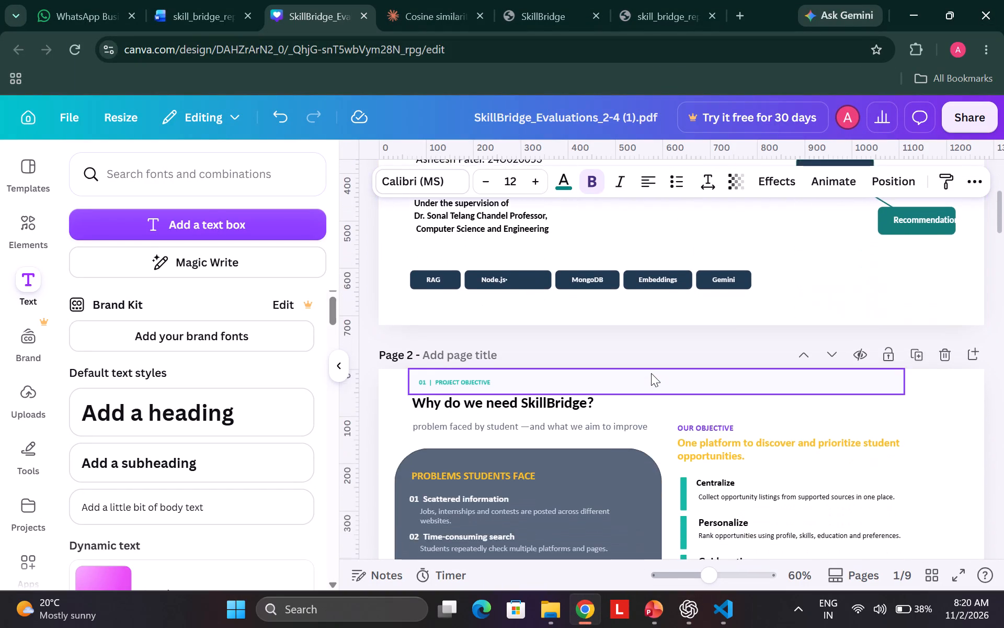
scroll(651, 373, "down", 1)
scroll(651, 373, "up", 1)
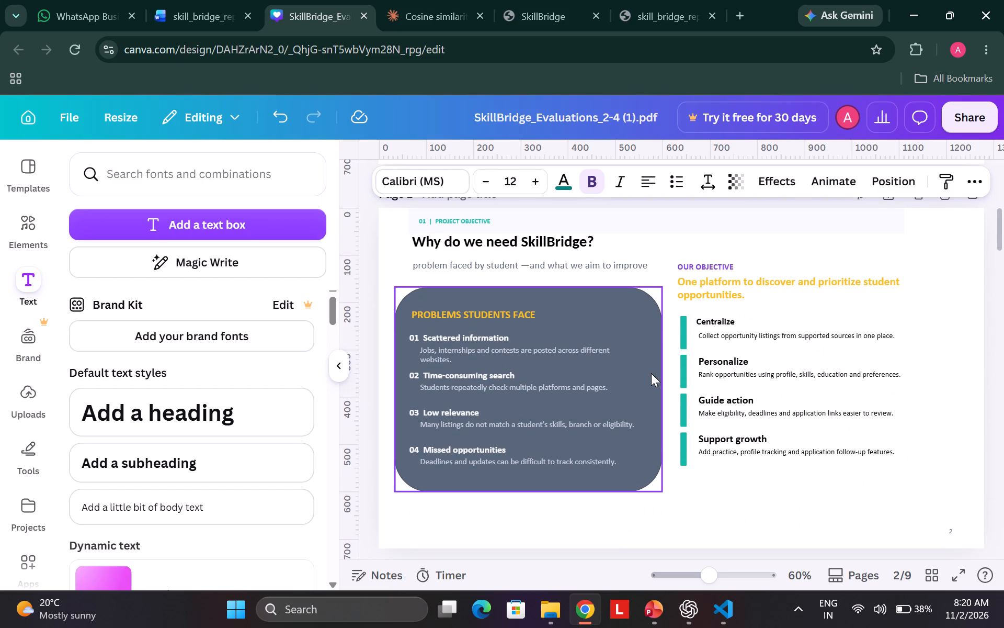
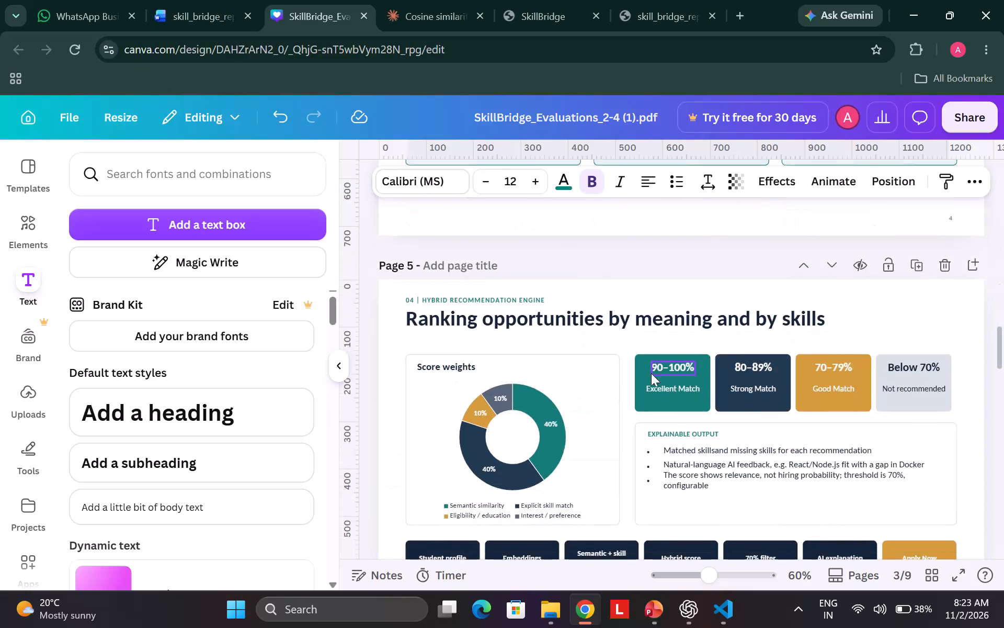
Examine the architecture slide "How the platform fits together" and the recommendation engine slide "Ranking opportunities by meaning and by skills".
scroll(651, 373, "up", 1)
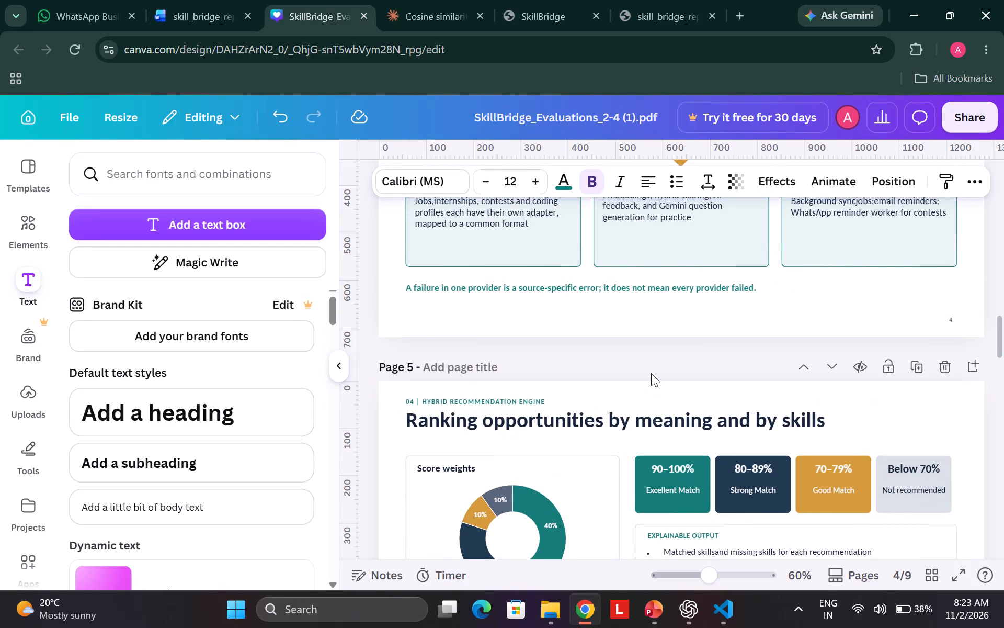
scroll(651, 373, "up", 2)
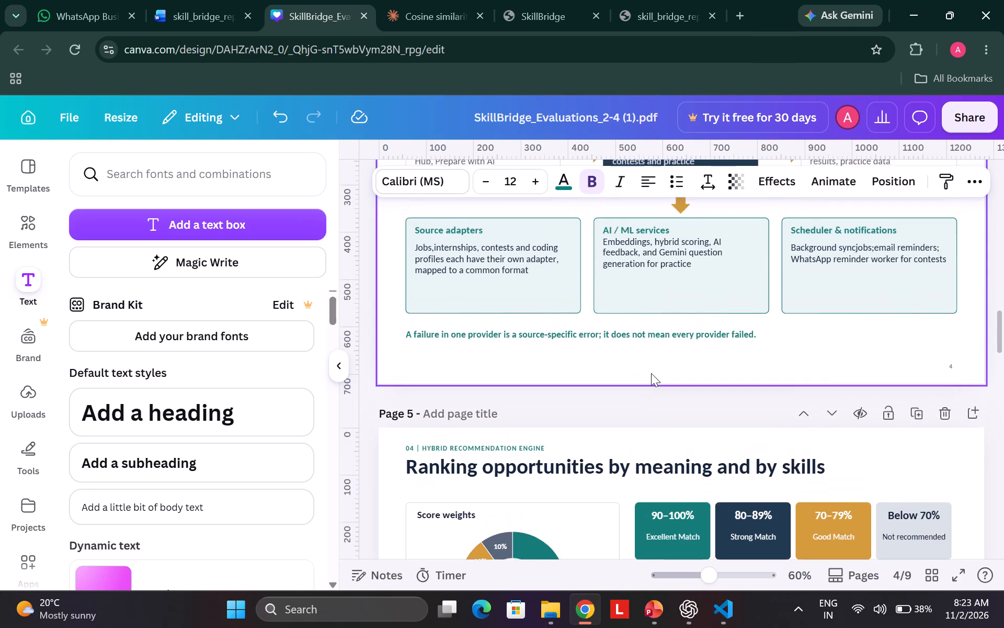
scroll(651, 373, "up", 2)
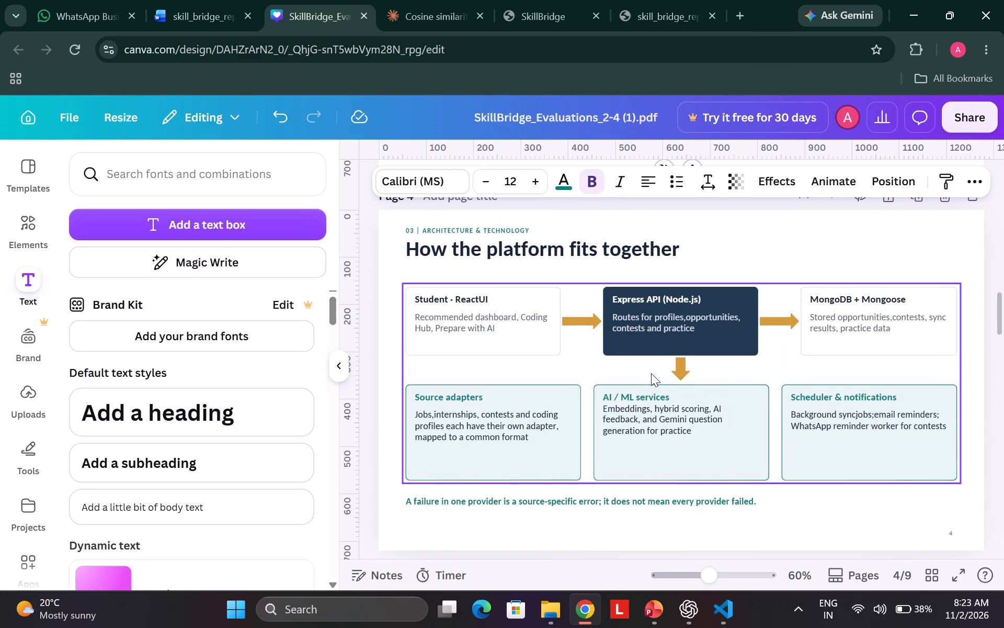
scroll(651, 373, "down", 1)
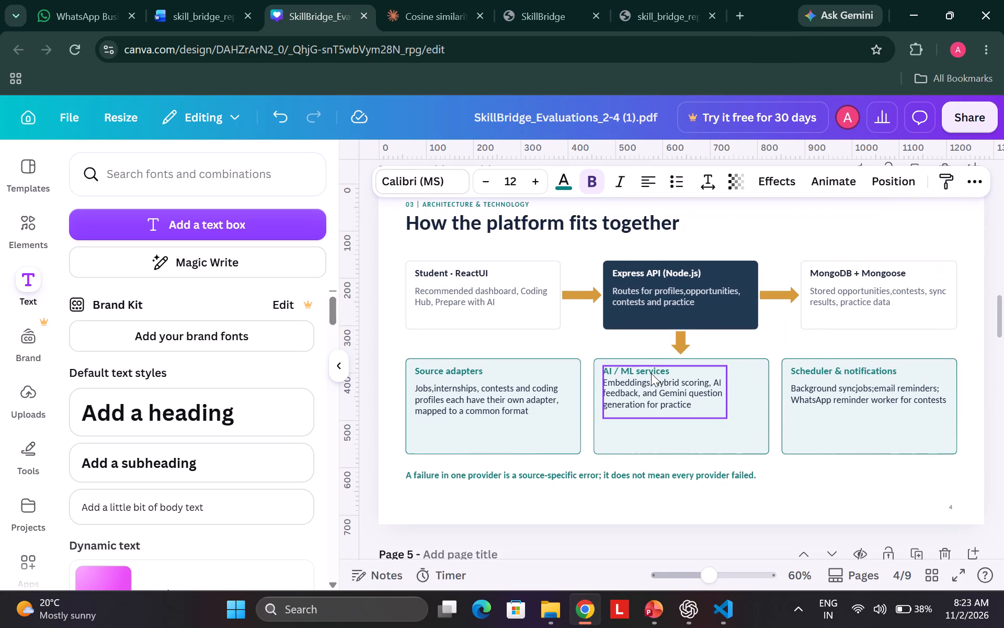
scroll(651, 373, "down", 2)
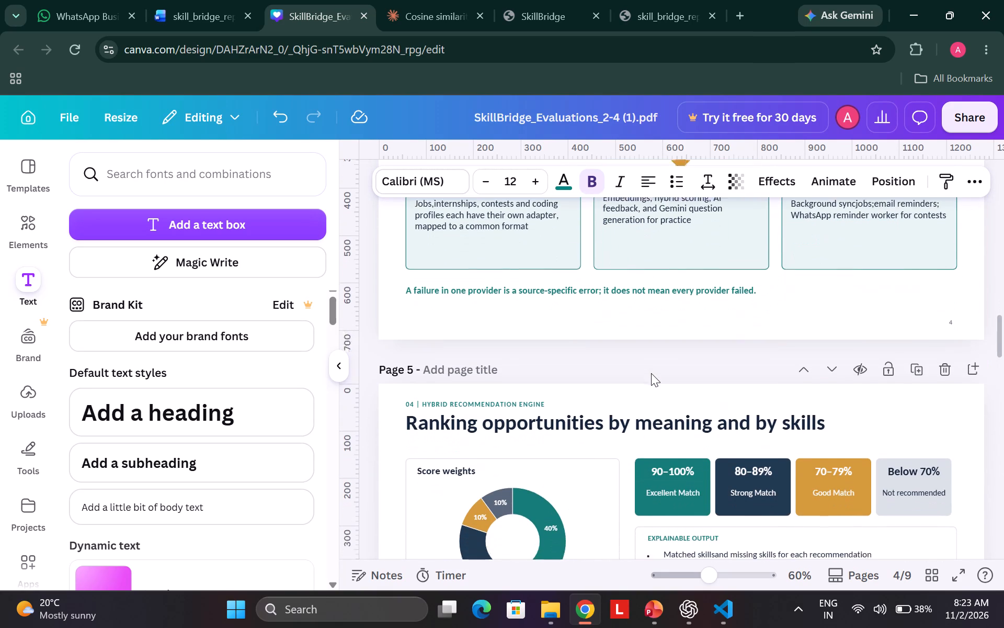
scroll(651, 373, "down", 2)
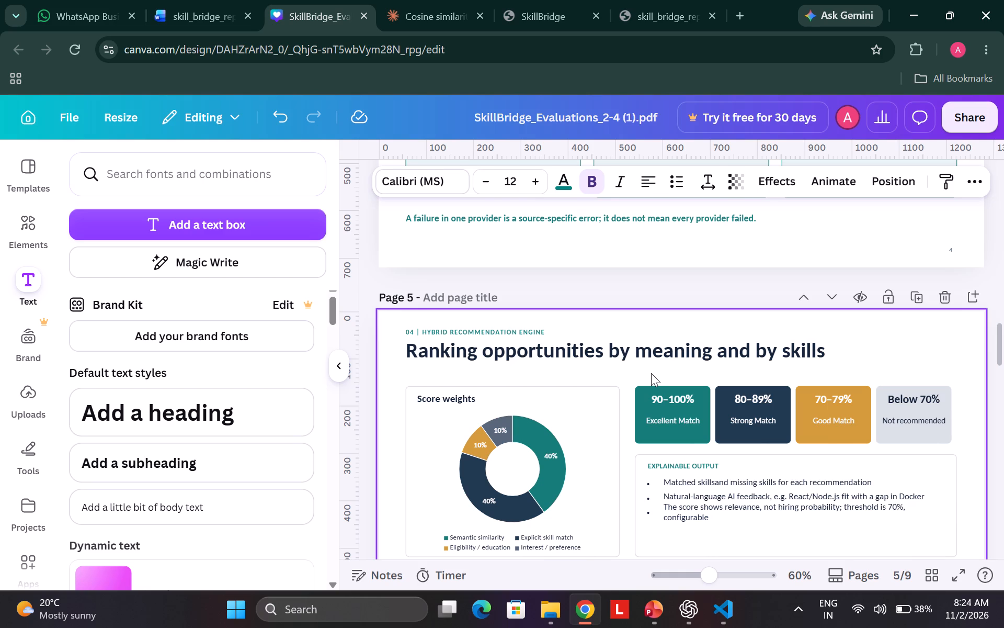
scroll(651, 373, "up", 3)
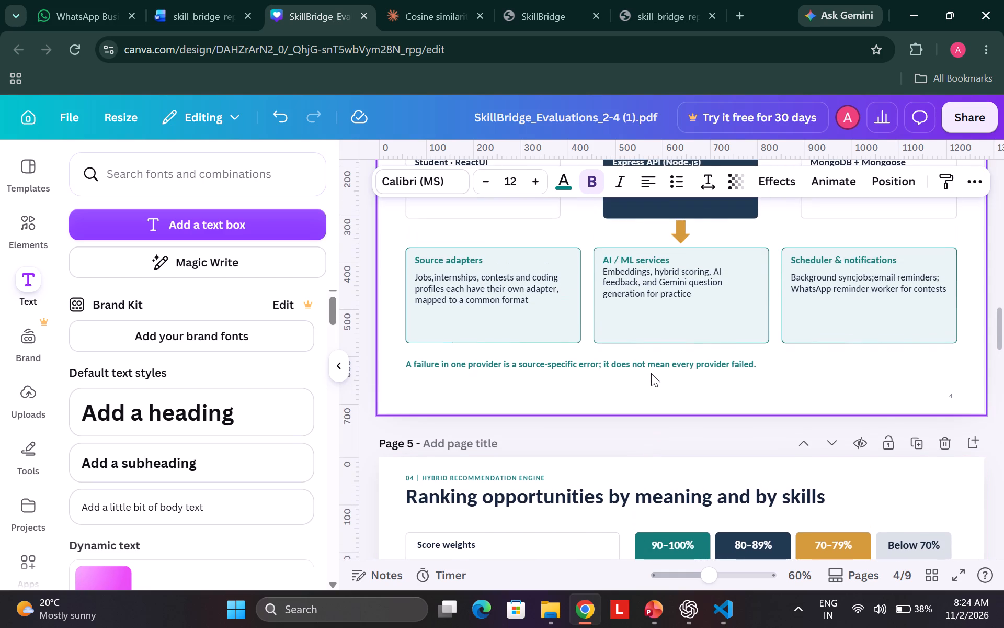
scroll(651, 373, "up", 2)
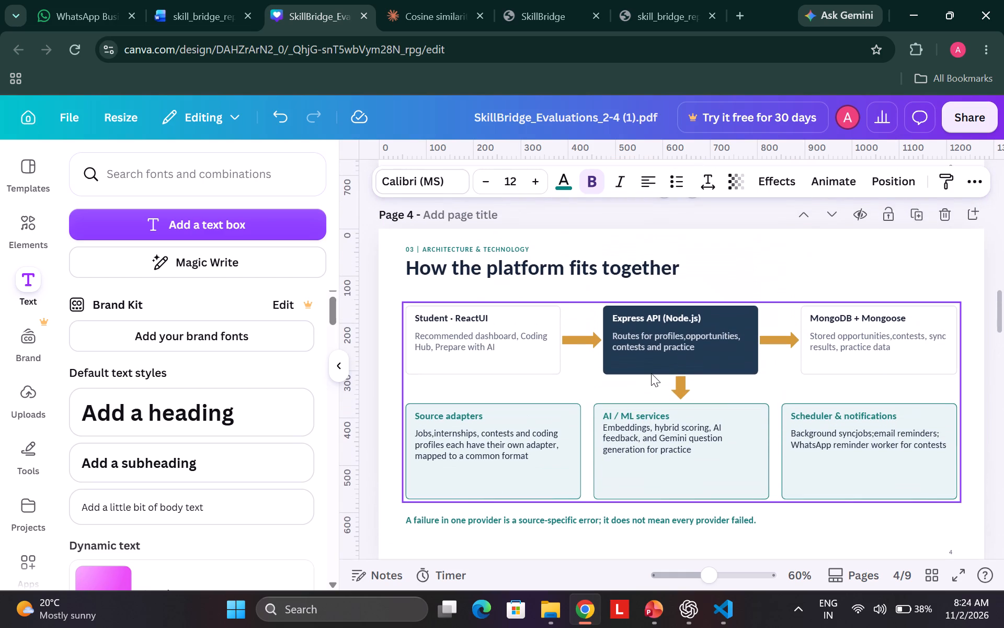
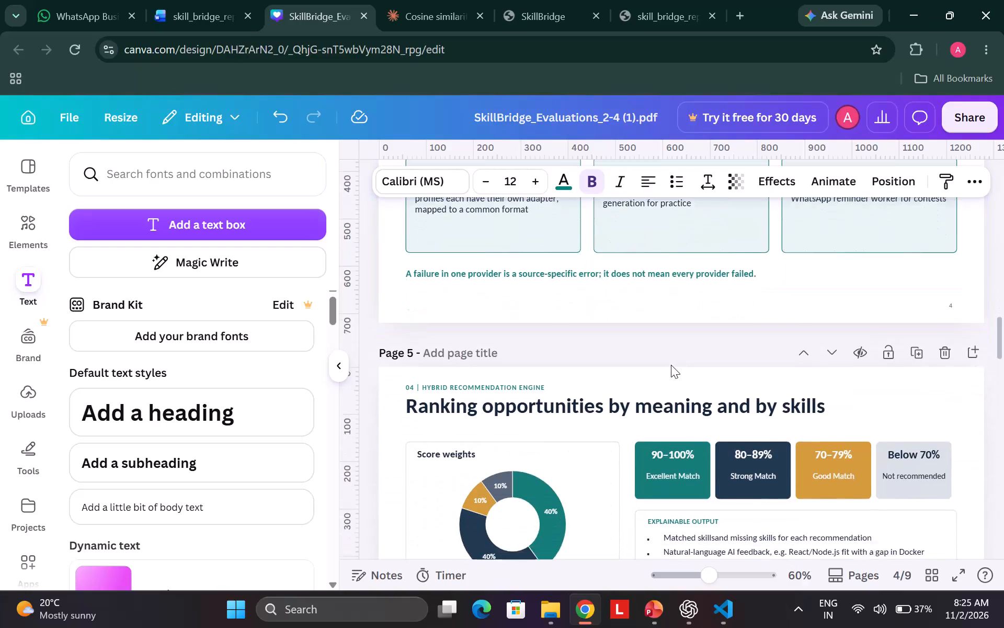
Examine the score weights, match bands and explainable output on the slide "Ranking opportunities by meaning and by skills".
scroll(671, 365, "down", 1)
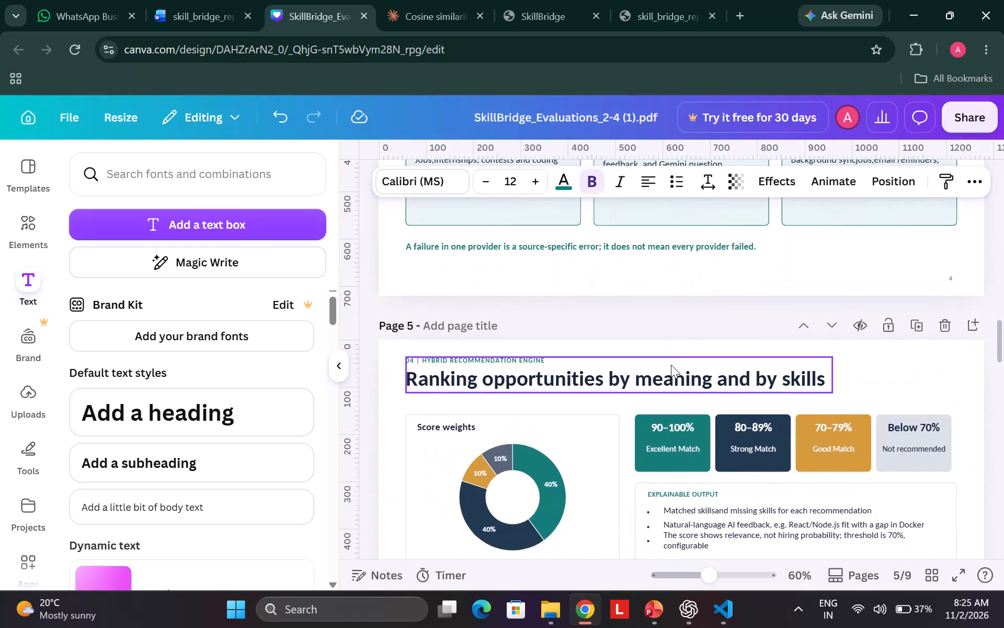
scroll(671, 365, "down", 1)
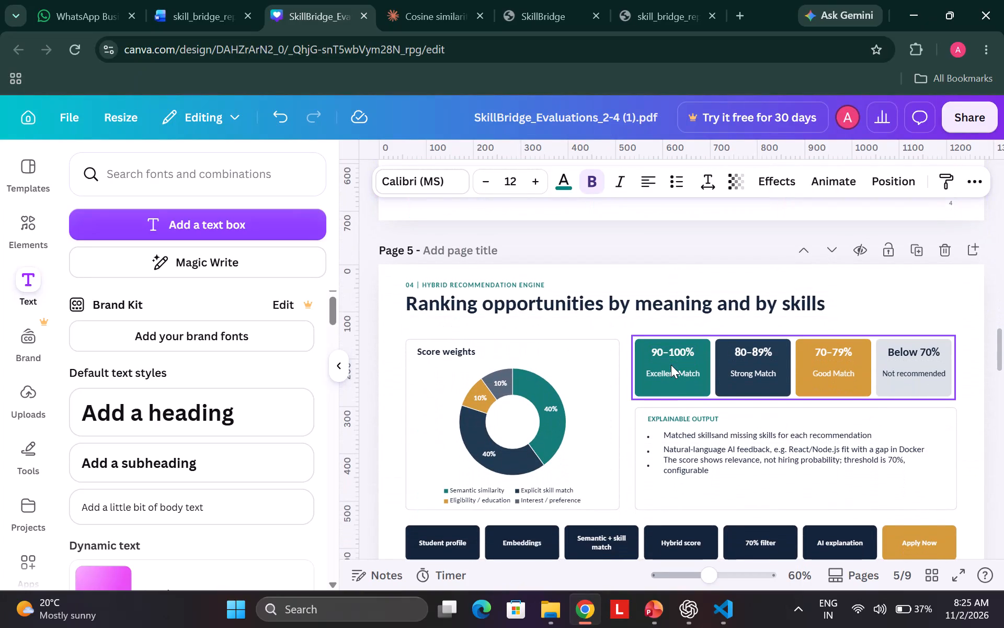
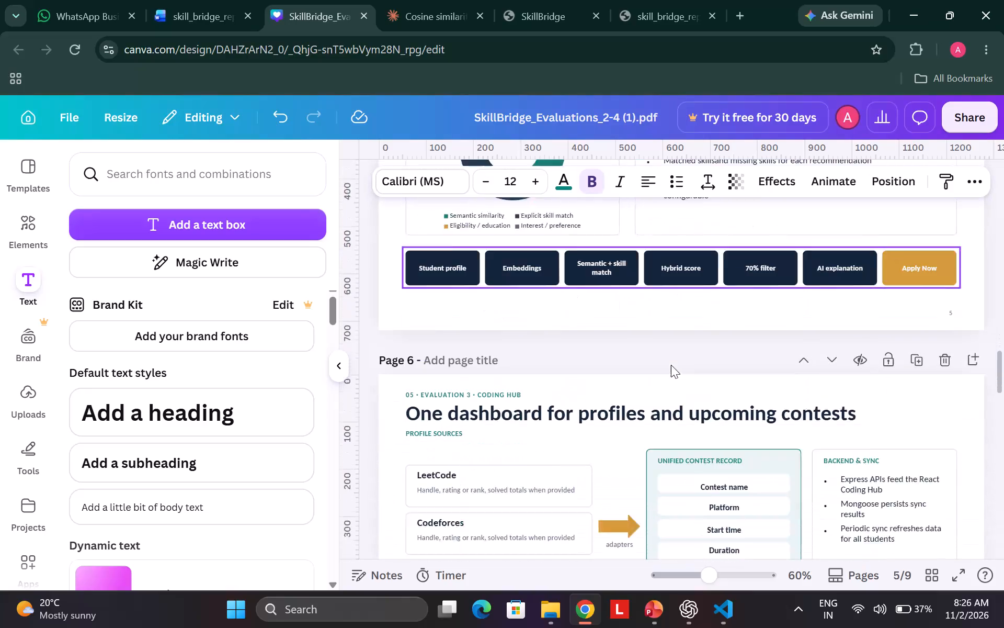
Examine the Coding Hub slide "One dashboard for profiles and upcoming contests" alongside the preceding hybrid recommendation slide.
scroll(671, 365, "down", 1)
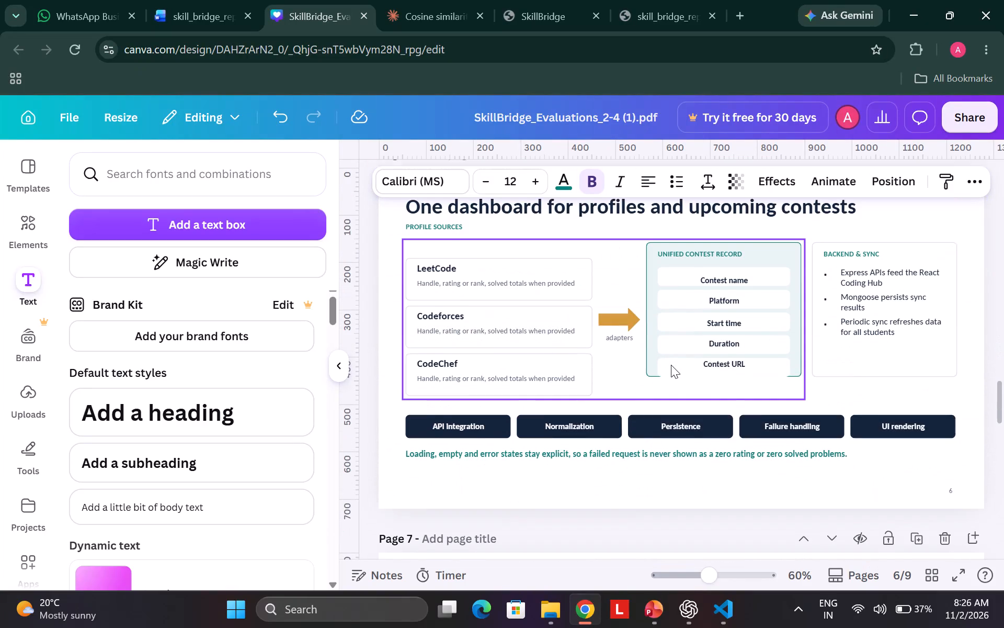
scroll(671, 365, "down", 1)
scroll(671, 365, "up", 1)
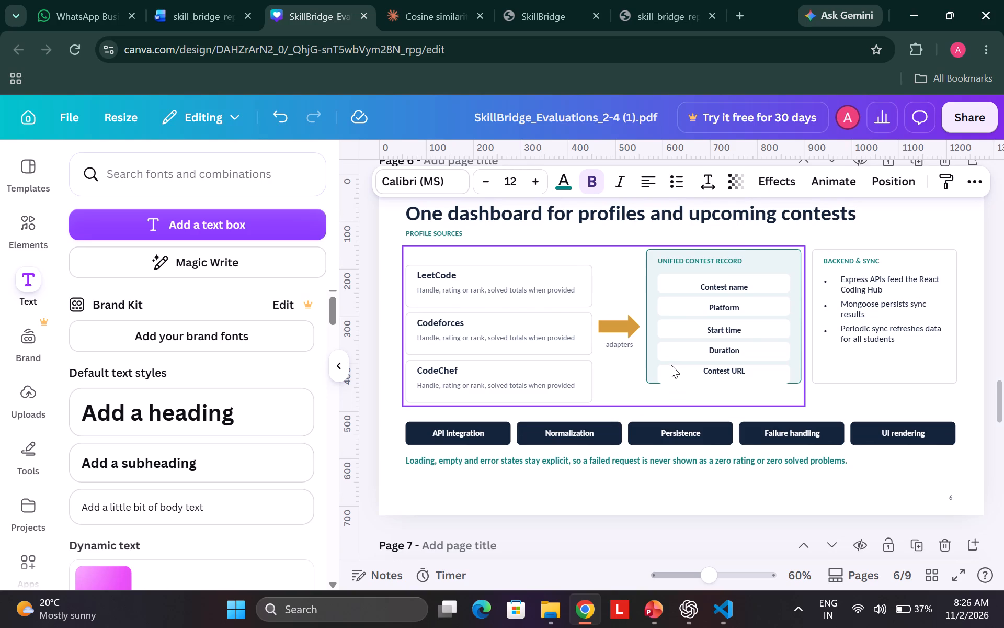
scroll(671, 365, "up", 1)
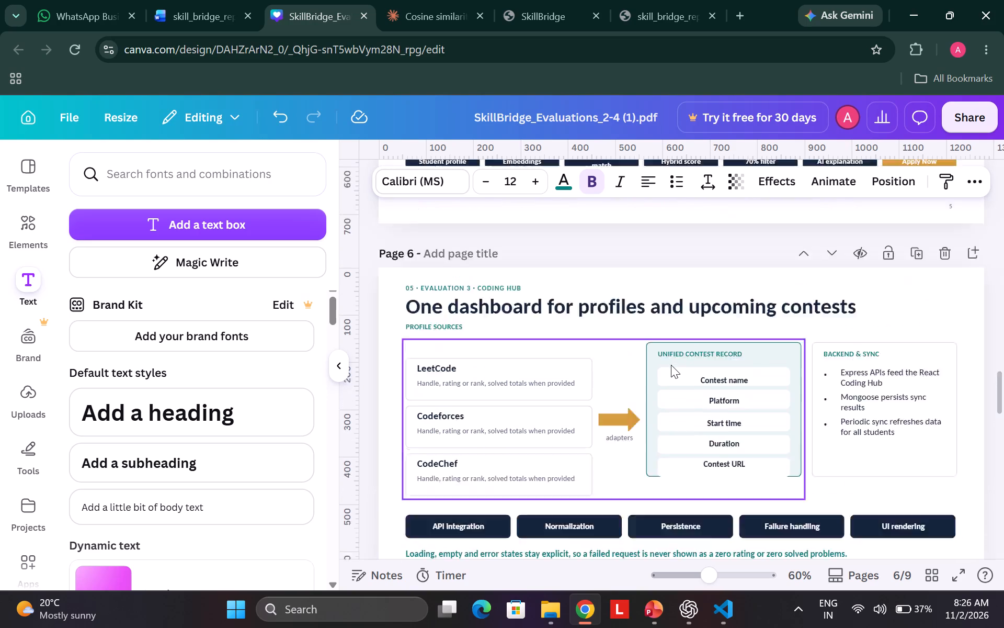
scroll(671, 365, "up", 2)
scroll(671, 365, "down", 2)
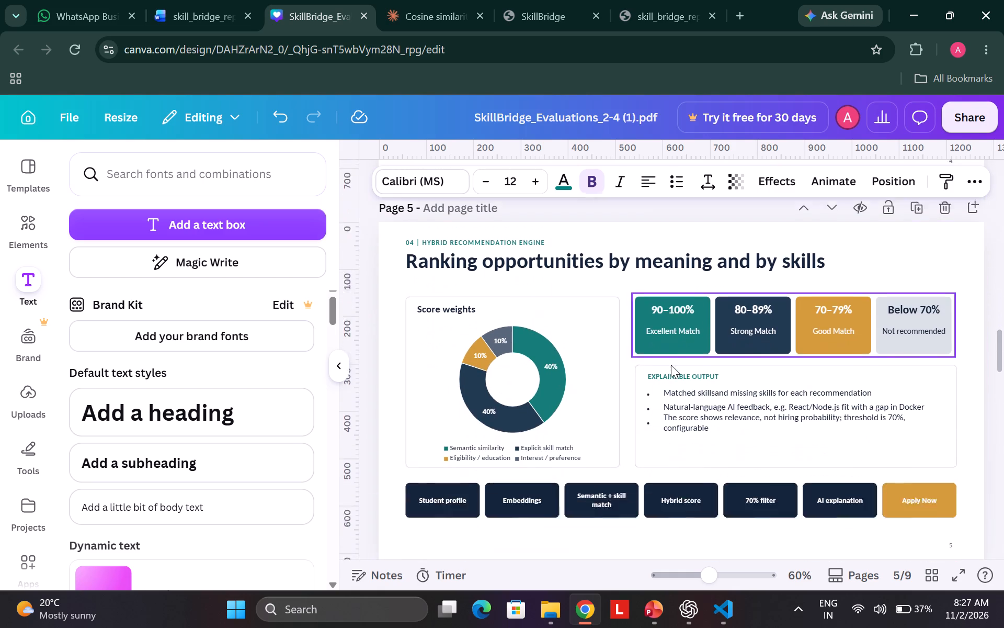
scroll(671, 365, "down", 1)
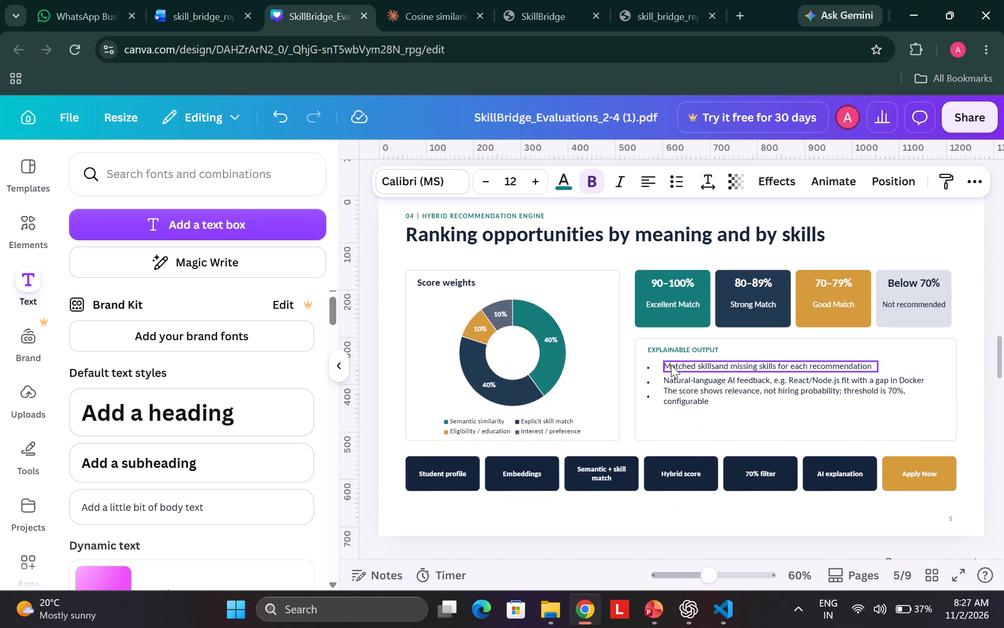
scroll(671, 365, "up", 1)
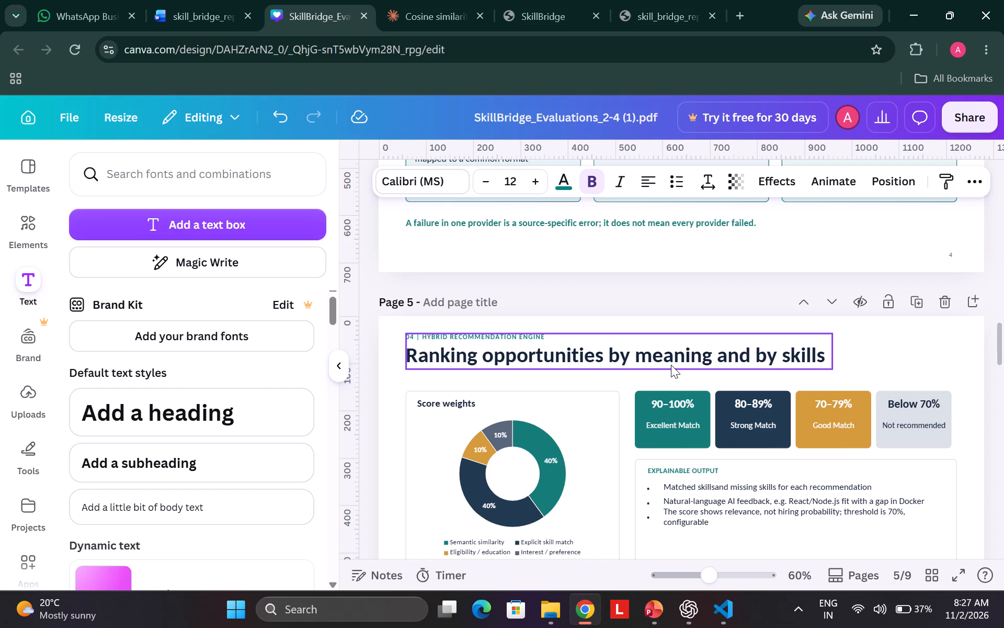
scroll(671, 365, "down", 1)
scroll(671, 365, "up", 2)
Review the earlier slides from "Why do we need SkillBridge?" through "How the platform fits together".
scroll(671, 365, "up", 2)
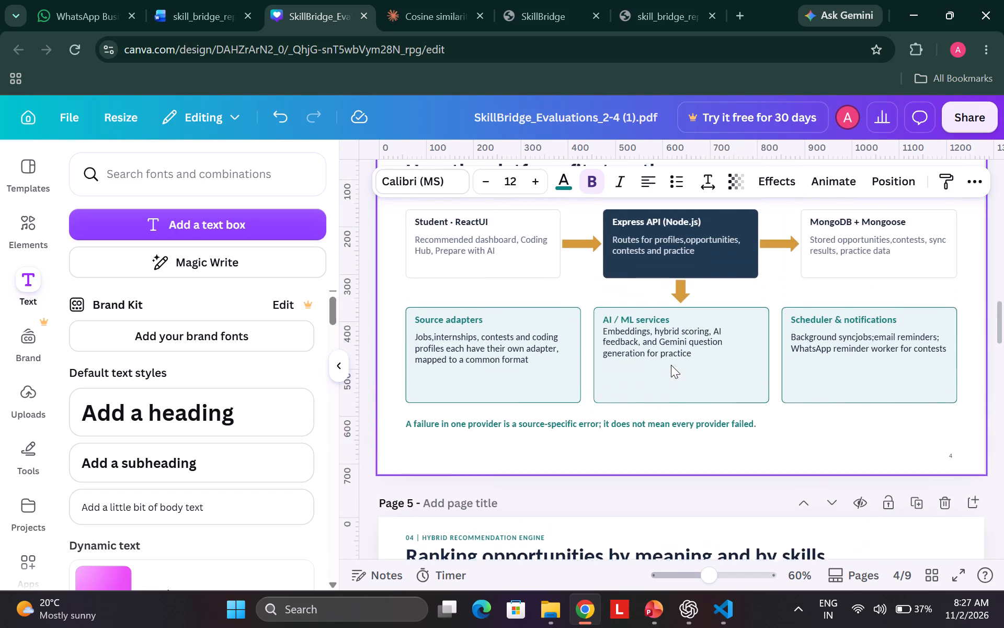
scroll(671, 365, "up", 4)
scroll(671, 365, "down", 1)
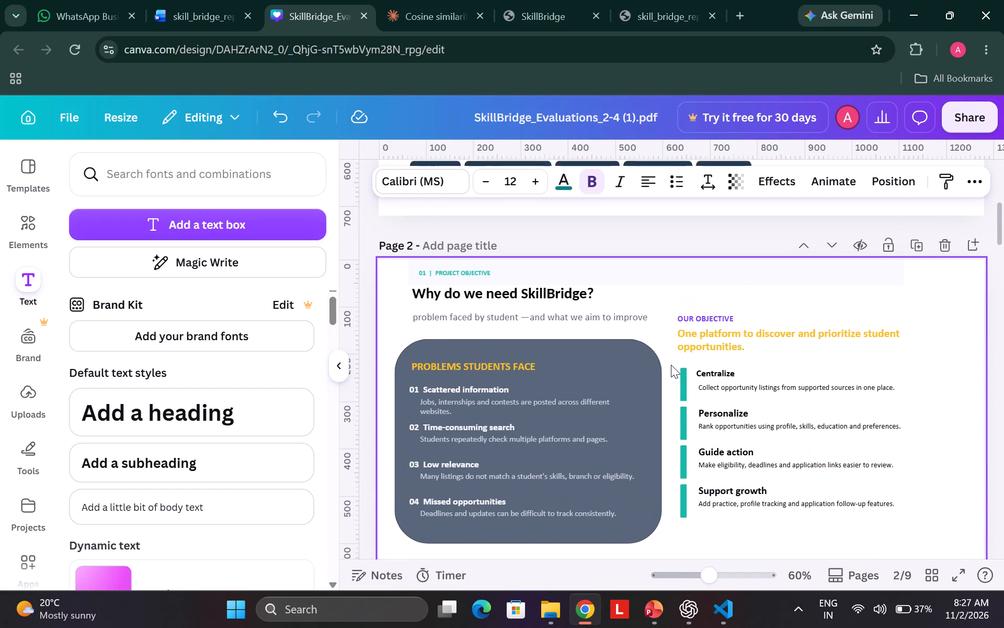
scroll(671, 365, "down", 2)
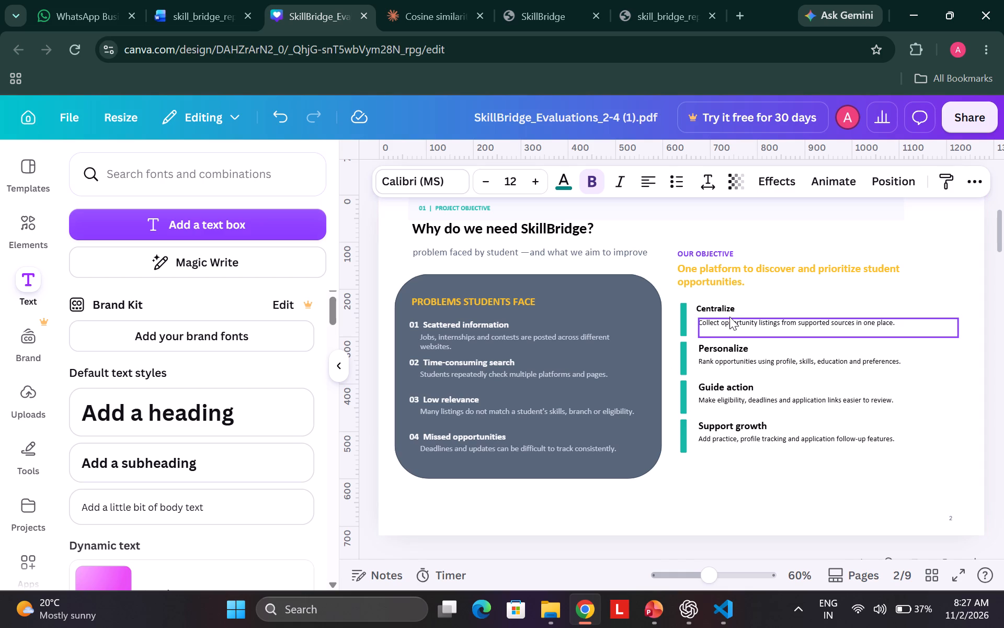
scroll(729, 317, "down", 4)
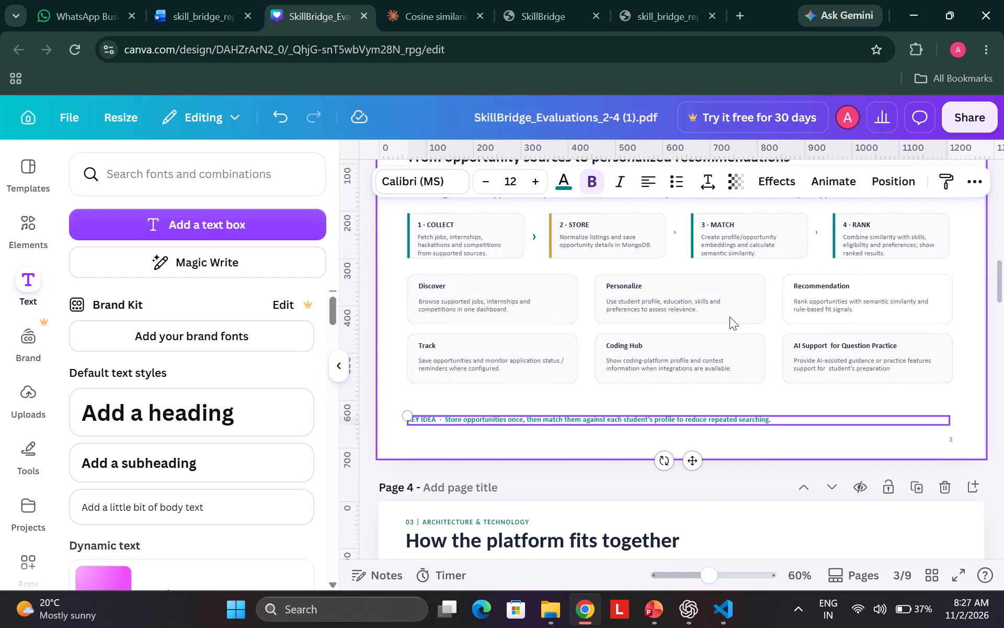
scroll(729, 317, "down", 1)
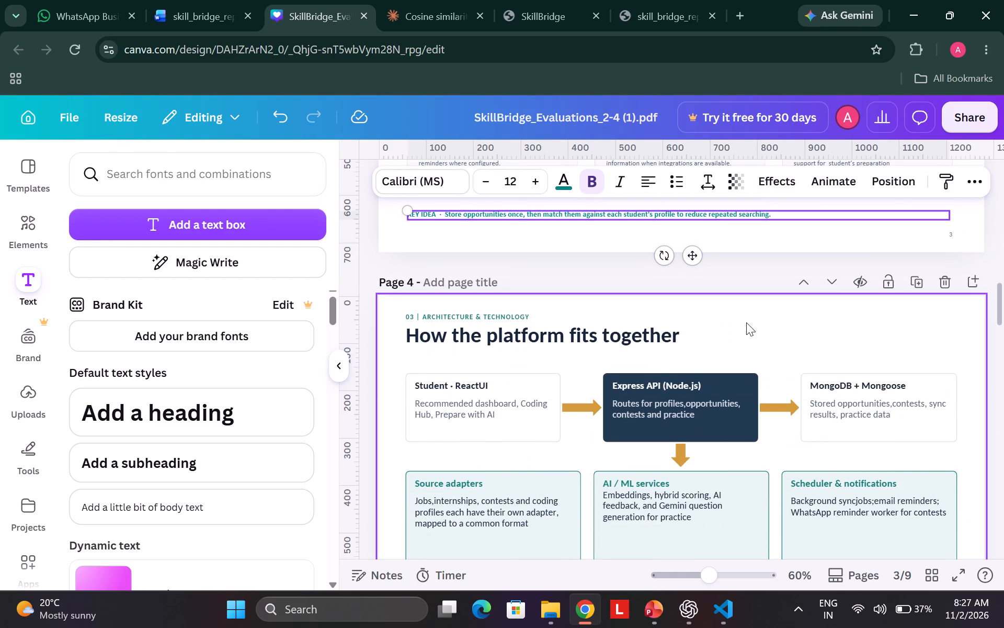
scroll(746, 322, "down", 4)
scroll(746, 322, "up", 3)
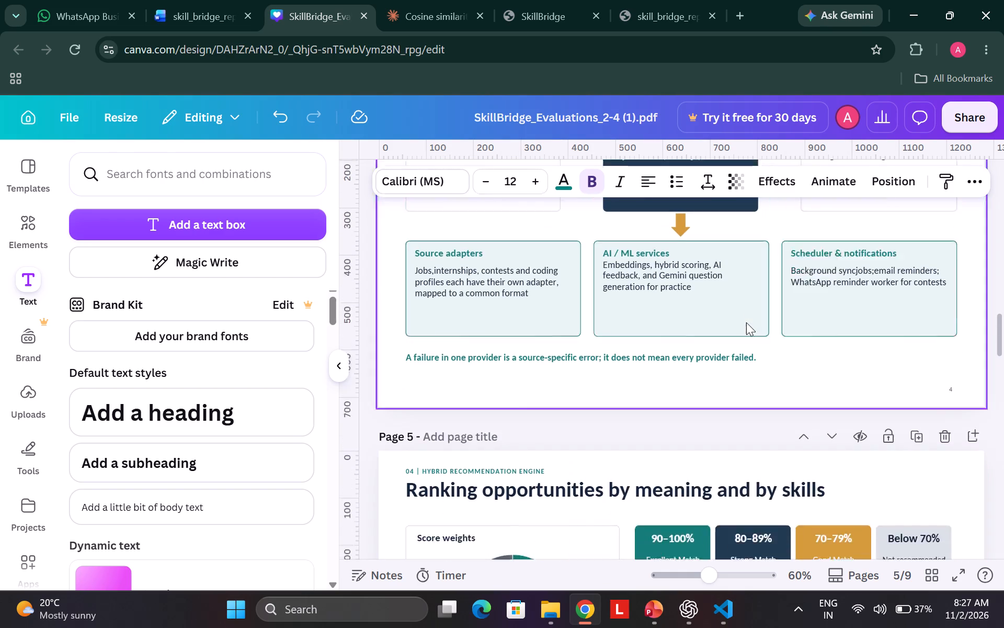
scroll(840, 416, "down", 1)
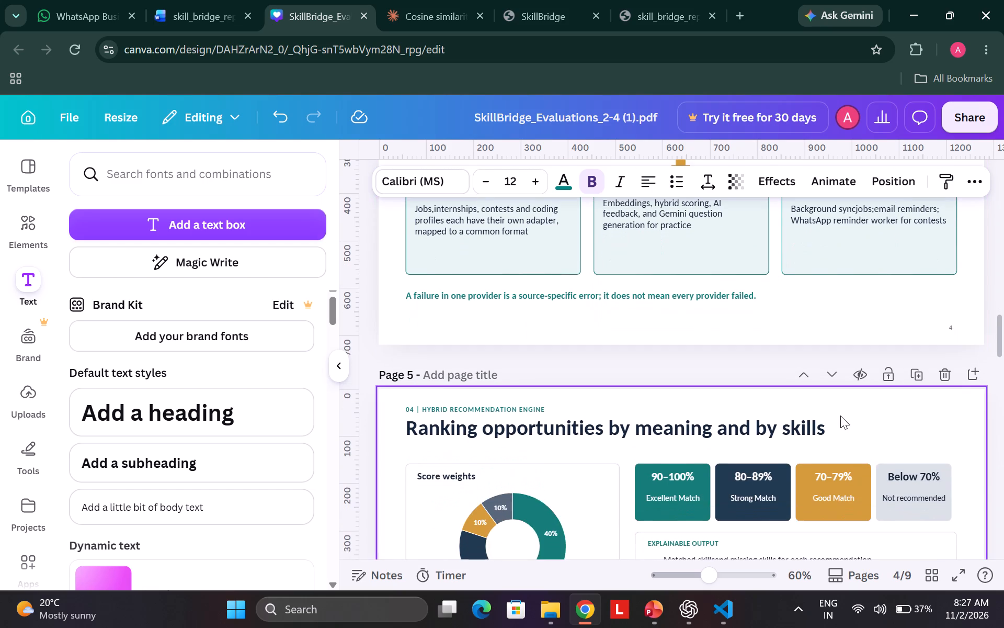
Examine the profile sources, unified contest record and backend sync content on the slide "One dashboard for profiles and upcoming contests".
scroll(840, 416, "down", 3)
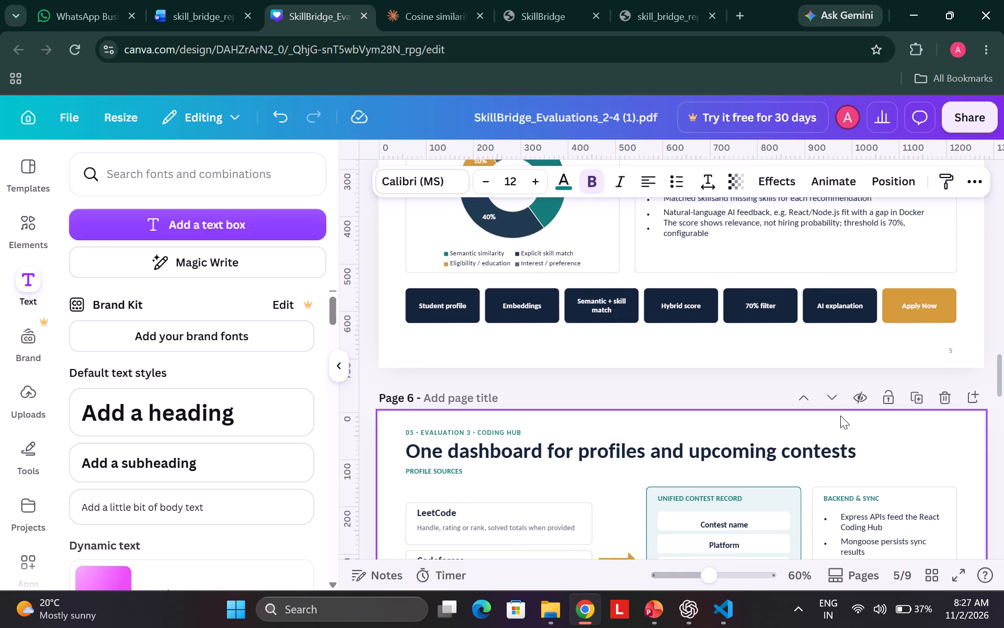
scroll(840, 416, "down", 1)
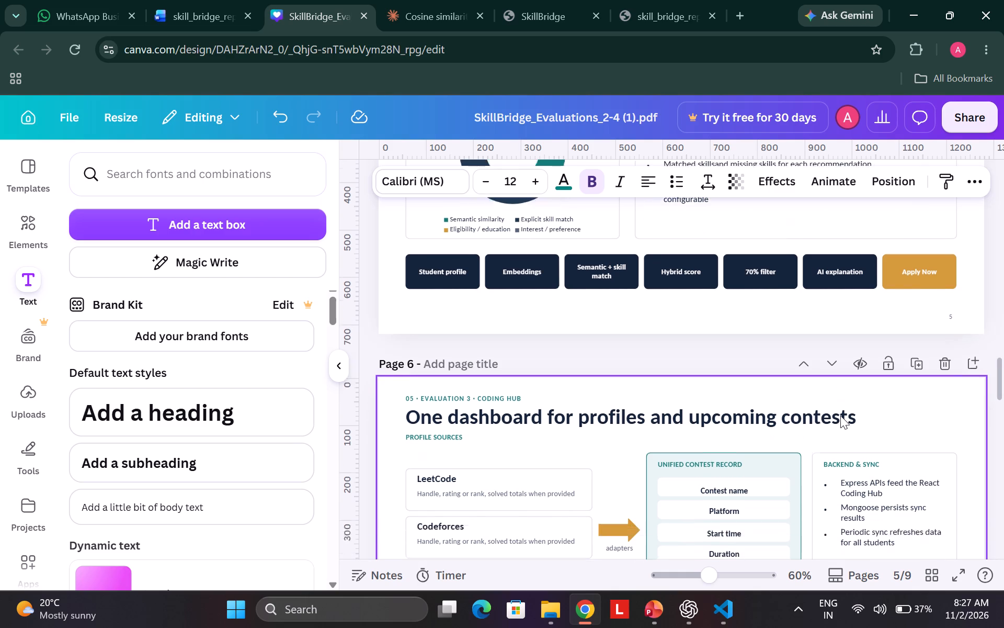
scroll(840, 416, "down", 1)
scroll(645, 334, "down", 1)
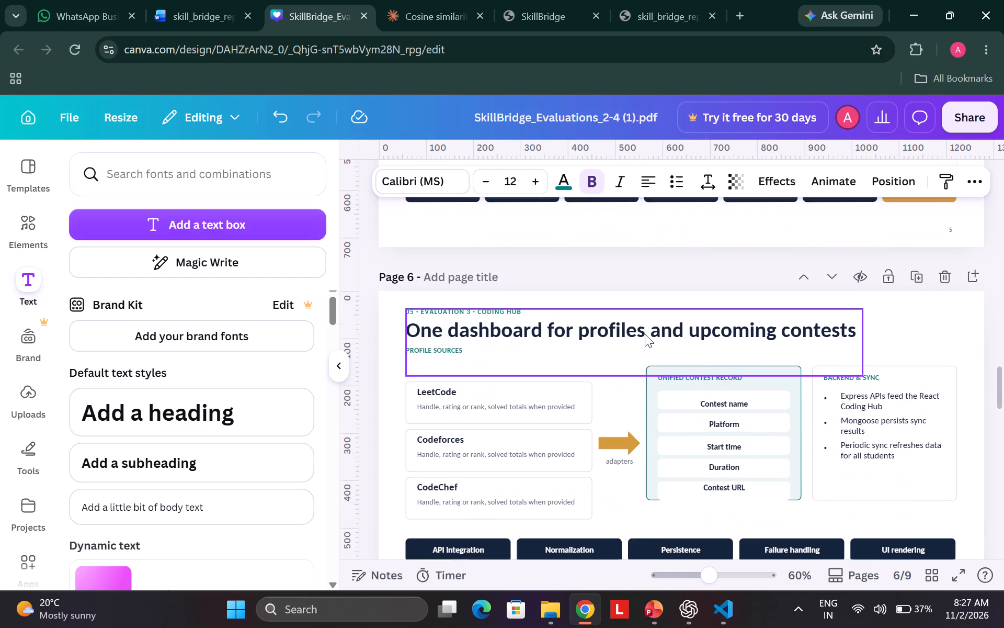
scroll(645, 334, "down", 1)
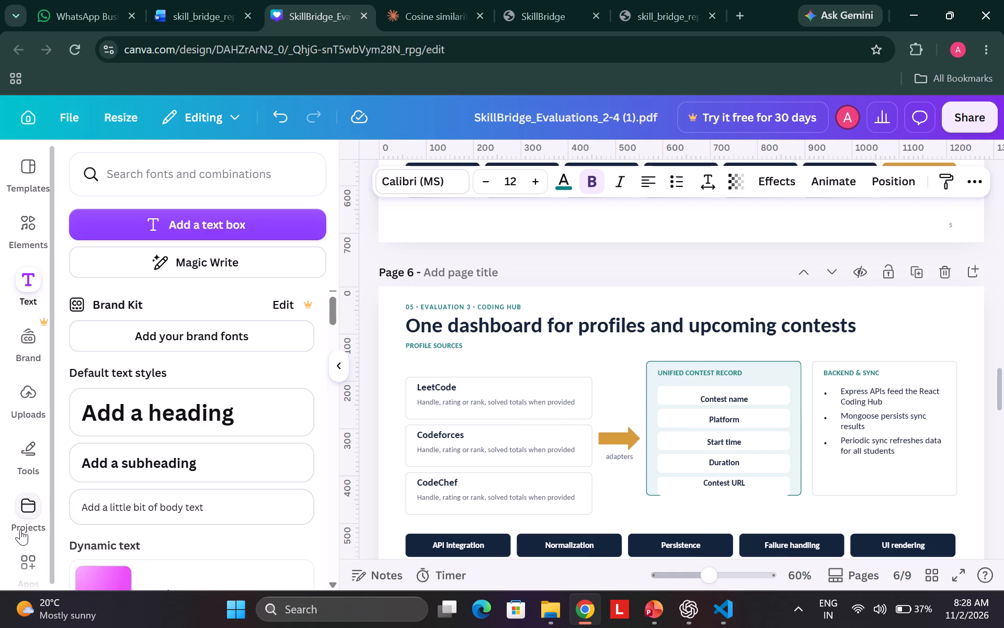
left_click(626, 265)
scroll(626, 265, "up", 1)
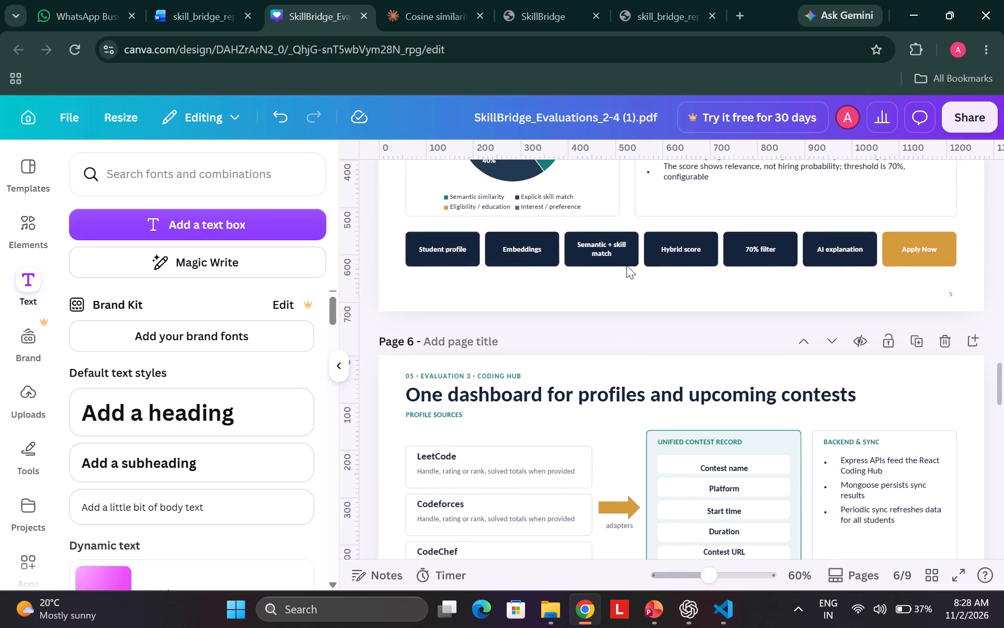
scroll(626, 265, "up", 2)
scroll(626, 265, "down", 3)
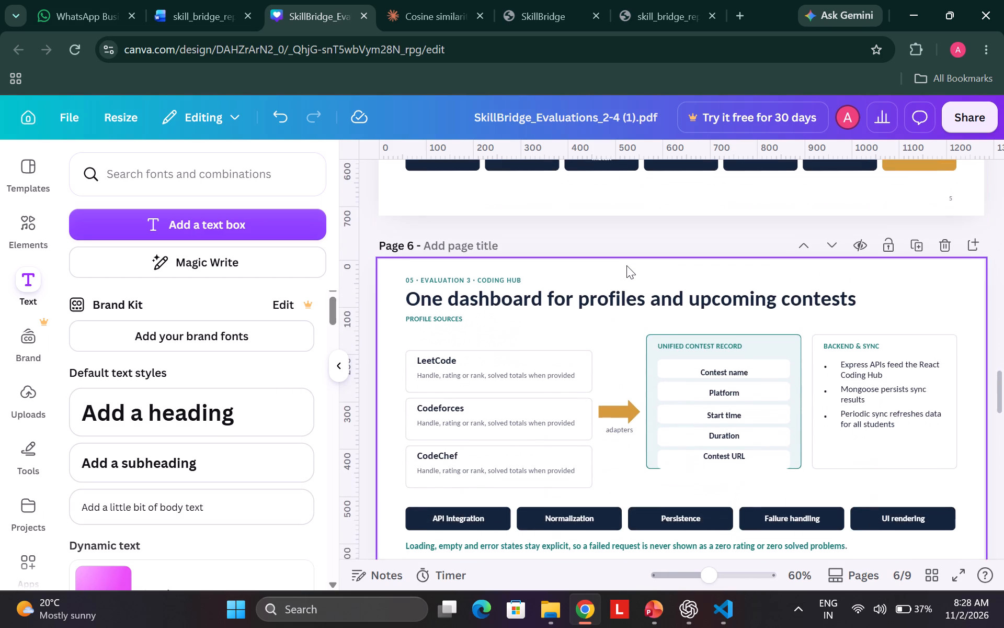
scroll(626, 265, "down", 1)
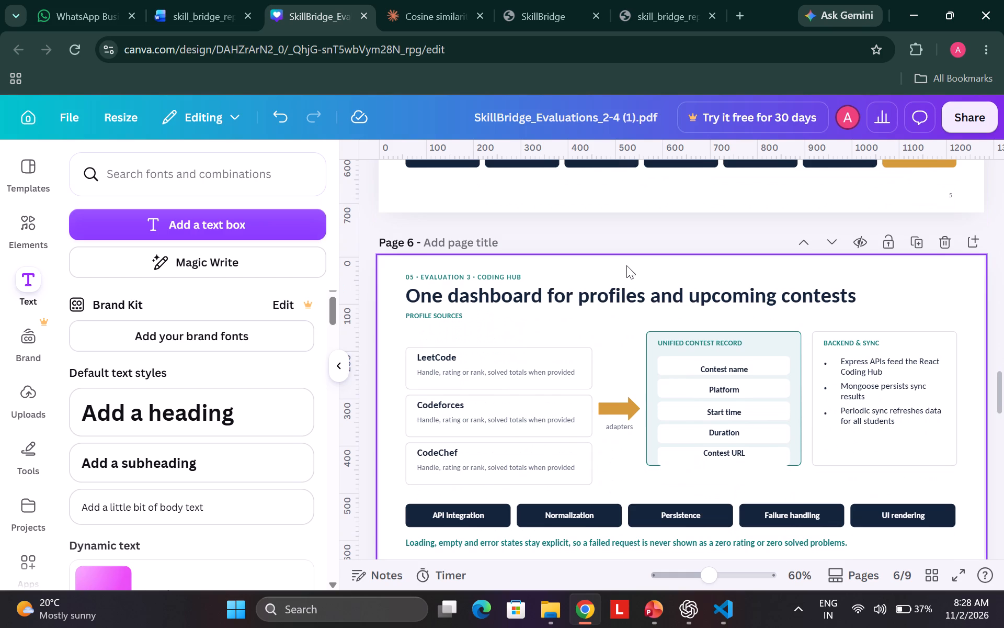
scroll(616, 313, "up", 1)
scroll(616, 313, "down", 1)
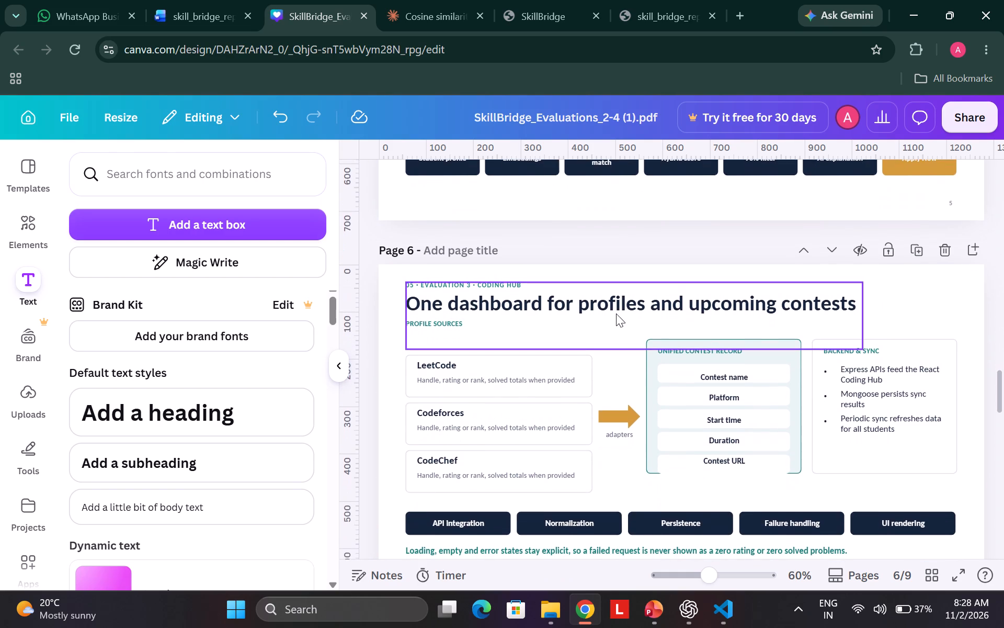
Re-examine the score weights chart and explainable output on the slide "Ranking opportunities by meaning and by skills".
scroll(616, 313, "up", 1)
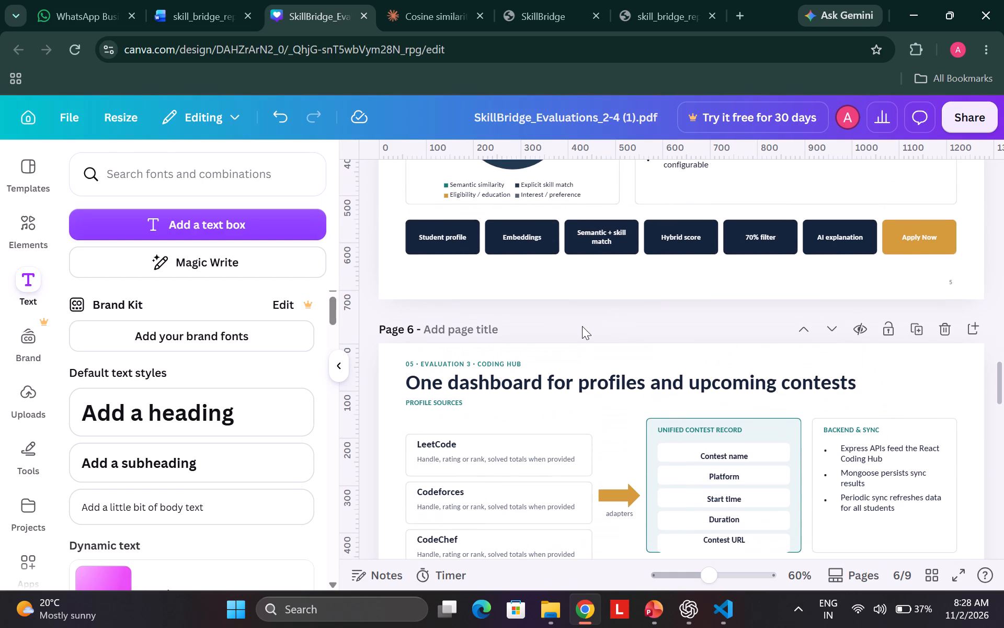
scroll(582, 326, "up", 2)
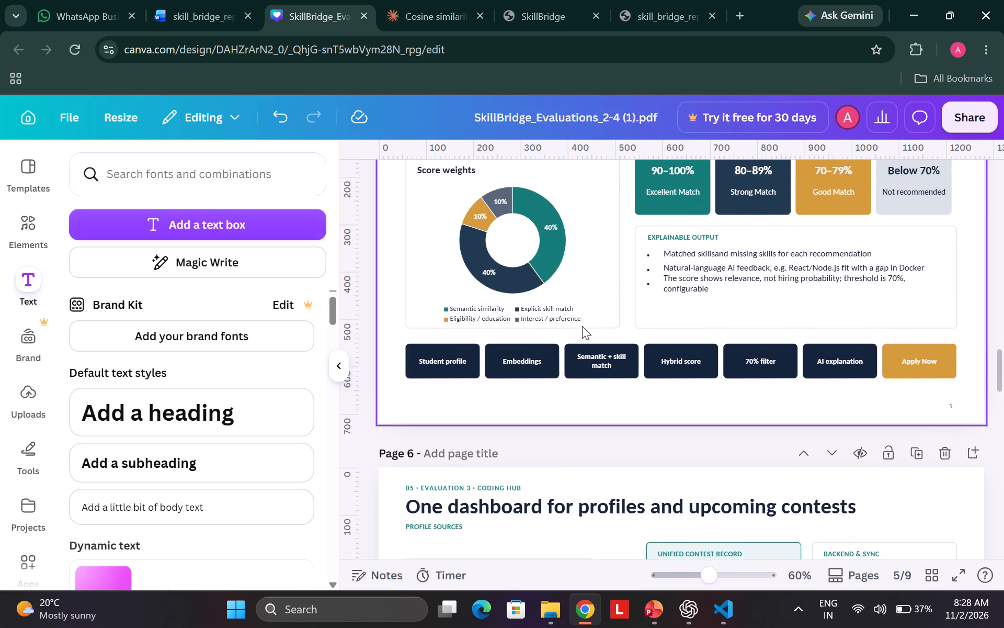
scroll(582, 326, "up", 2)
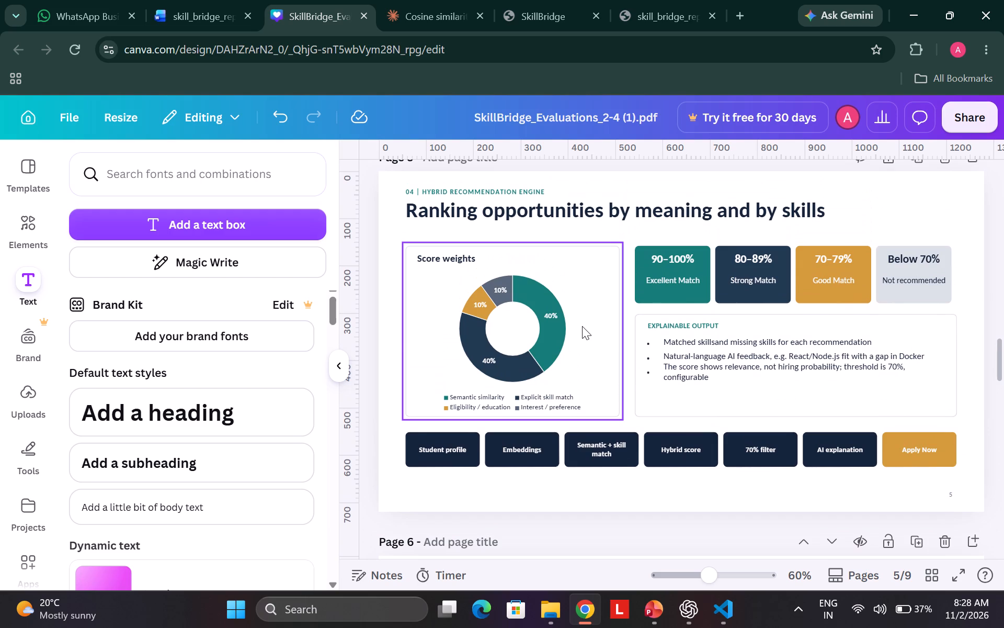
scroll(582, 326, "up", 1)
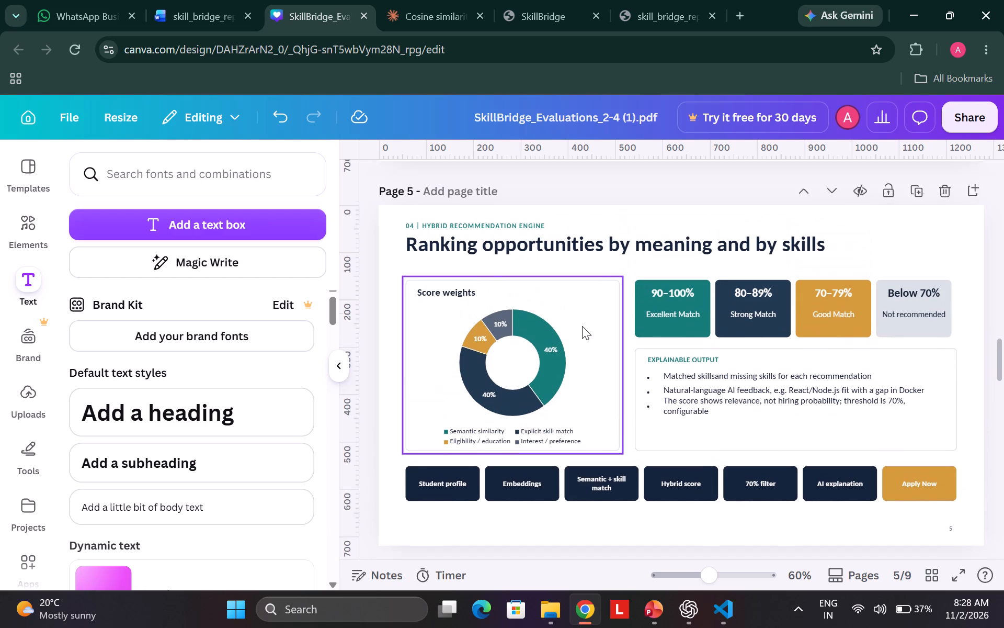
scroll(582, 326, "up", 3)
scroll(582, 326, "down", 3)
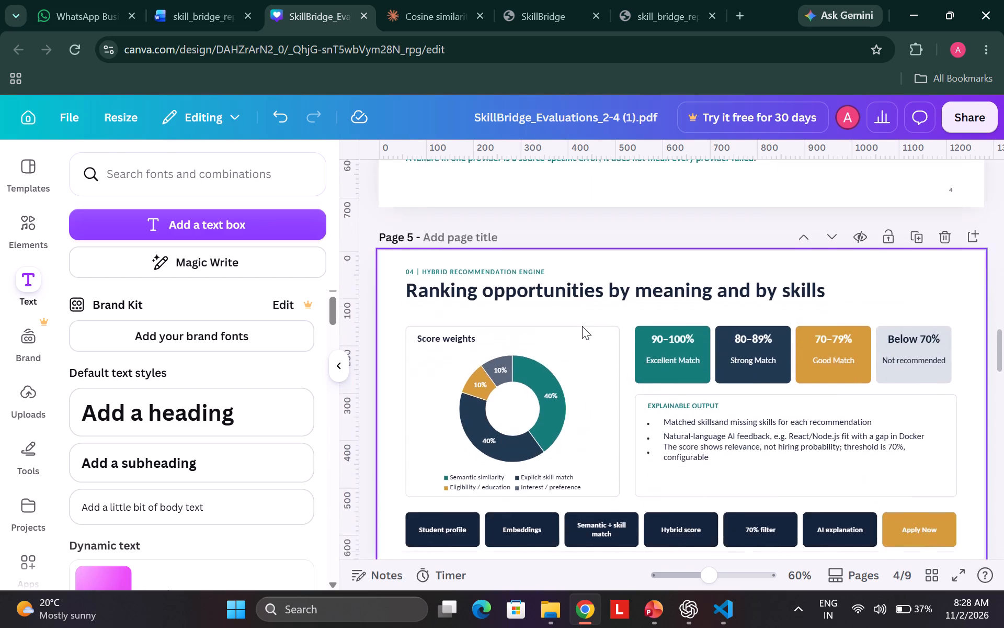
Examine the limitations and next steps on the "Conclusion and future scope" slide, plus the interview practice slide before it.
scroll(582, 326, "down", 7)
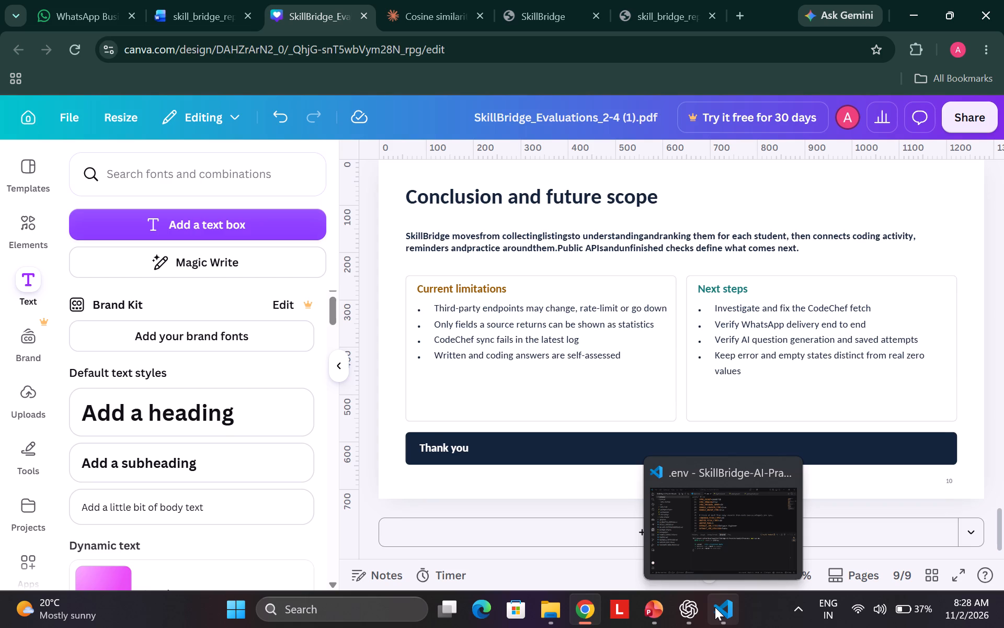
left_click(596, 509)
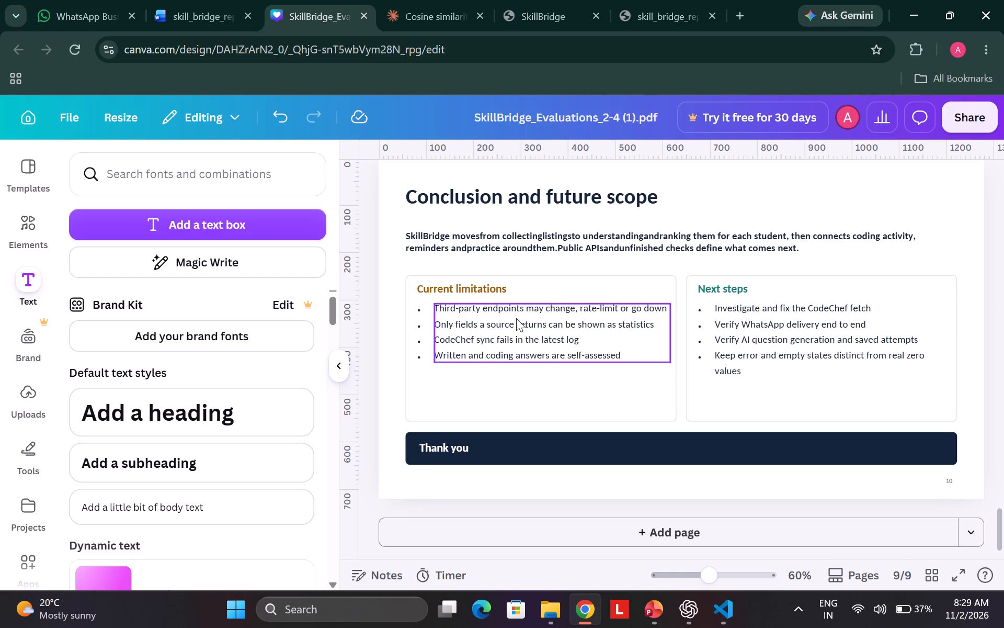
scroll(516, 318, "up", 2)
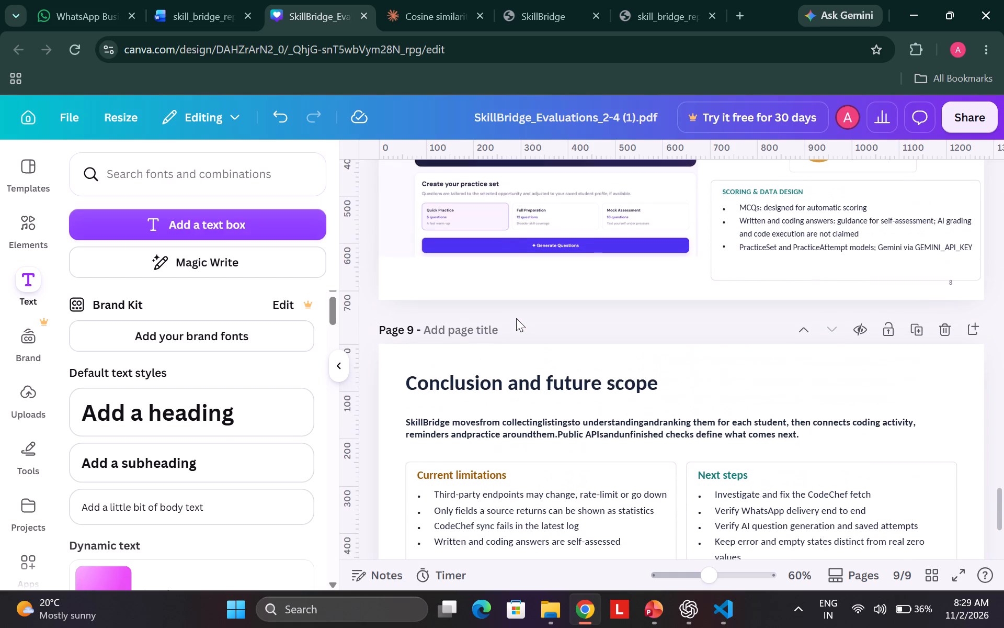
left_click(569, 330)
scroll(569, 330, "up", 1)
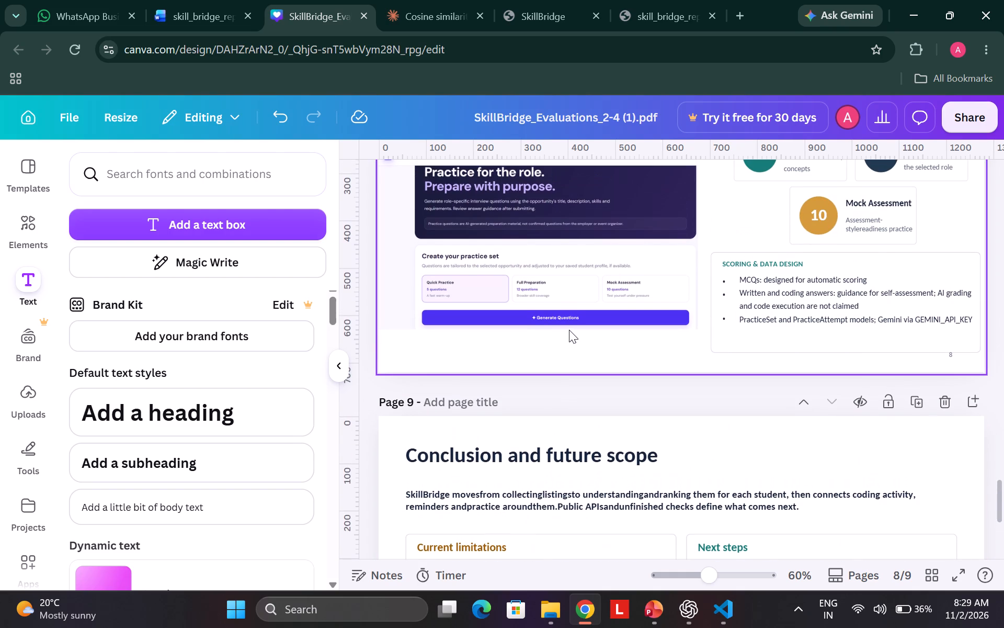
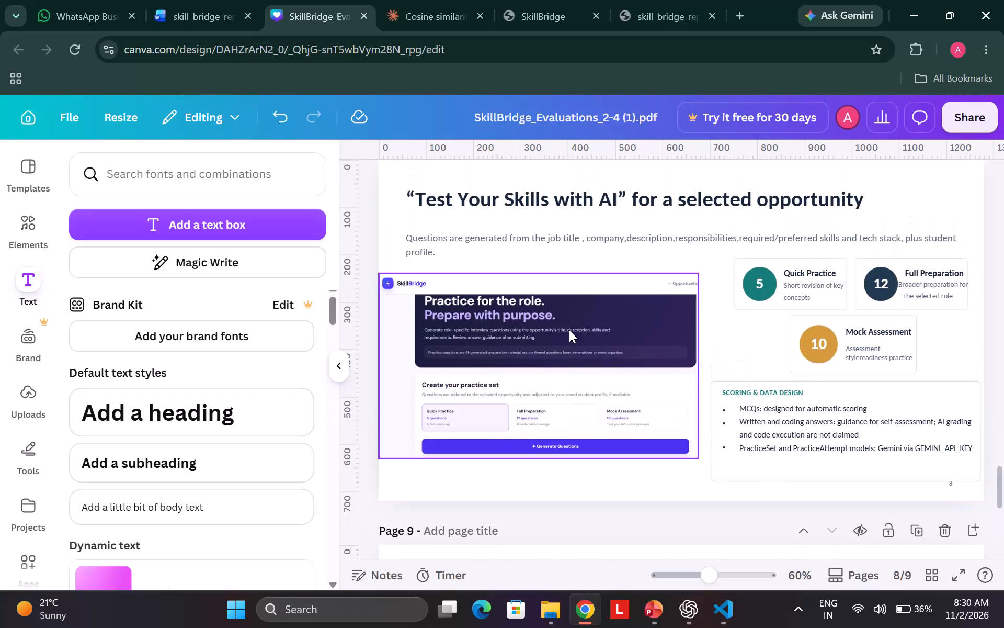
Insert the missing spaces in the second line of the "Conclusion and future scope" summary so it reads "and practice around them. Public".
left_click(589, 514)
scroll(589, 514, "down", 3)
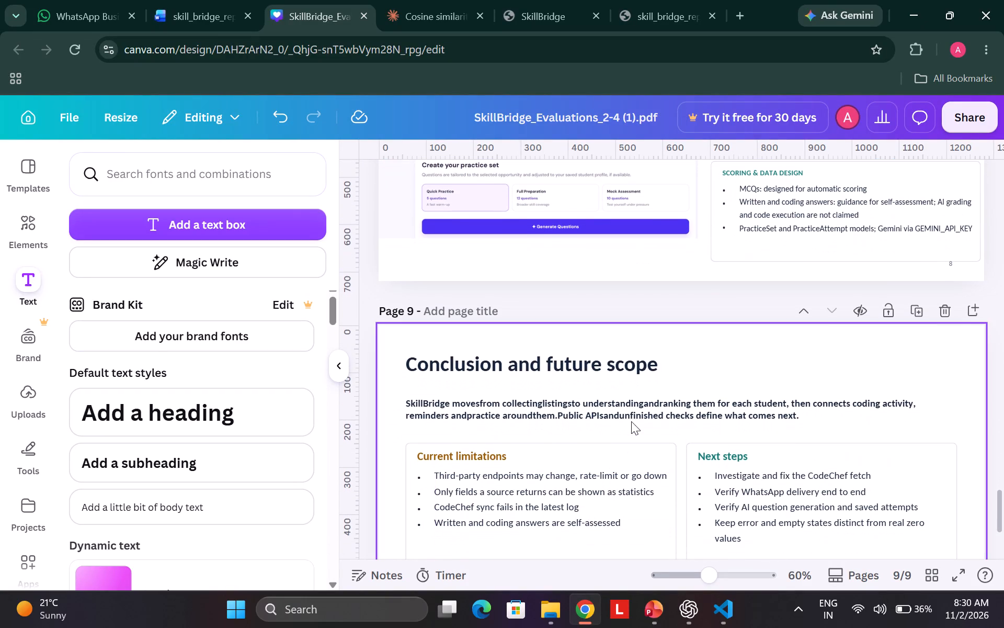
scroll(629, 430, "down", 1)
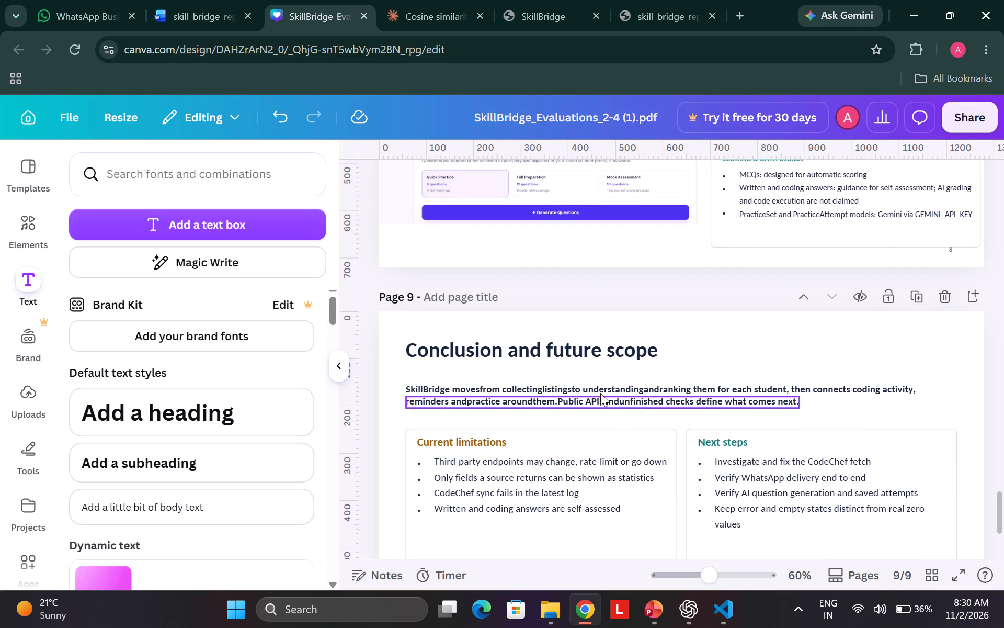
left_click(603, 401)
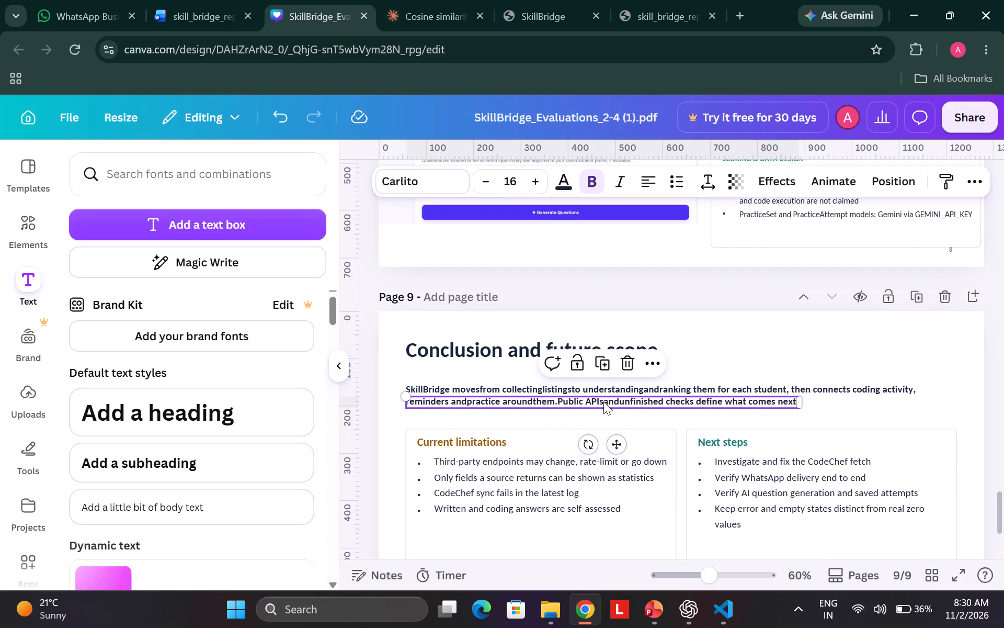
scroll(453, 414, "down", 1)
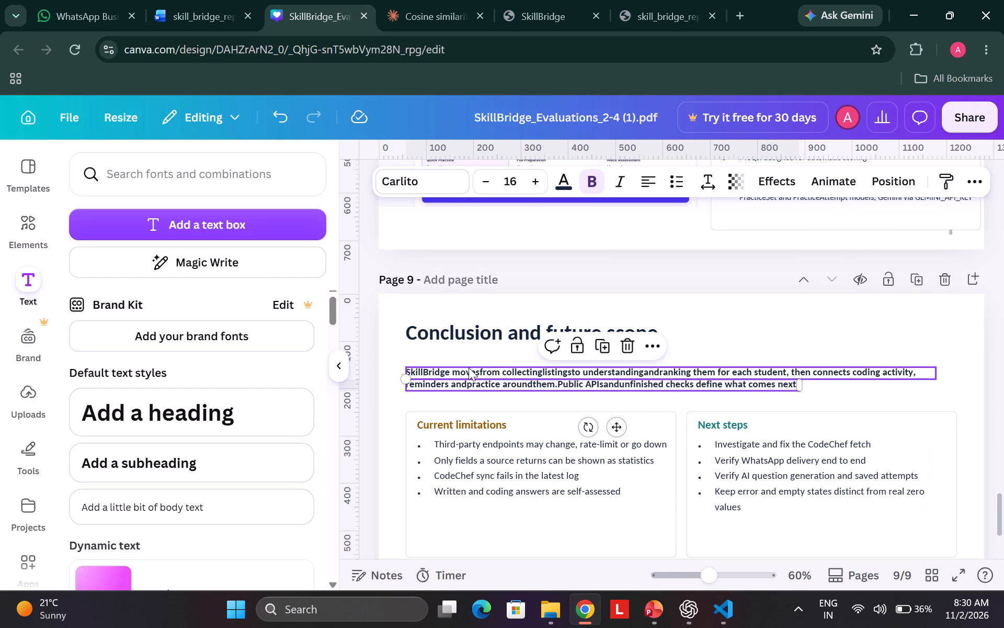
left_click(456, 378)
left_click(488, 386)
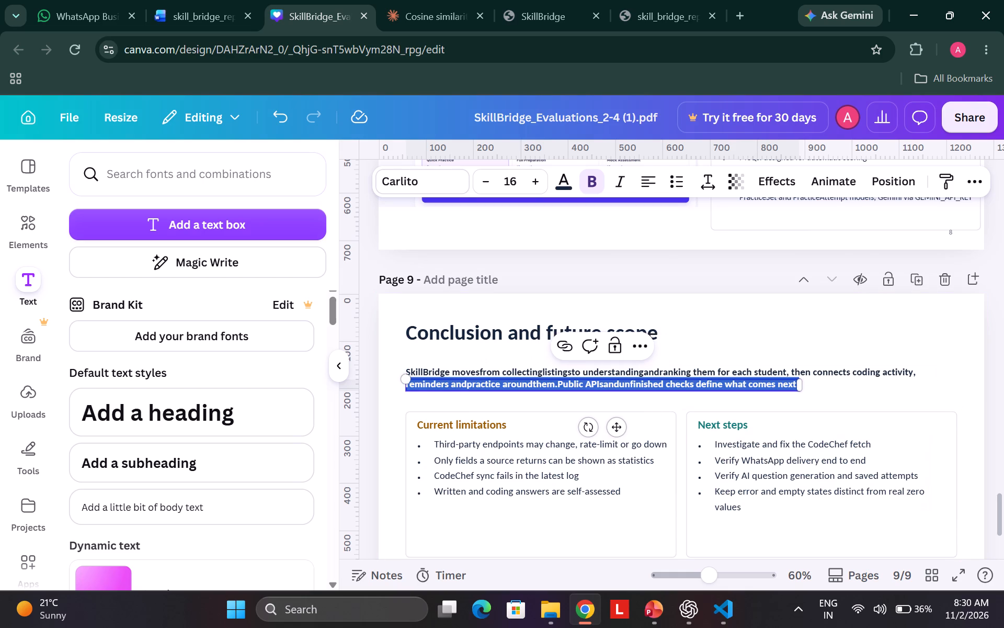
left_click(468, 380)
key("space")
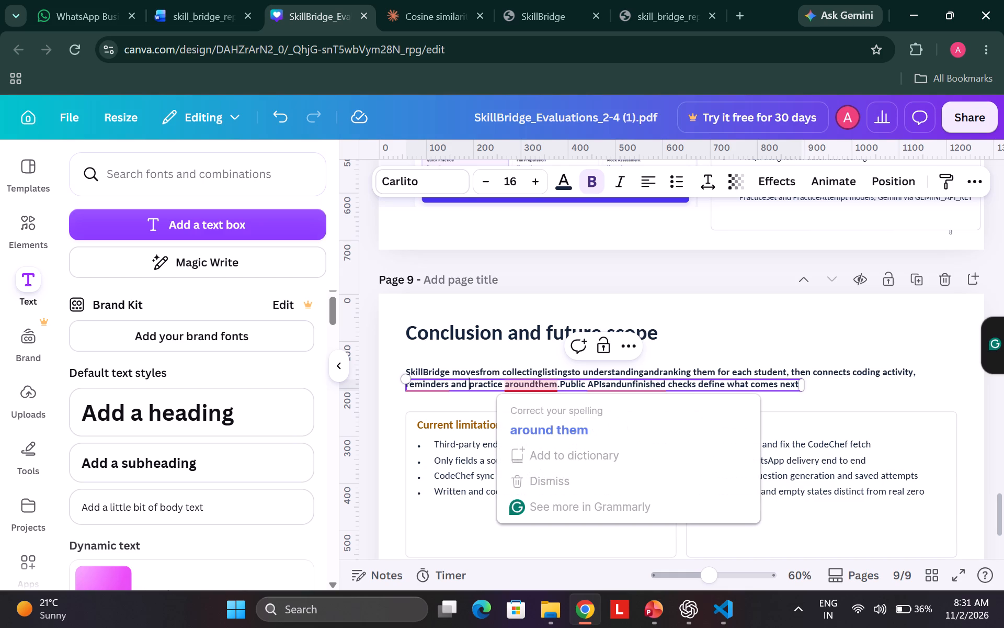
left_click(535, 385)
key("space")
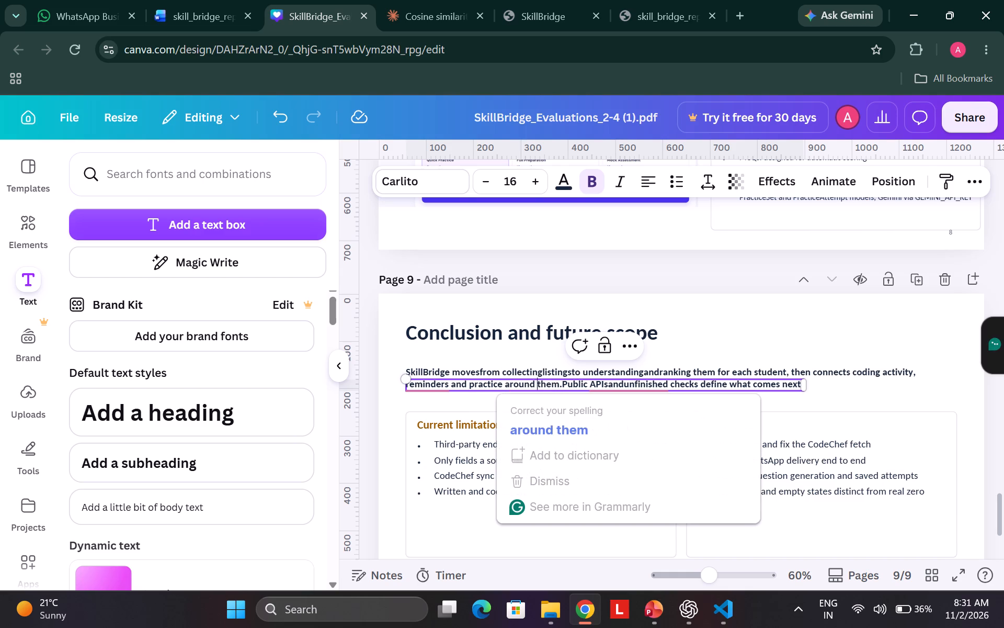
left_click(563, 382)
key("space")
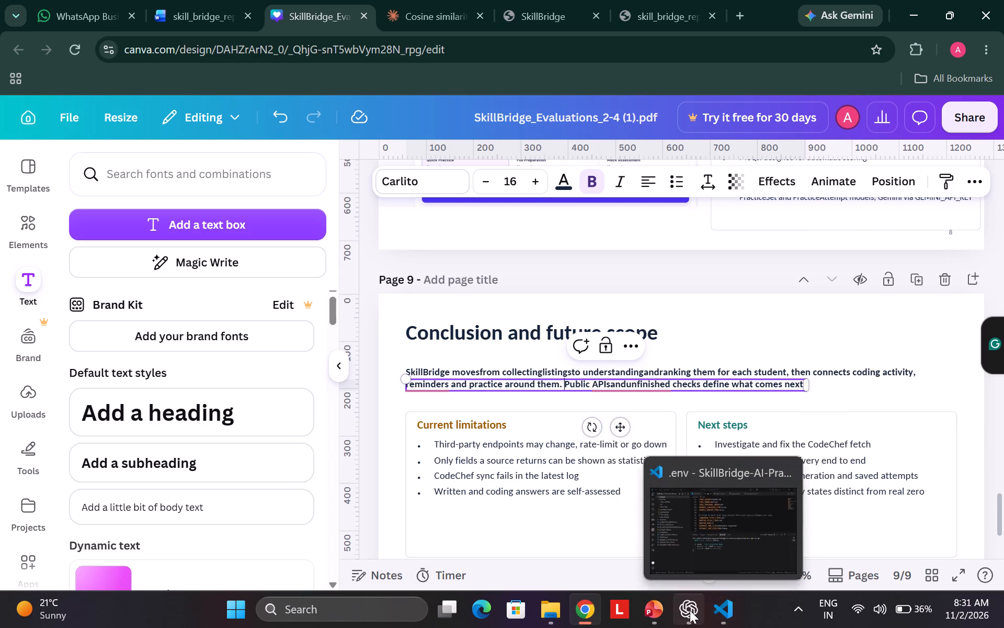
Close the skill_bridge_report_final_final Word document.
left_click(208, 0)
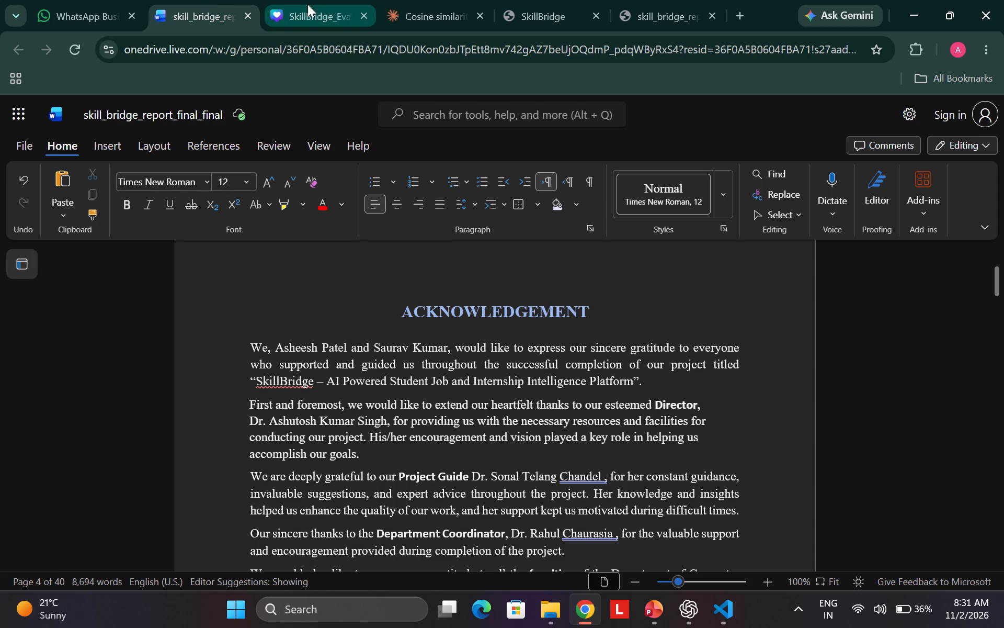
left_click(247, 14)
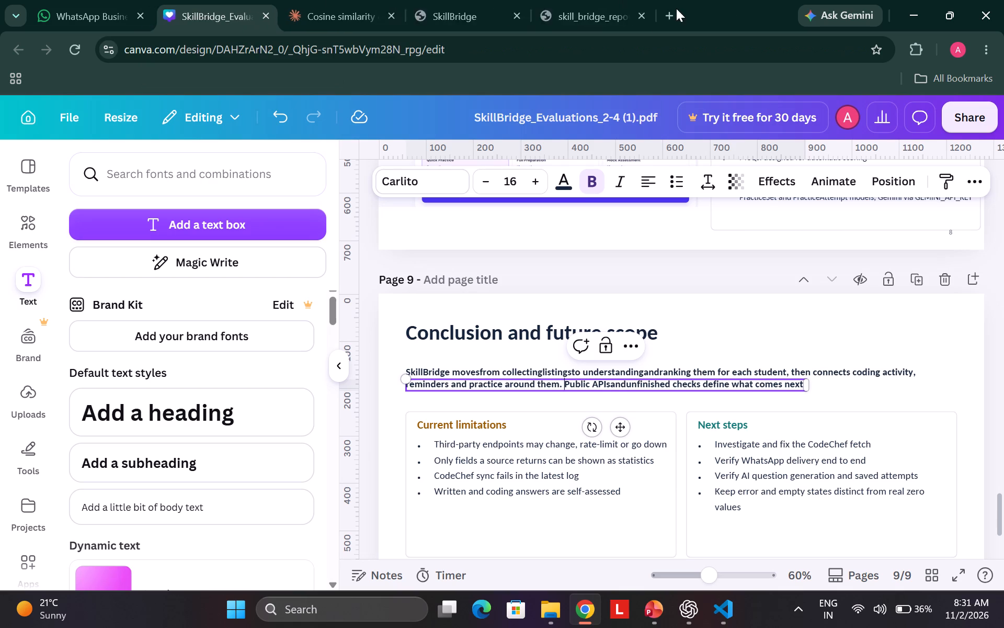
Search the web for Canva in a new browser tab and open its account login result.
left_click(743, 23)
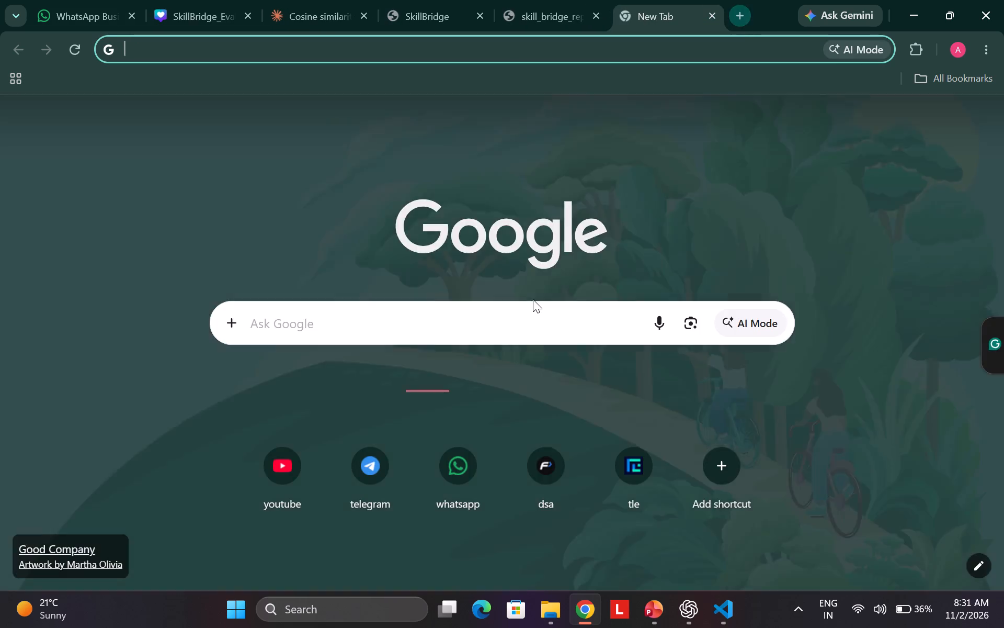
left_click(523, 323)
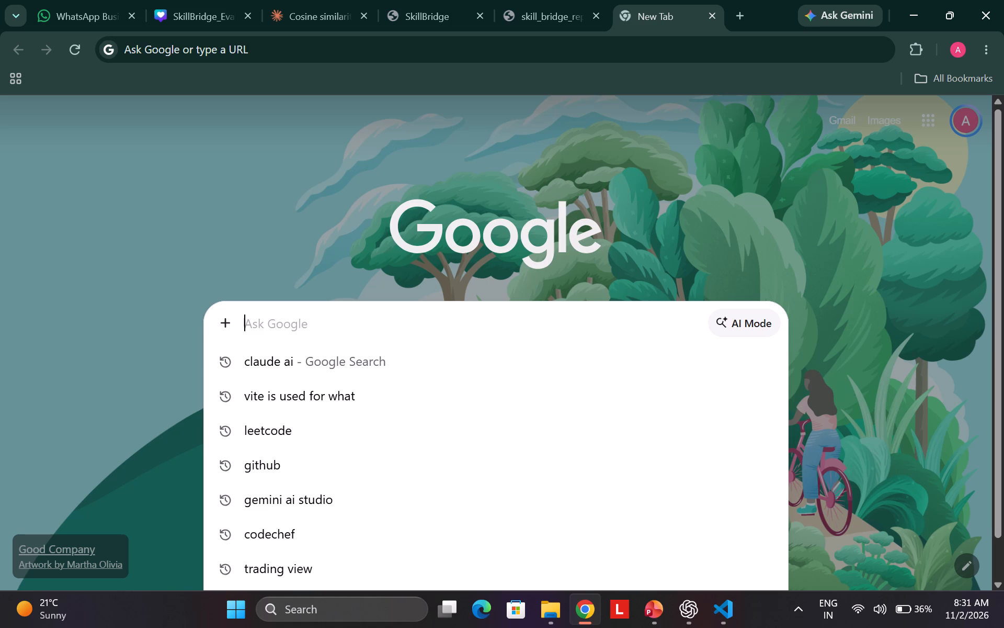
type("can")
key("Return")
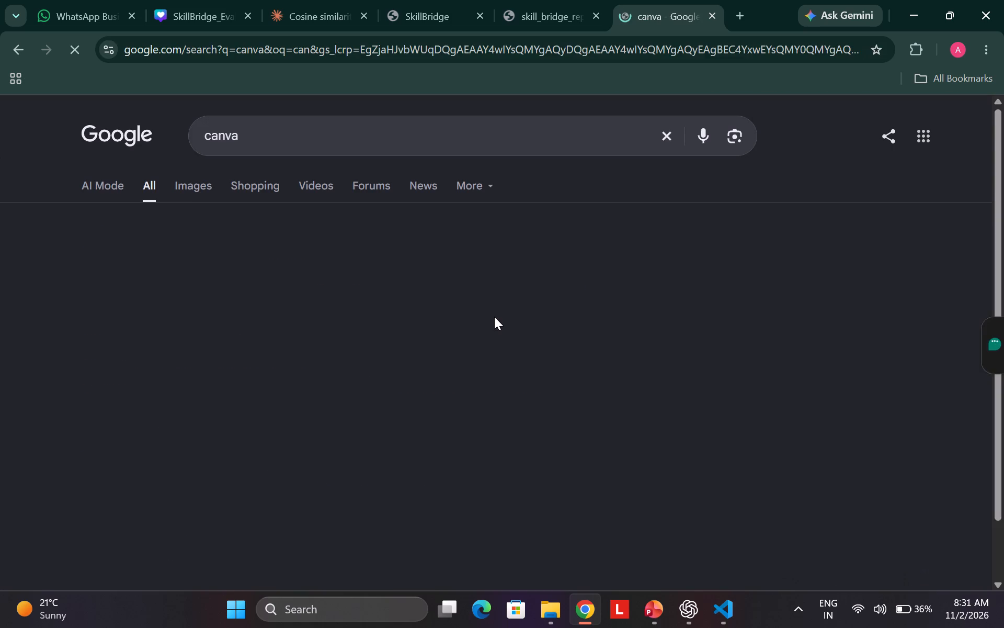
left_click(179, 270)
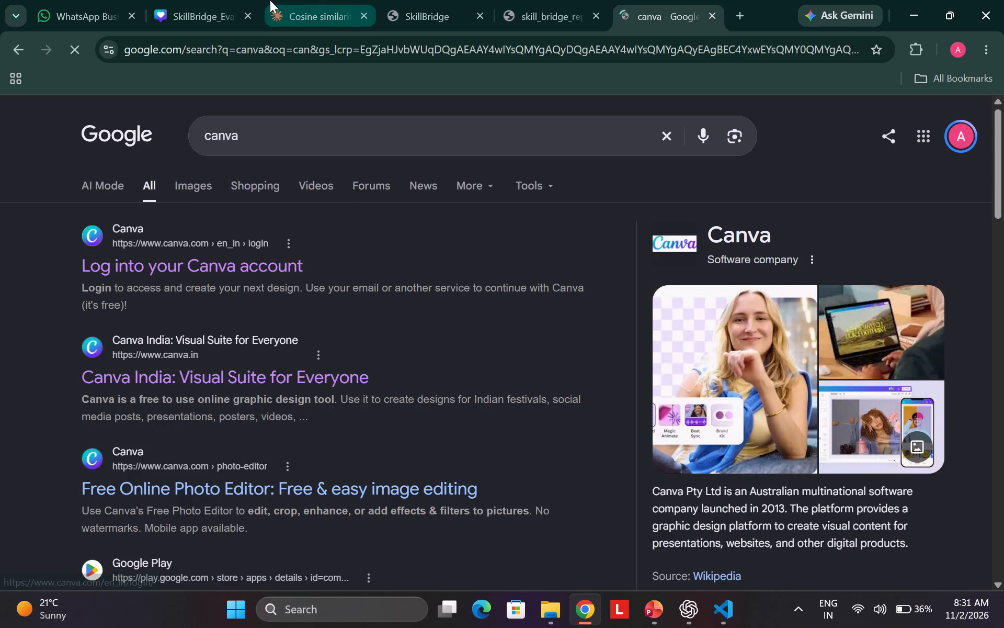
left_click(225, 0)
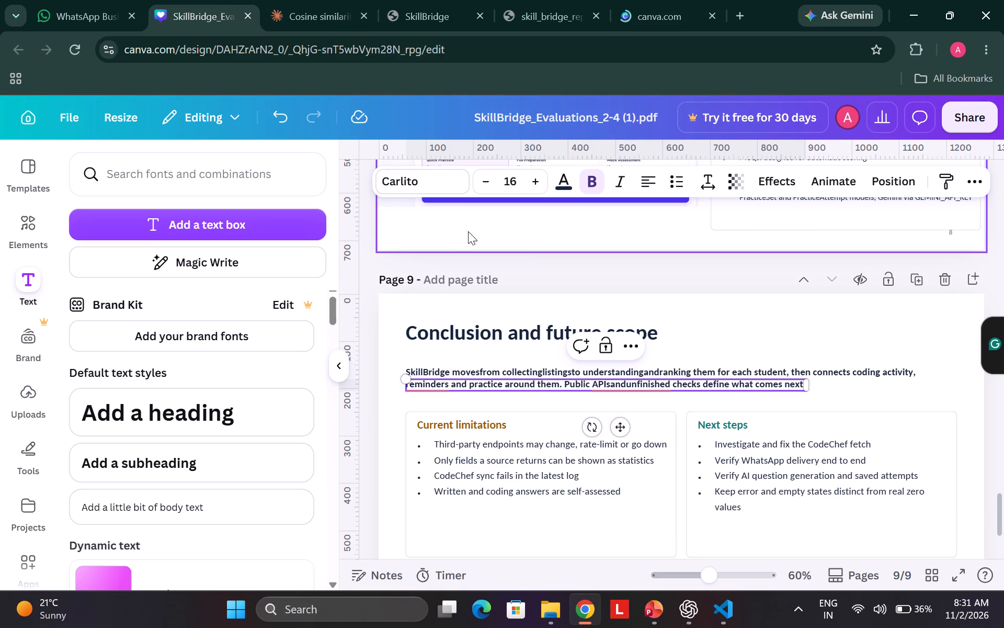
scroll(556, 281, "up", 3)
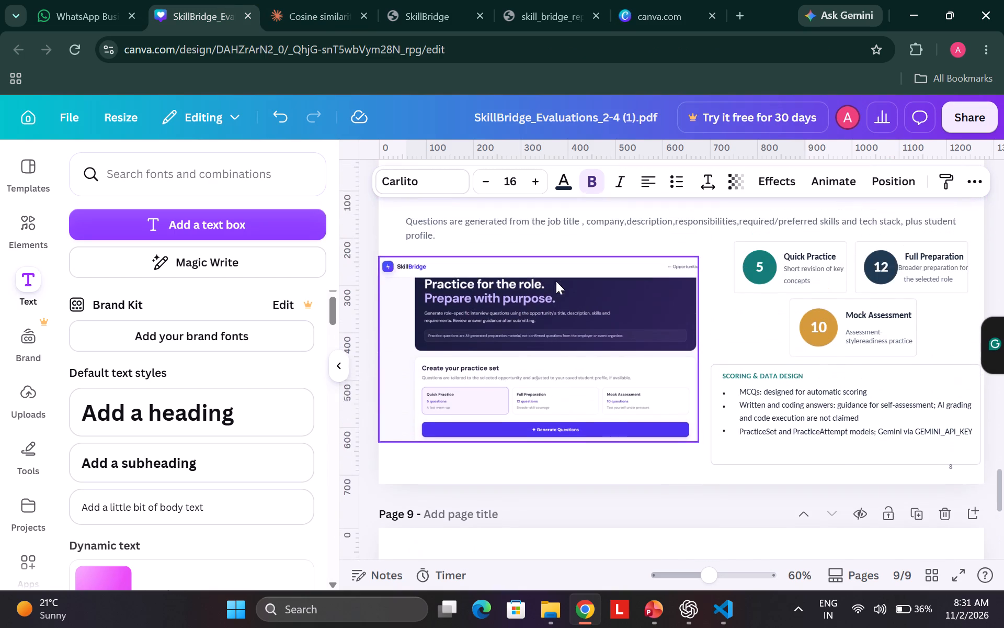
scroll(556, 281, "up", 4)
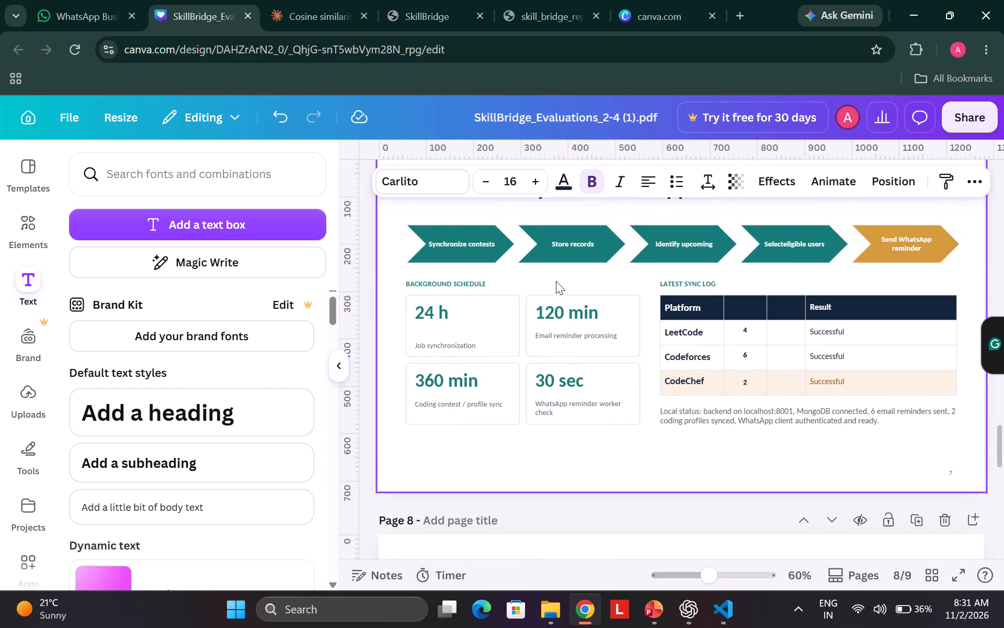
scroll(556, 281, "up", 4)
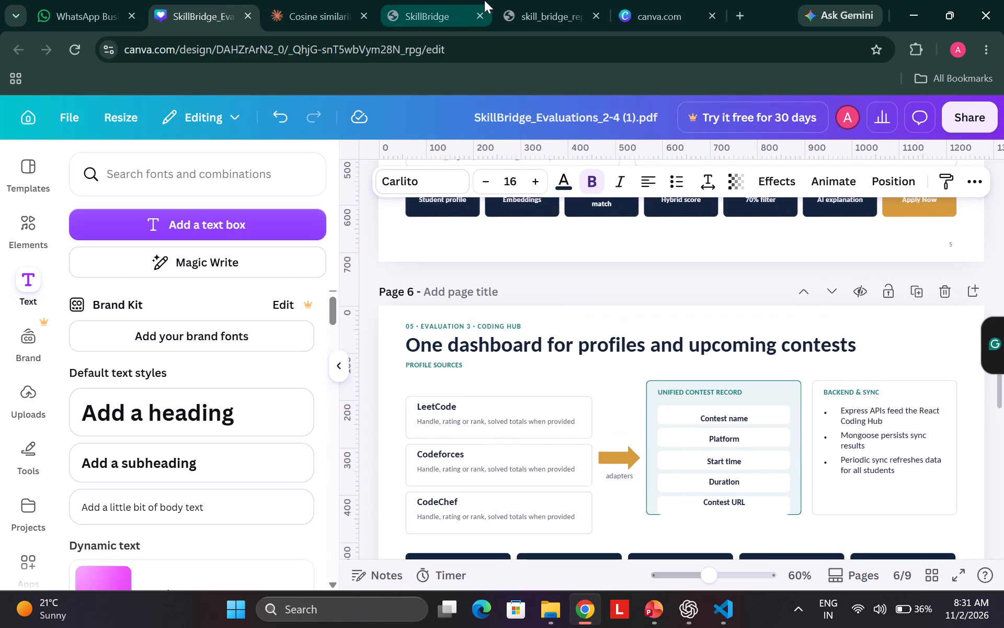
Upload the SkillBridge_Conclusion_FutureScope_LastSlide file from Downloads through the Canva home page.
left_click(635, 2)
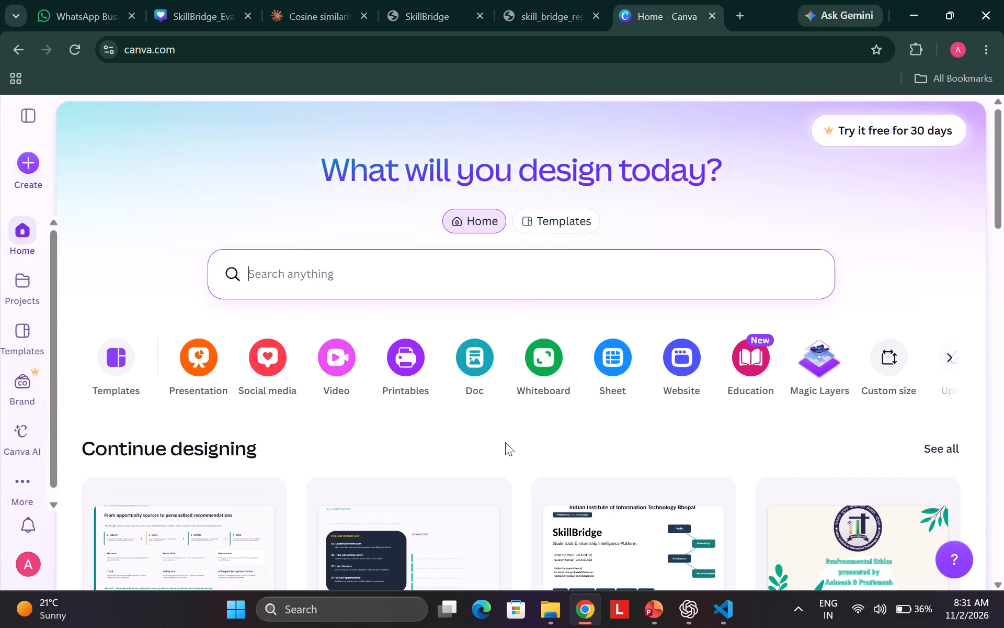
scroll(505, 442, "down", 1)
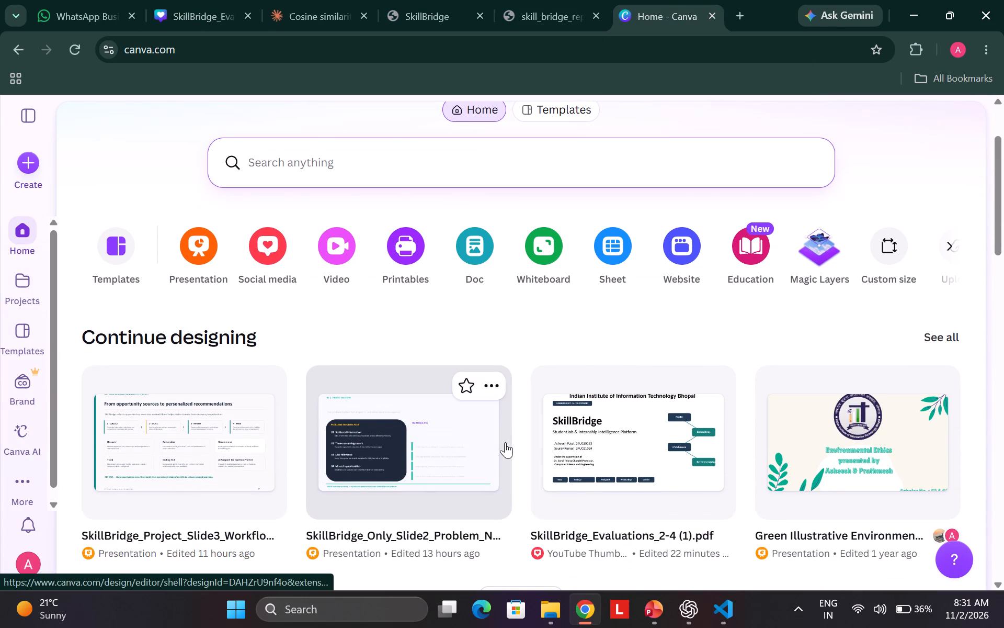
scroll(789, 276, "left", 1)
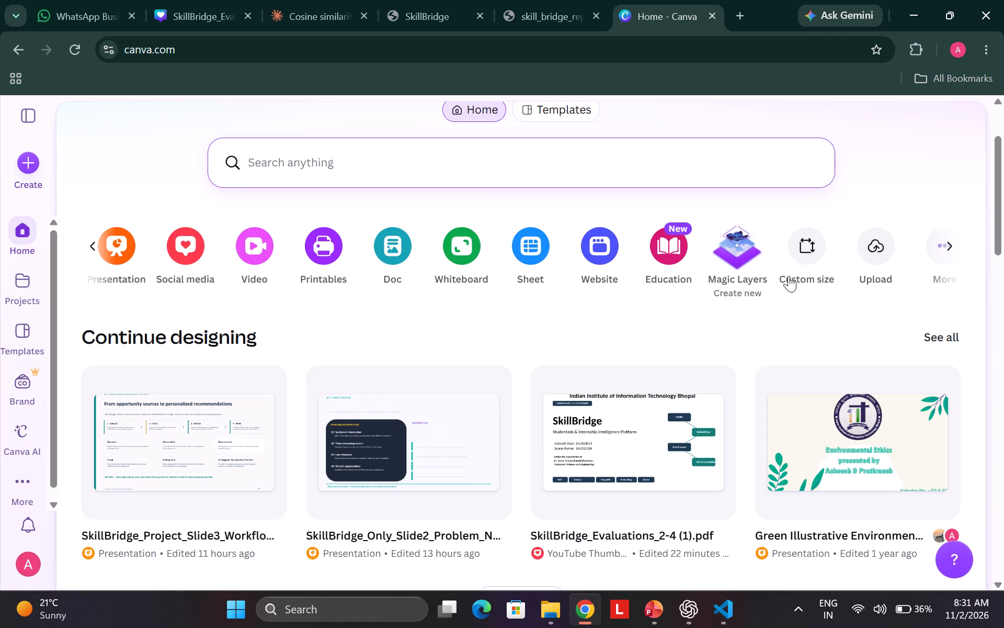
left_click(880, 237)
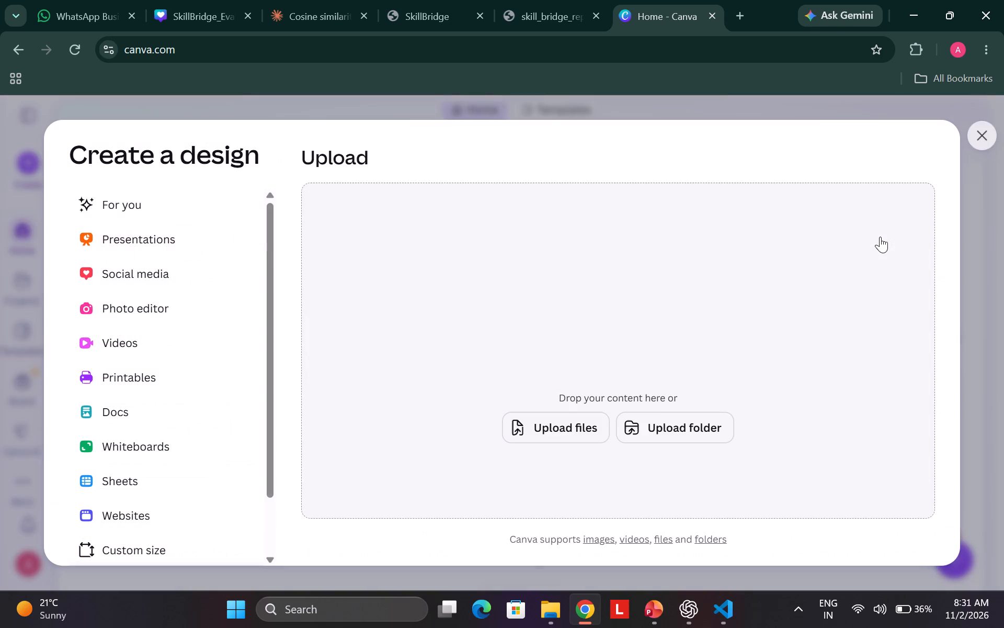
left_click(553, 422)
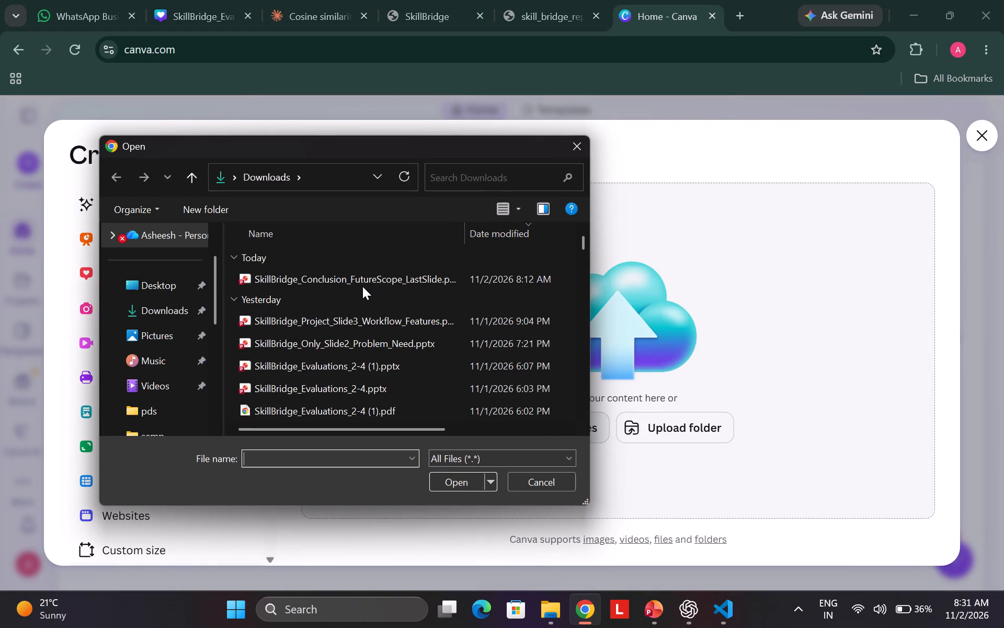
left_click(368, 283)
left_click(449, 483)
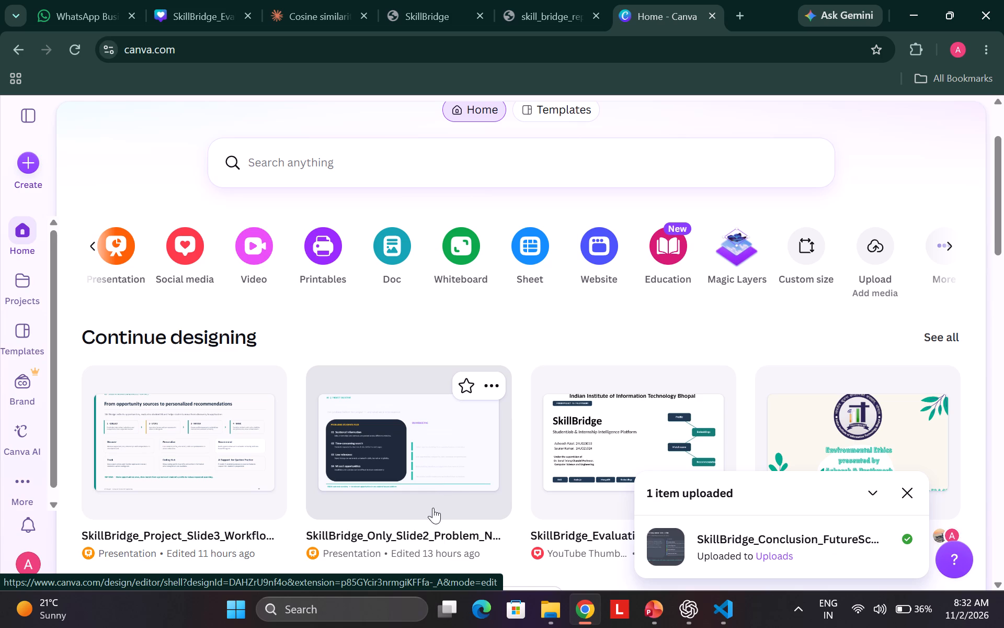
Open the uploaded SkillBridge_Conclusion_FutureScope_LastSlide design from the Uploads folder and examine its conclusion bullets.
left_click(786, 558)
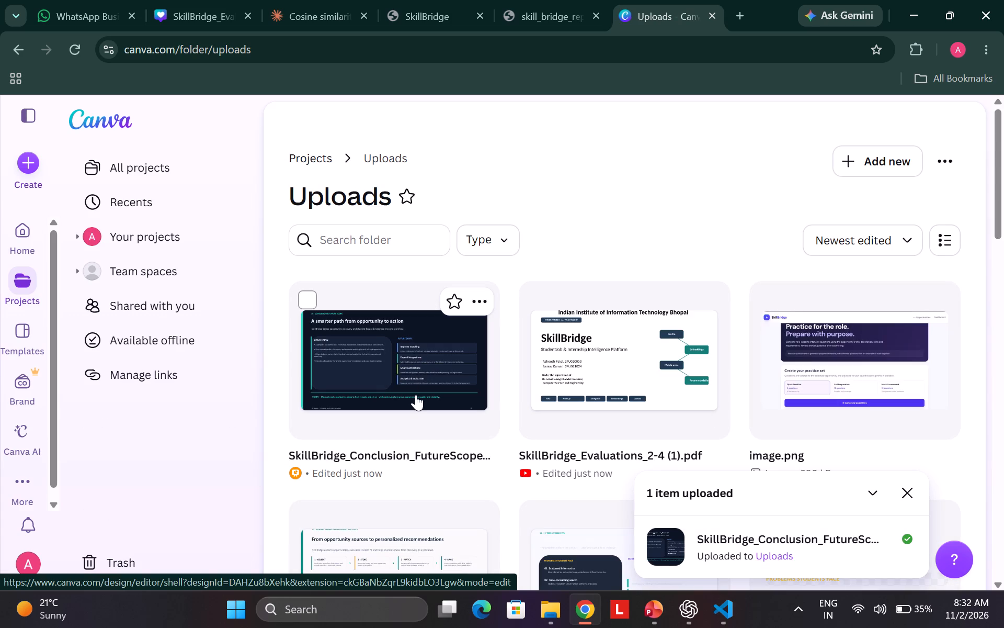
left_click(391, 356)
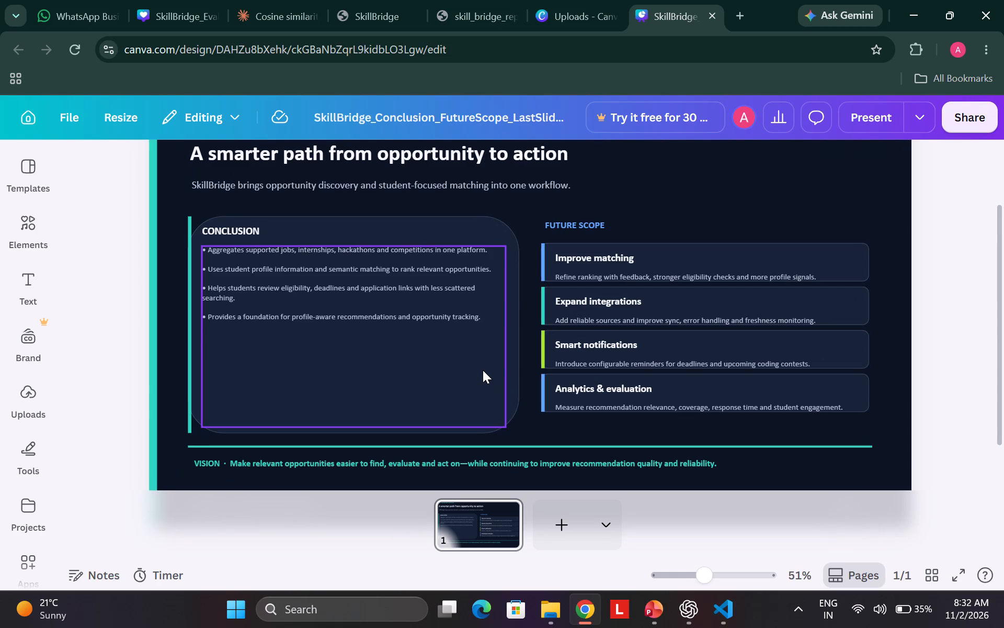
scroll(483, 370, "up", 1)
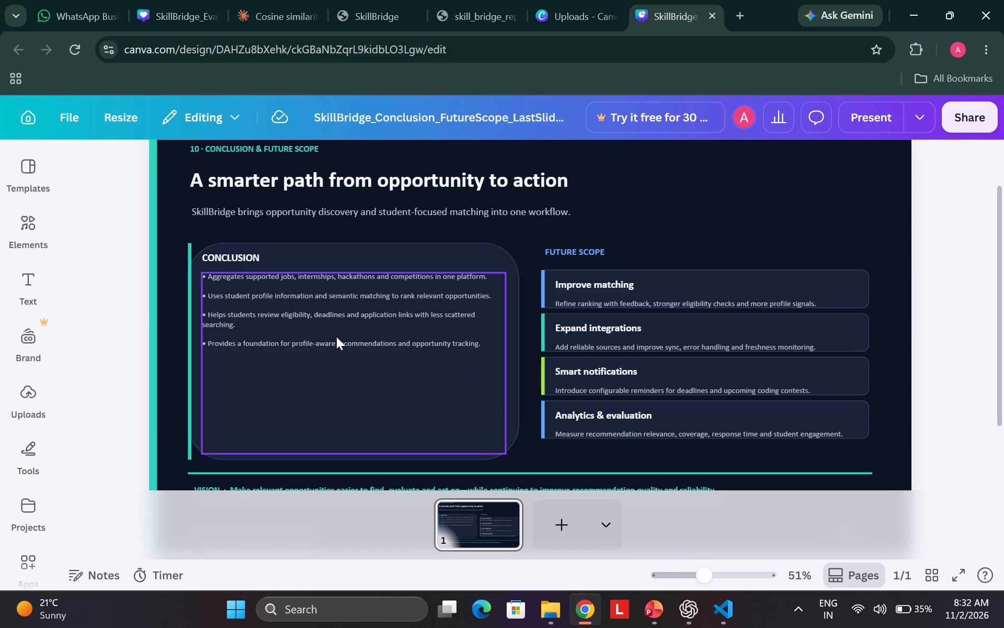
left_click(336, 337)
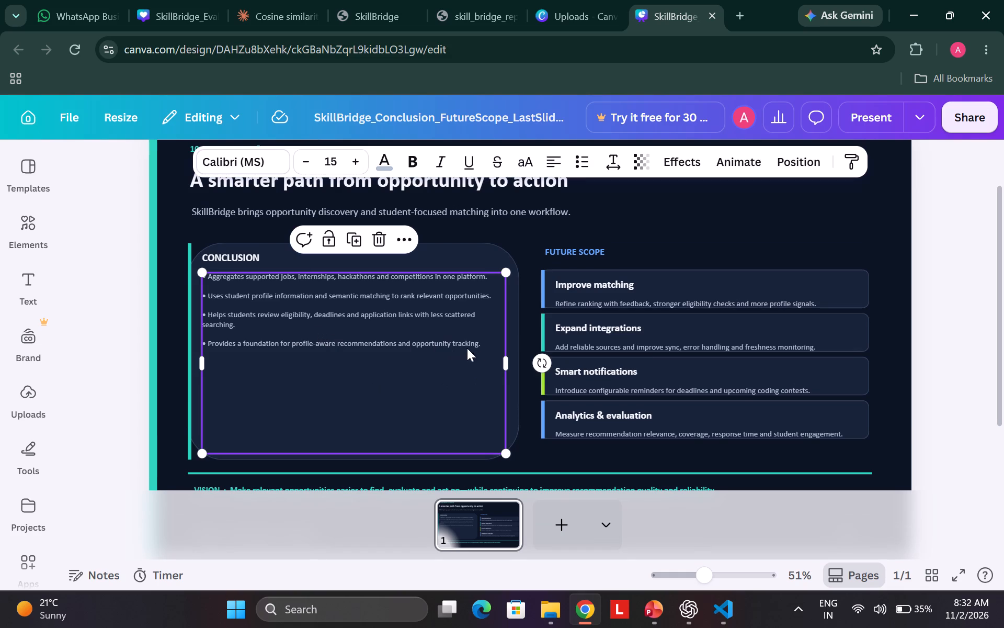
left_click(486, 341)
left_click(97, 268)
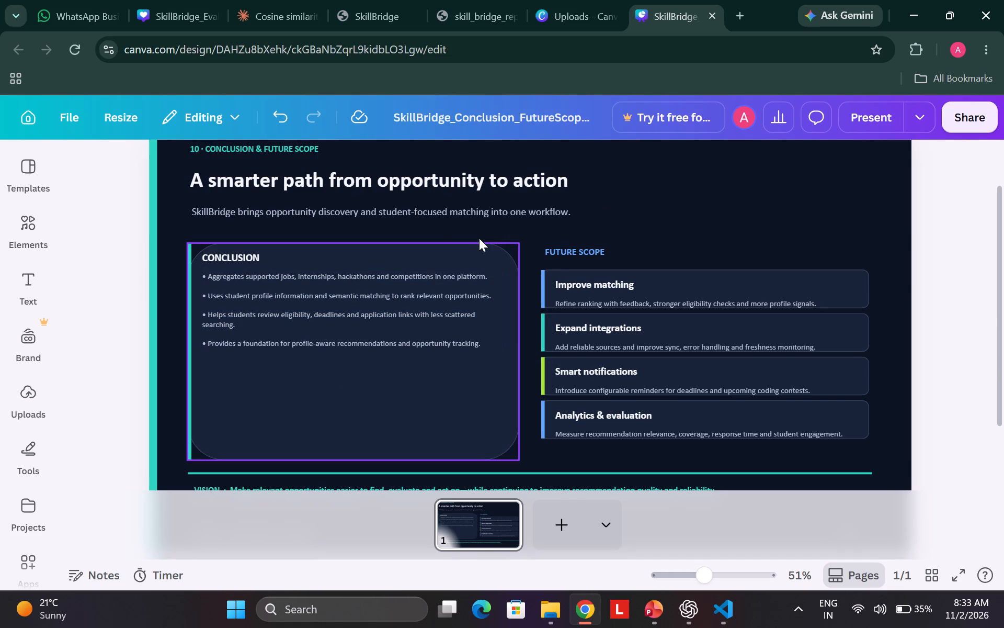
left_click_drag(446, 226, 432, 274)
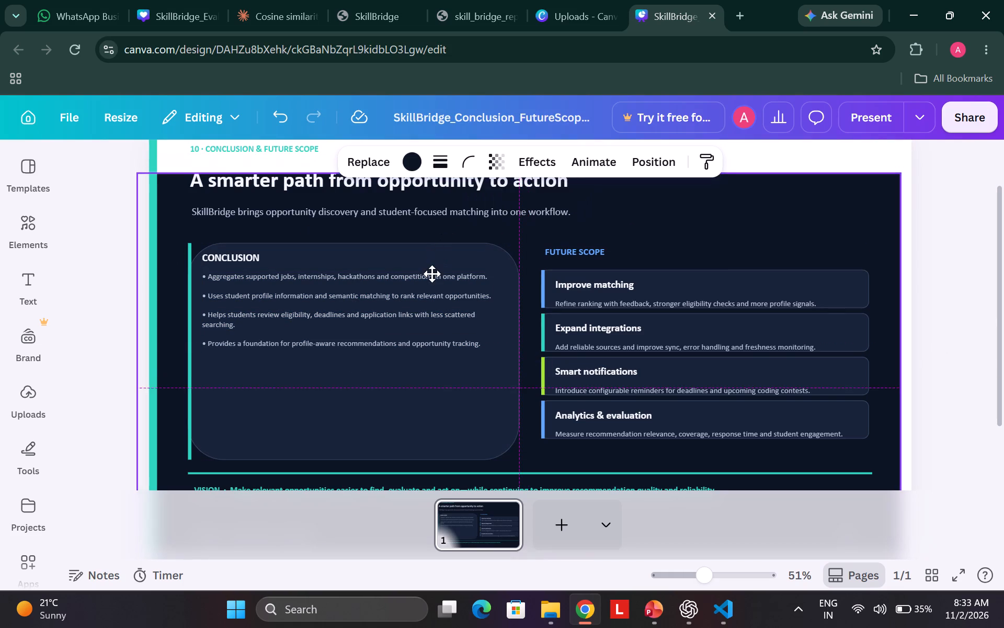
left_click_drag(432, 274, 440, 248)
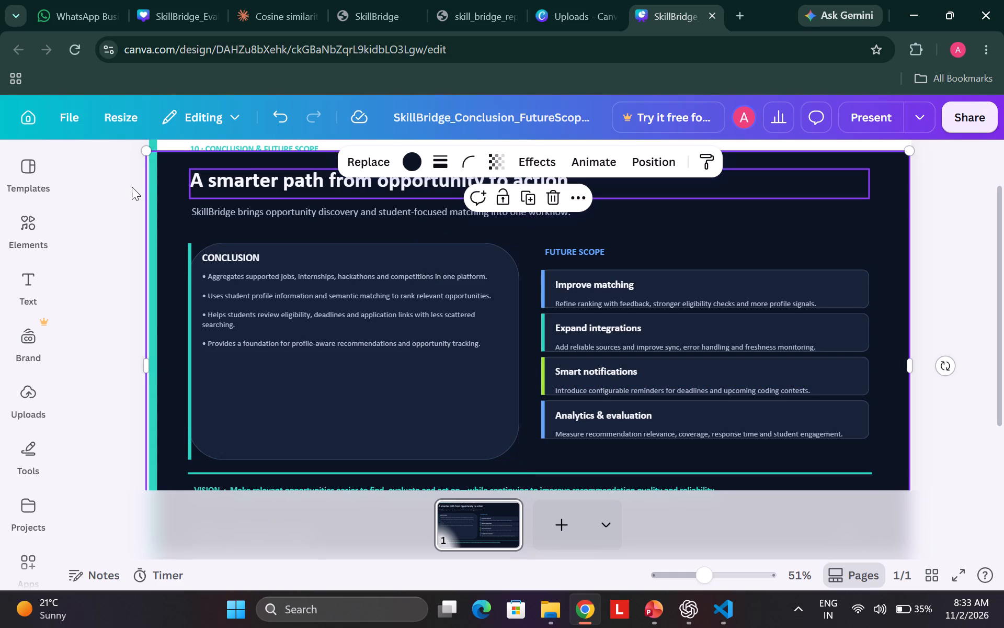
left_click(96, 261)
left_click_drag(119, 341, 466, 284)
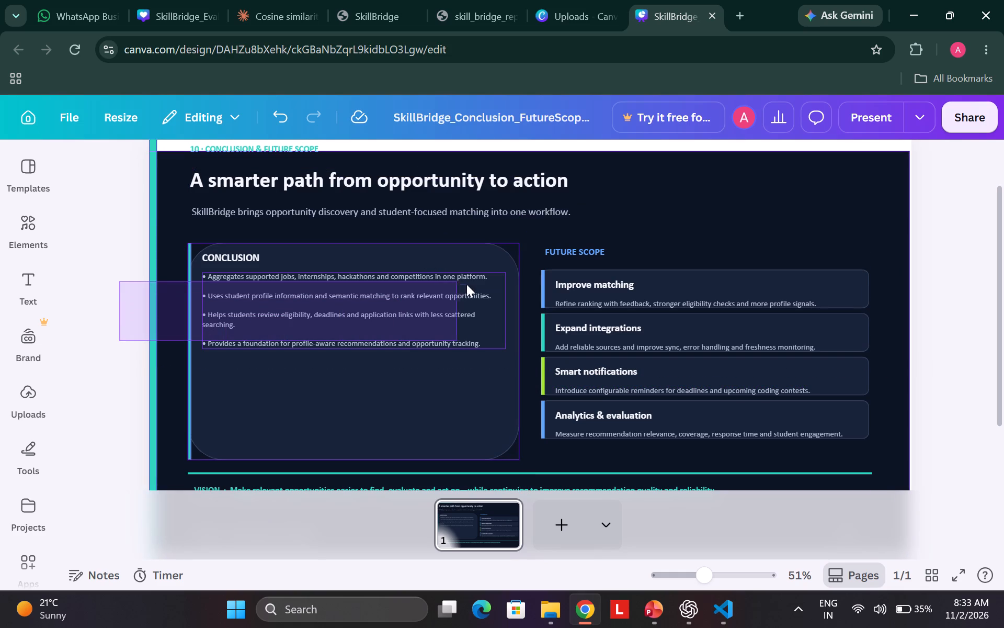
left_click_drag(466, 284, 502, 274)
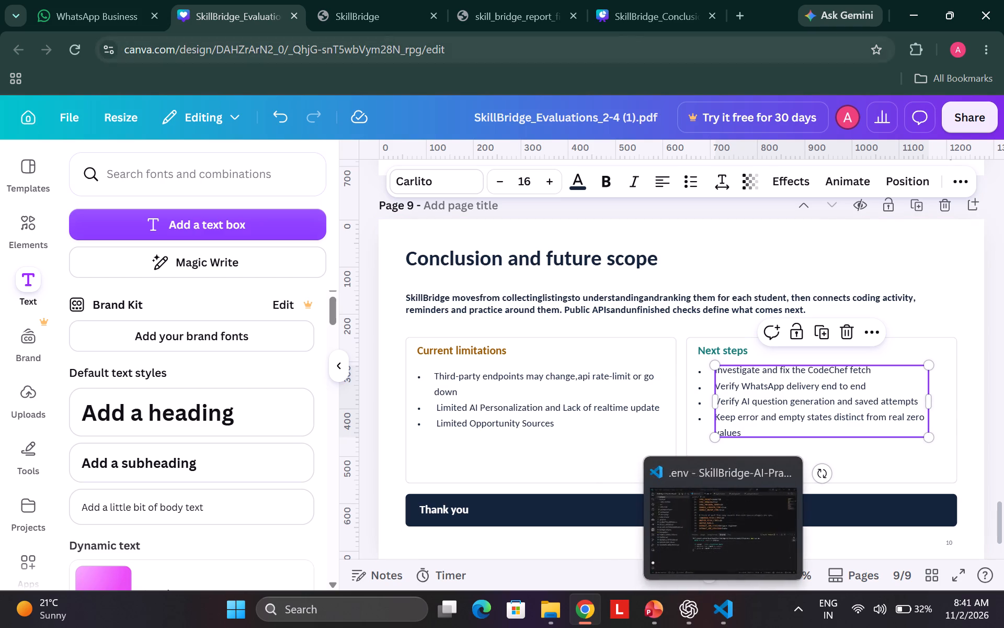
left_click(697, 2)
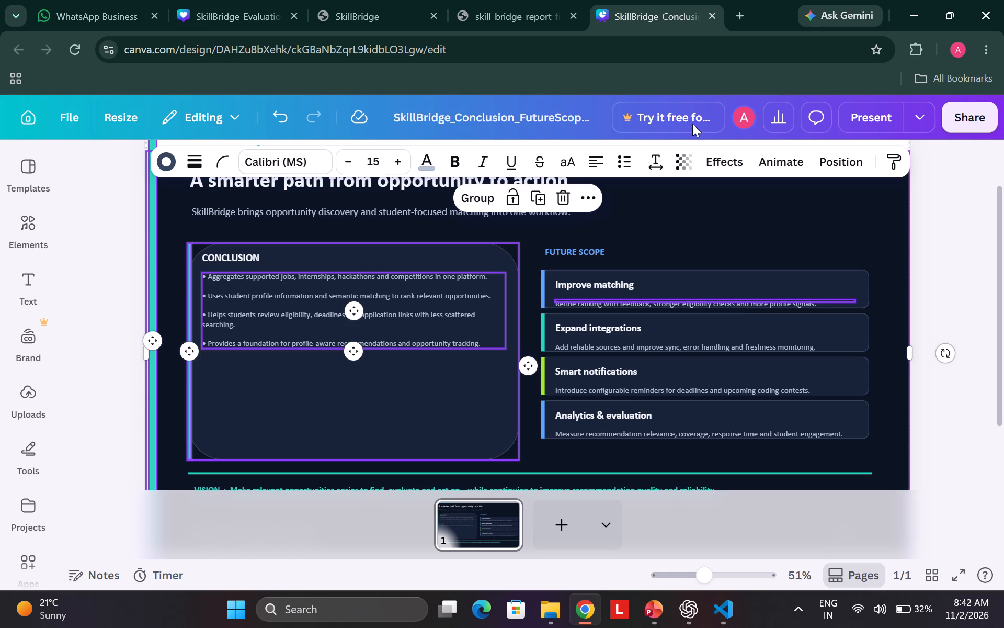
Return to the SkillBridge_Evaluations_2-4 presentation and skim its pages backwards from the conclusion page to the title page.
left_click(238, 0)
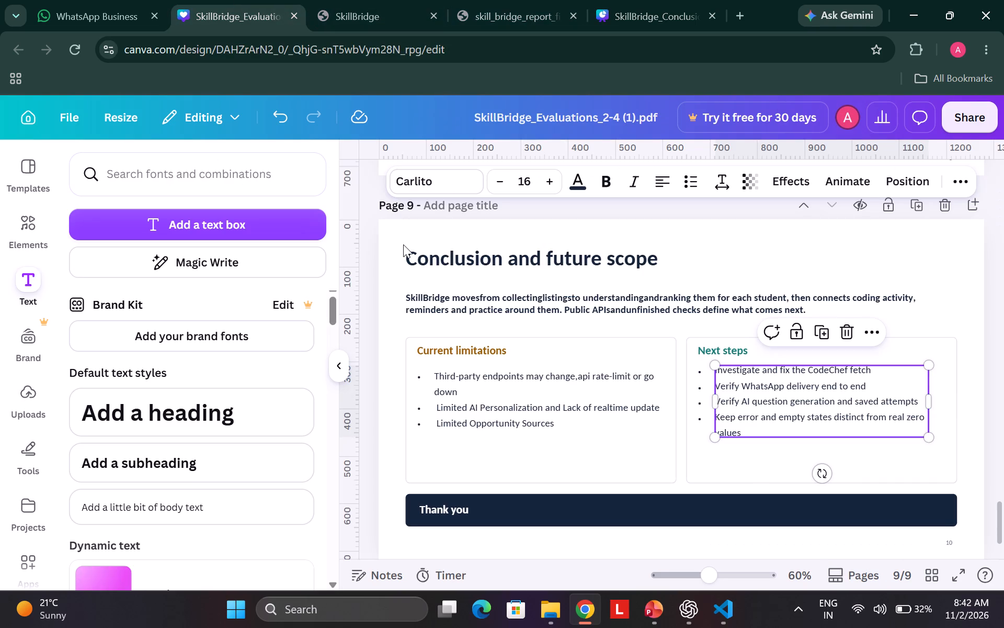
scroll(489, 305, "down", 1)
scroll(489, 305, "up", 3)
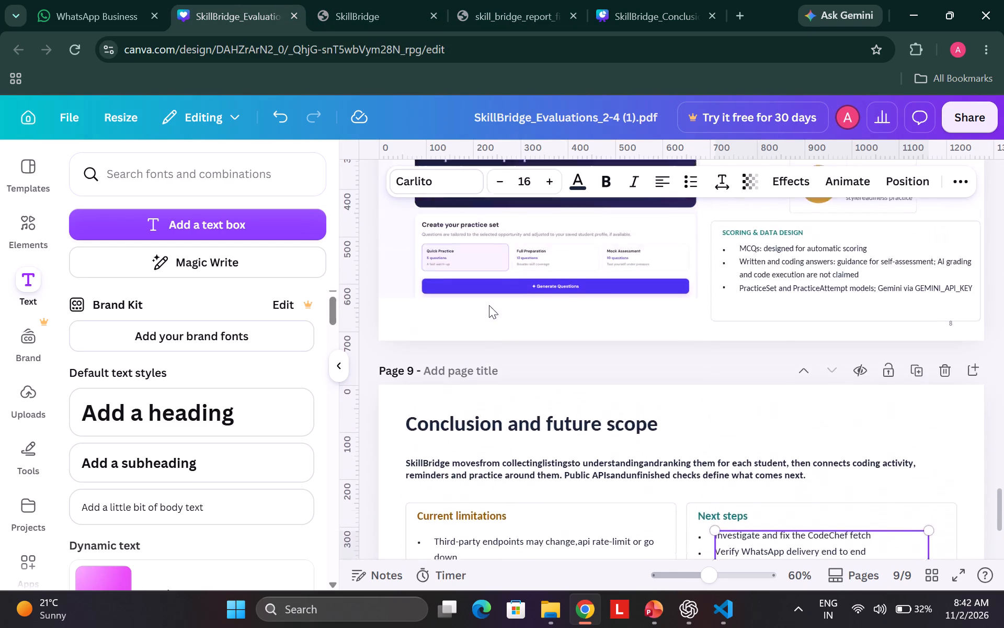
scroll(489, 305, "up", 3)
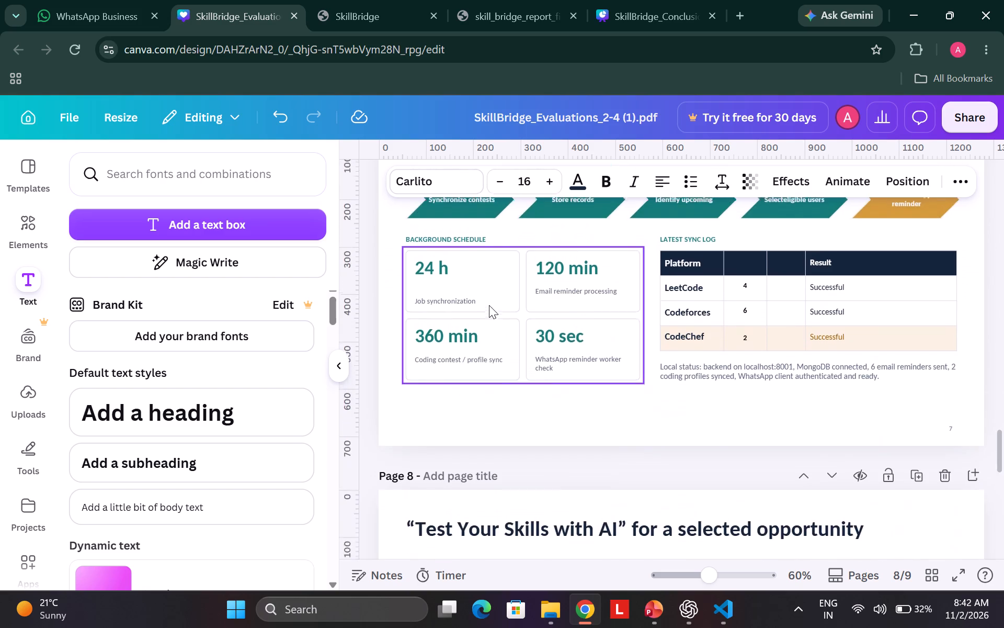
scroll(489, 305, "up", 3)
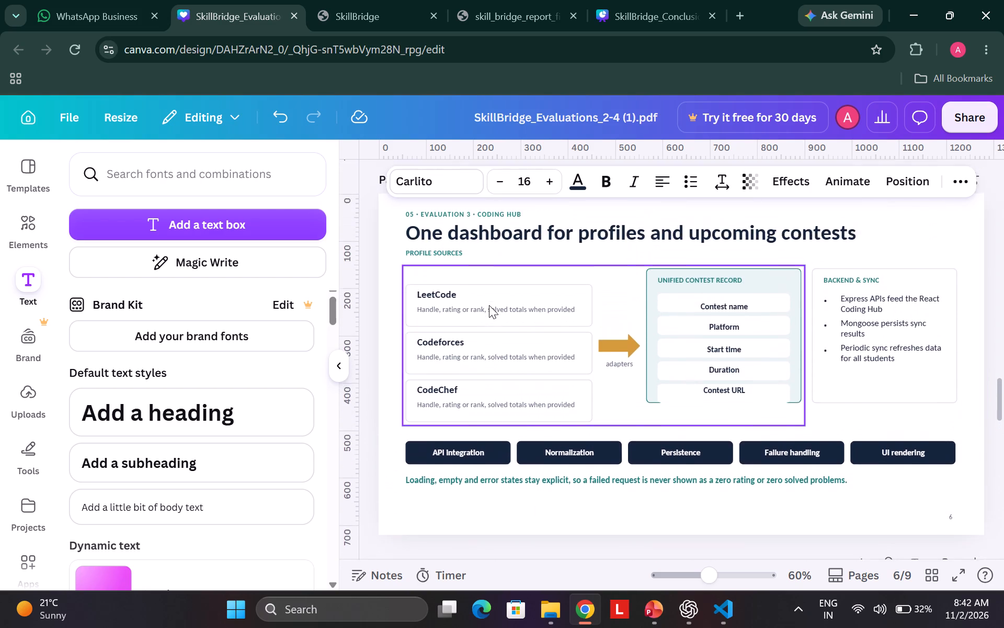
scroll(489, 305, "up", 4)
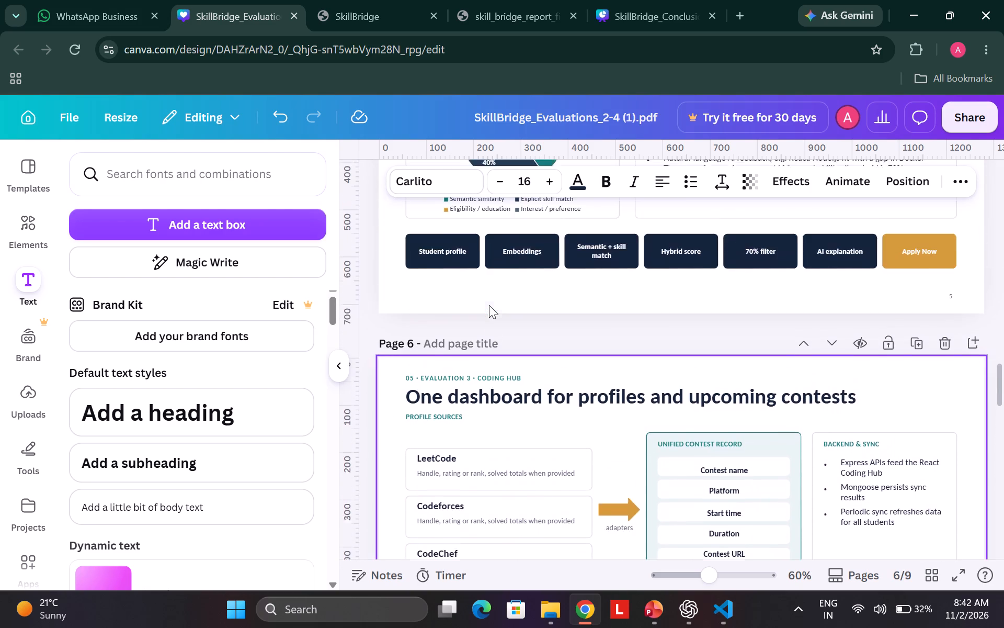
scroll(489, 305, "up", 4)
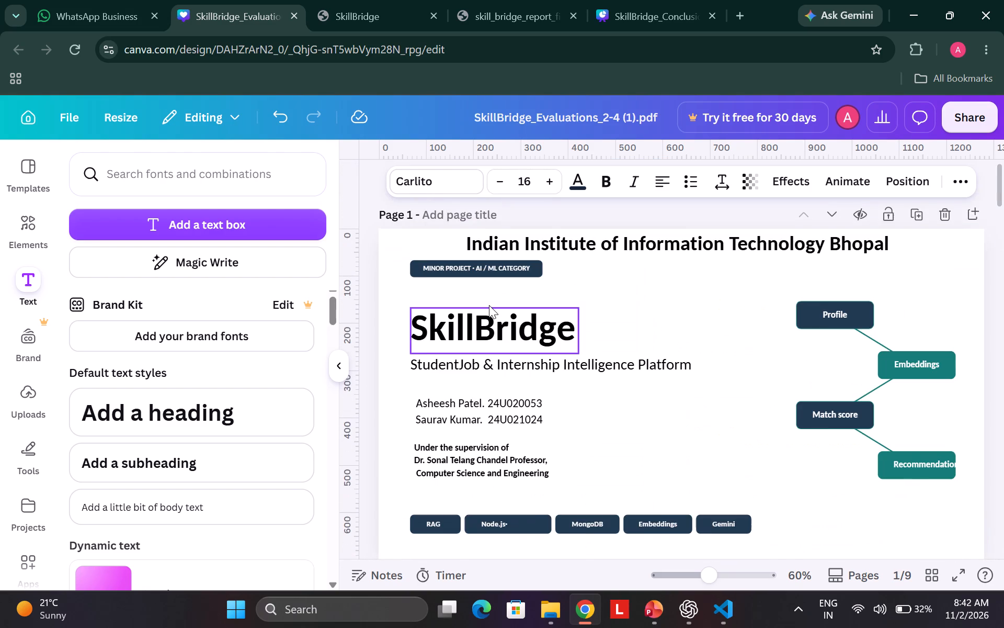
Review the presentation's pages in order from the title page to the Conclusion and future scope page.
scroll(489, 305, "down", 2)
scroll(518, 406, "down", 1)
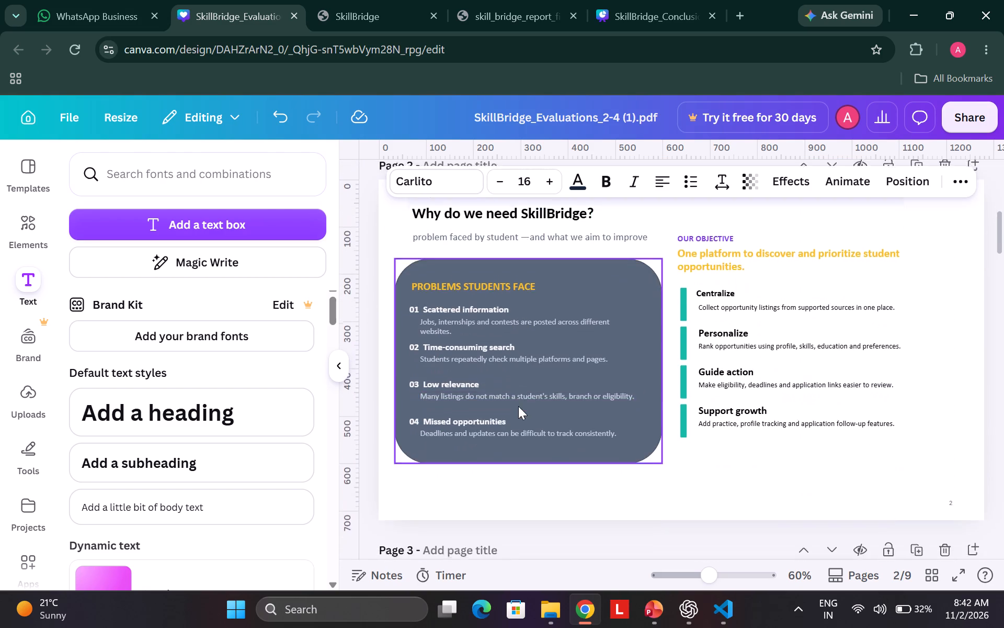
scroll(518, 406, "down", 4)
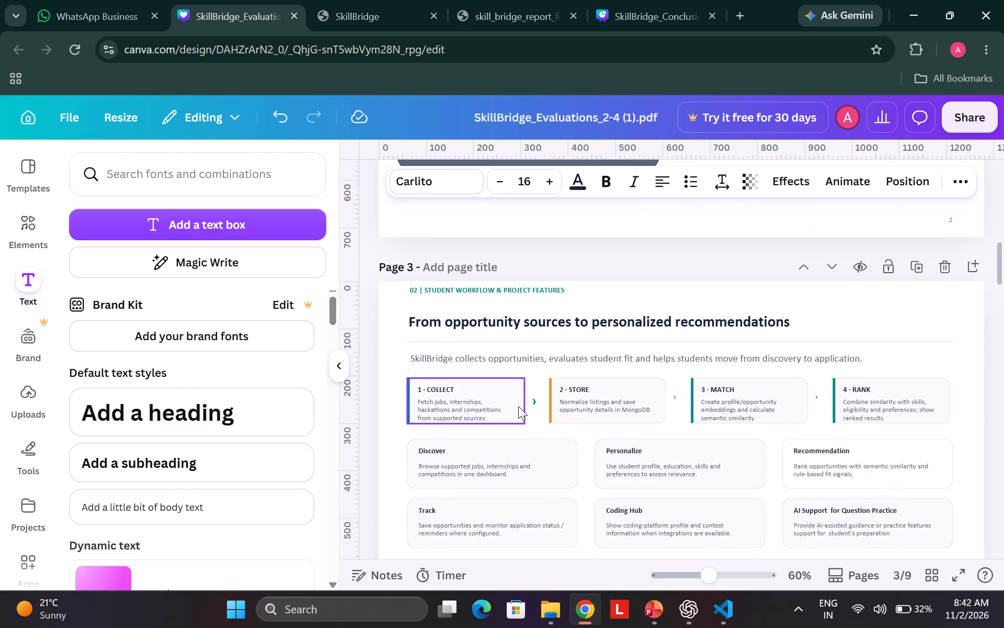
scroll(518, 406, "down", 2)
scroll(518, 406, "up", 1)
scroll(529, 321, "up", 1)
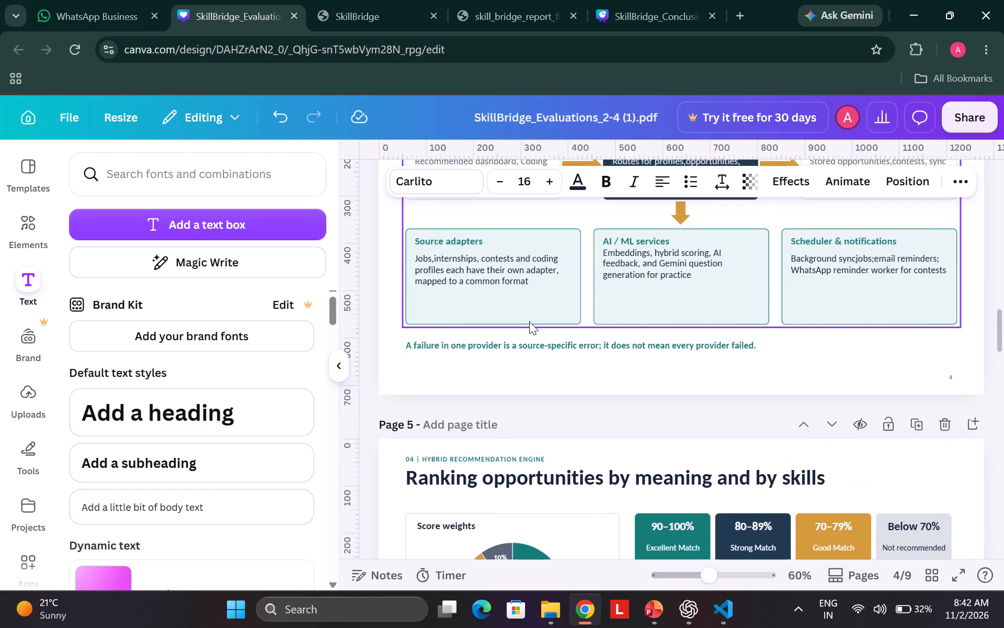
scroll(529, 321, "up", 1)
scroll(529, 321, "down", 3)
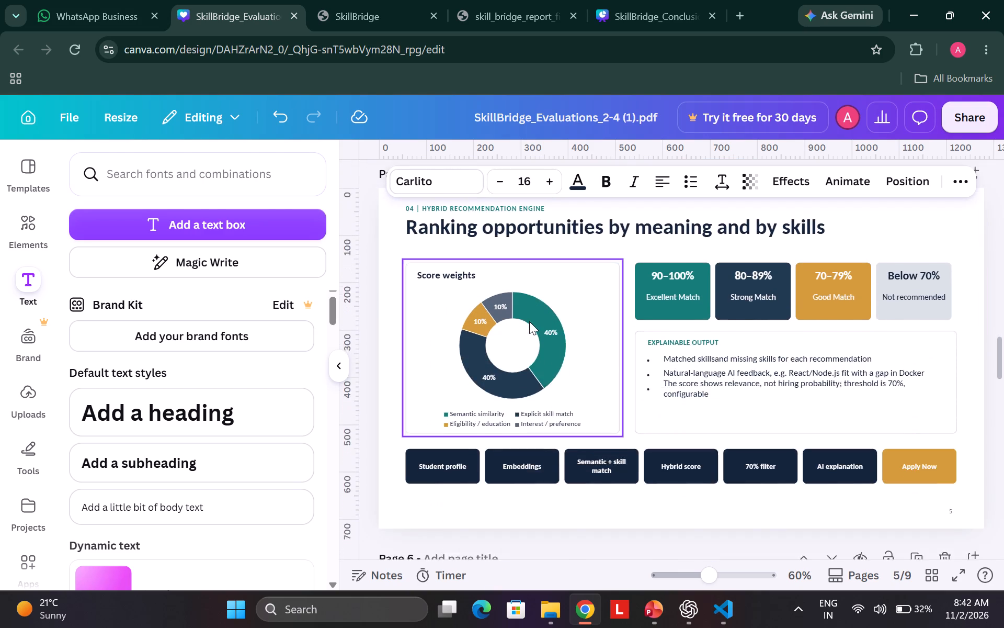
scroll(529, 321, "down", 2)
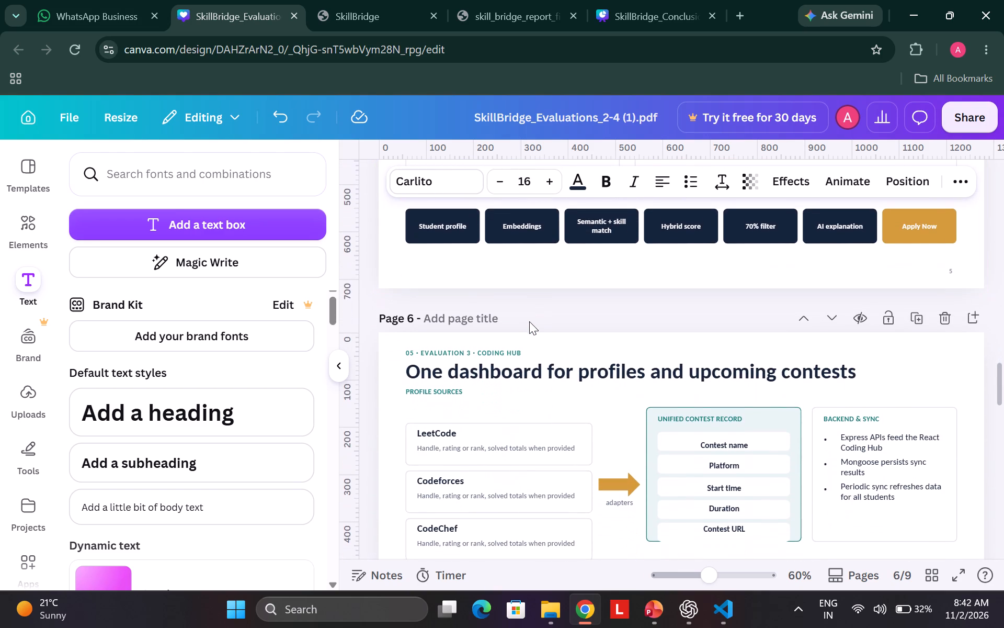
scroll(589, 447, "up", 1)
scroll(589, 447, "down", 2)
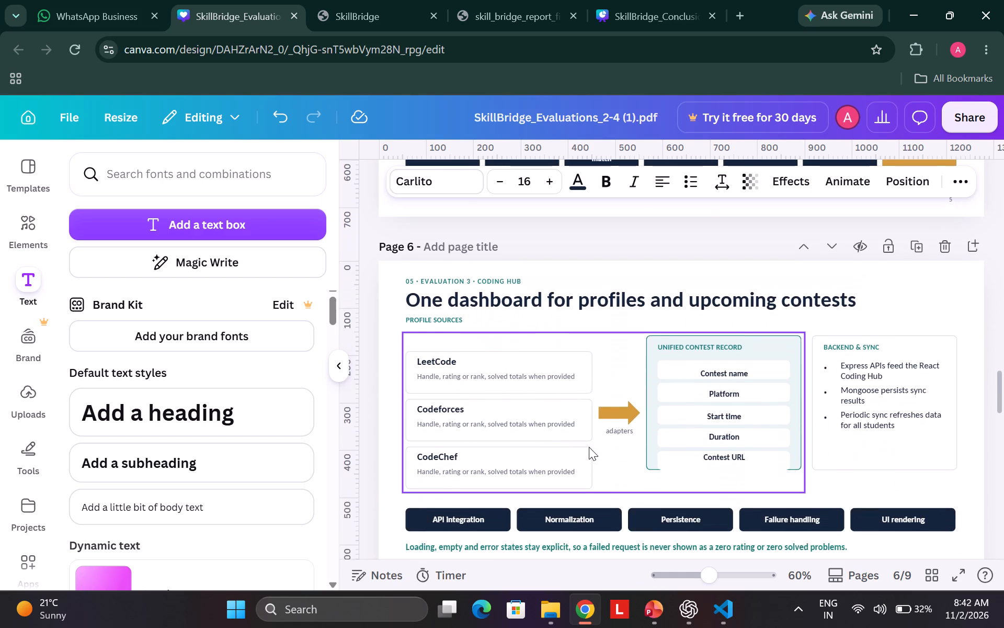
scroll(589, 447, "down", 4)
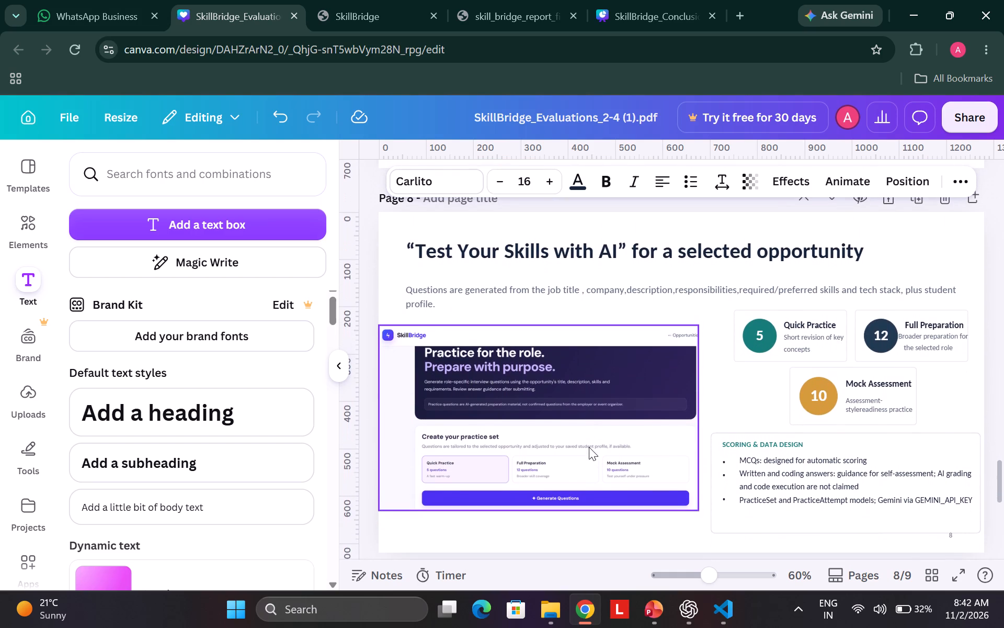
scroll(589, 447, "down", 4)
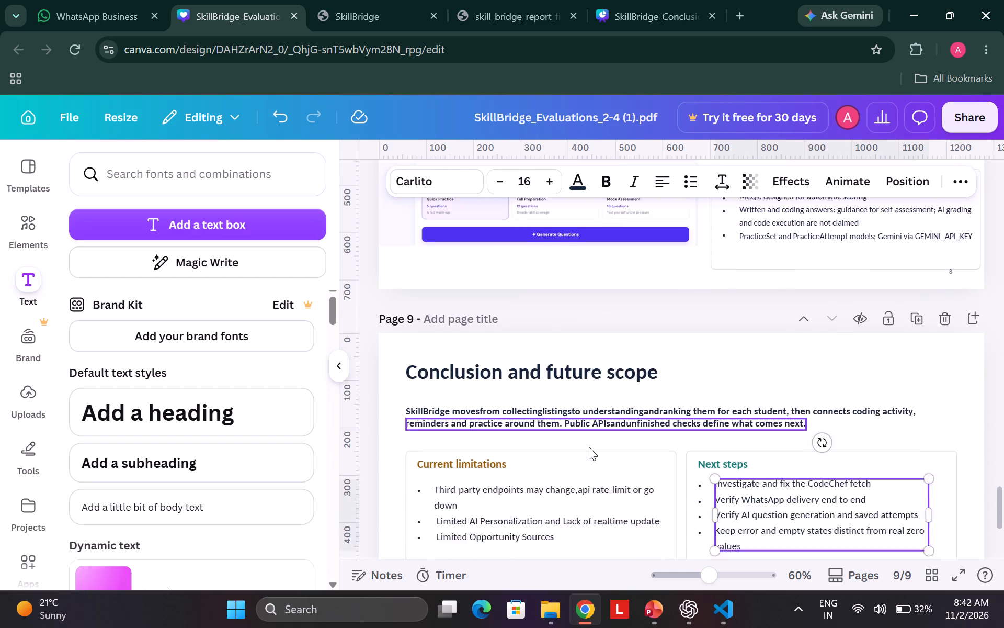
scroll(589, 447, "down", 2)
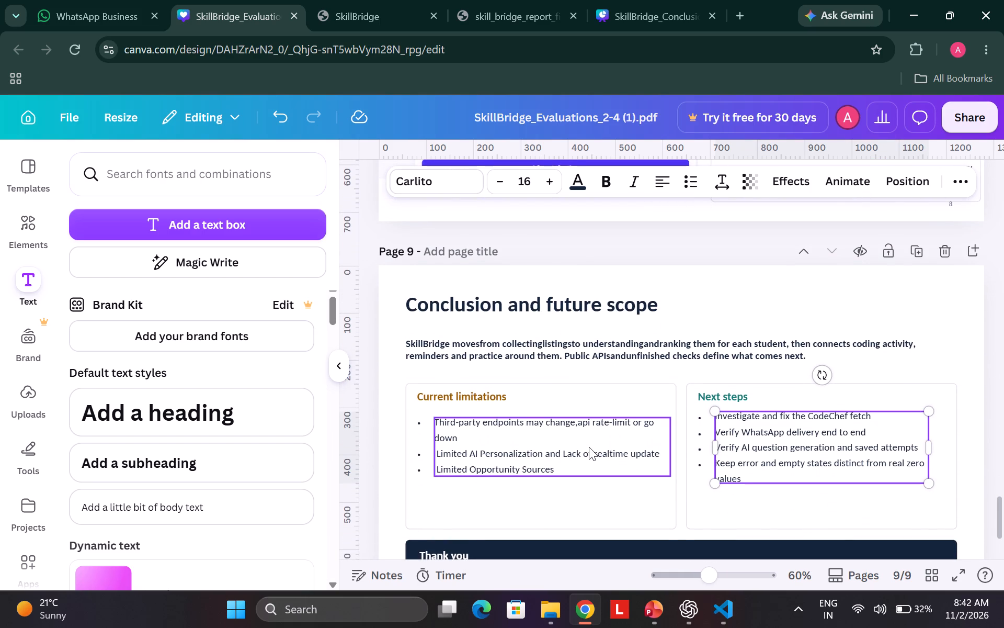
scroll(580, 445, "down", 1)
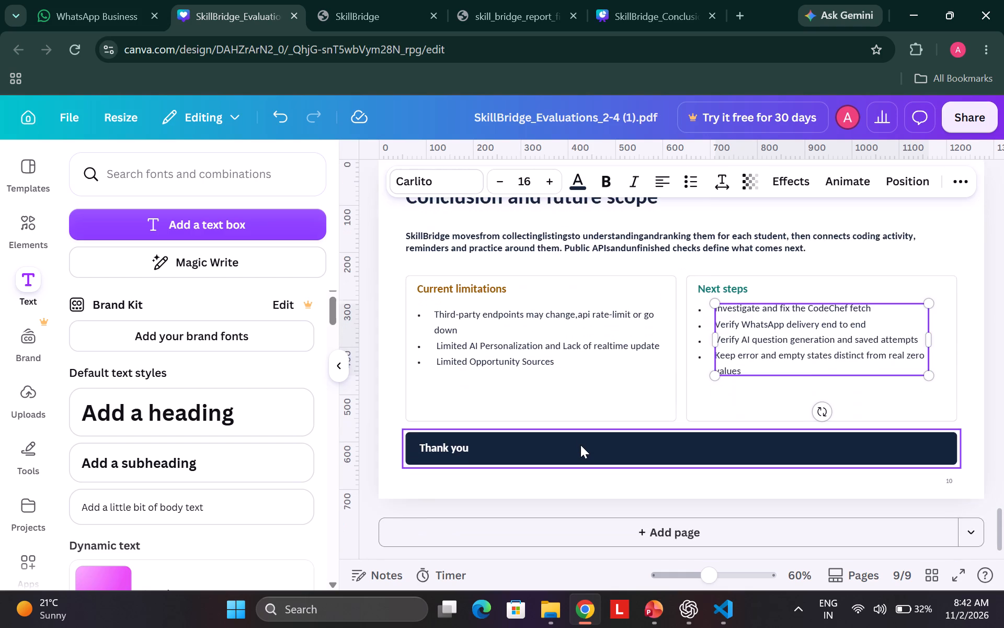
Insert the missing spaces in the second line of the conclusion intro so it reads "Public APIs and unfinished checks".
scroll(580, 445, "up", 1)
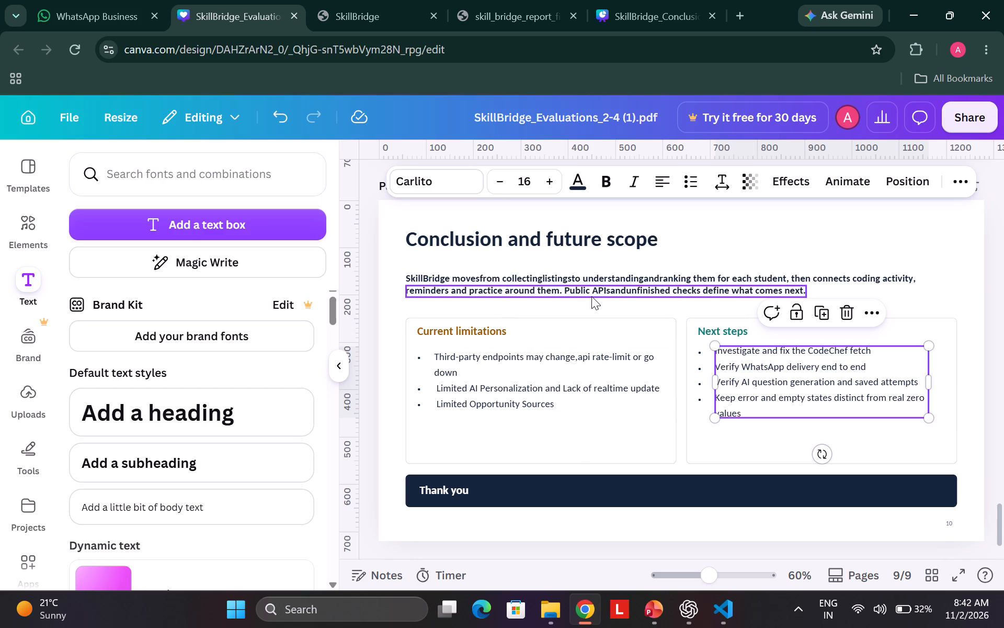
left_click(610, 287)
left_click(610, 287)
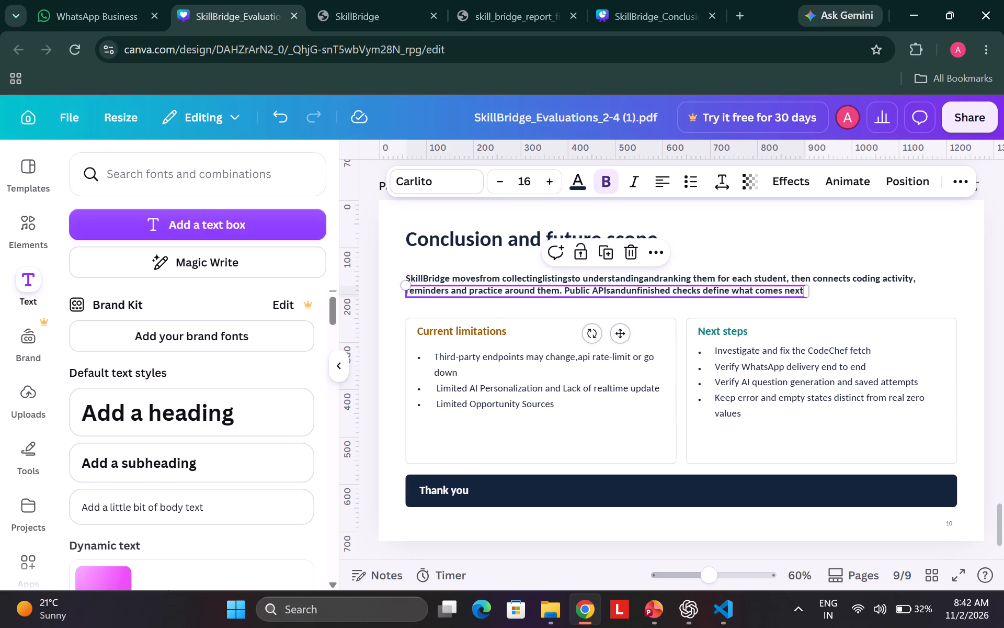
key("space")
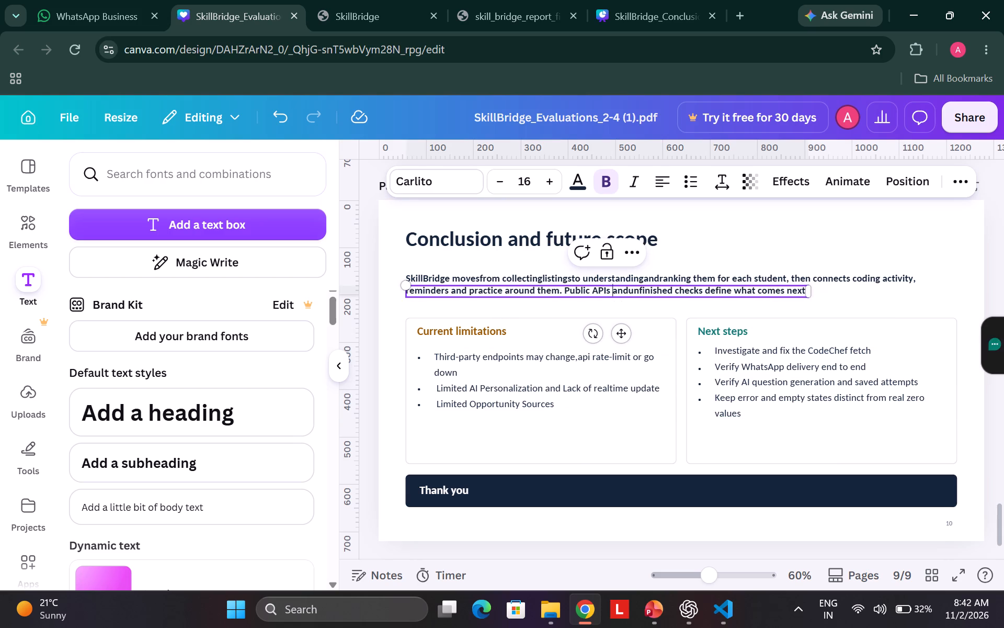
left_click(628, 289)
key("space")
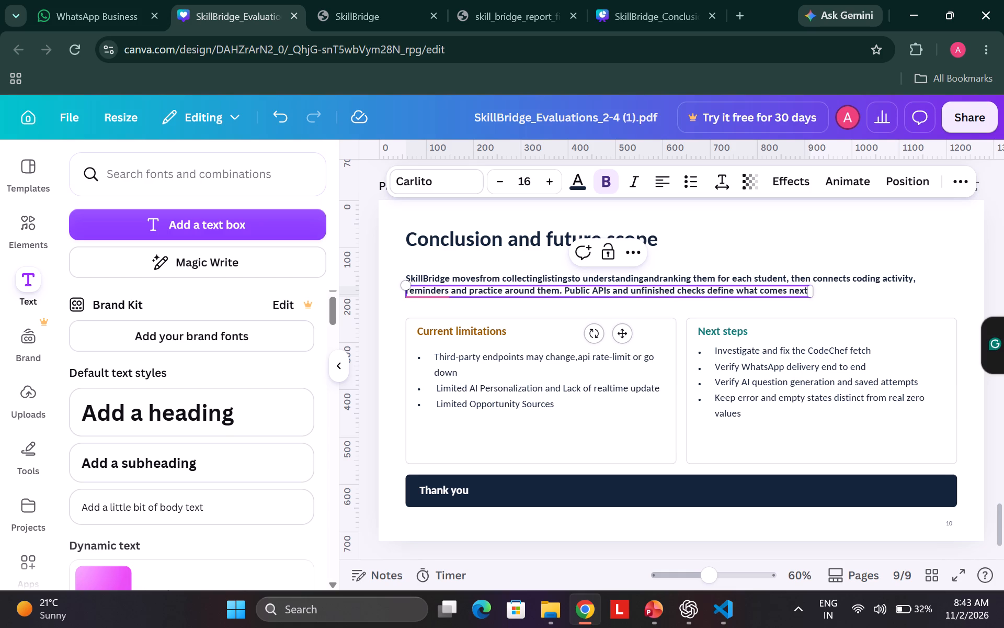
Insert the missing spaces in the first line of the conclusion intro so it reads "moves from collecting listings to".
left_click(475, 279)
left_click(477, 279)
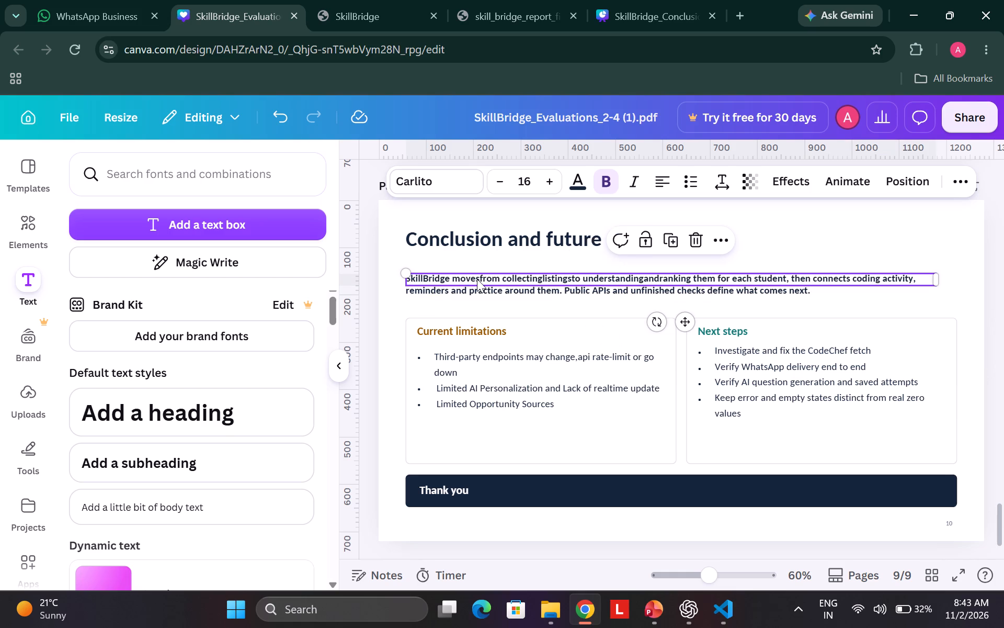
left_click(477, 279)
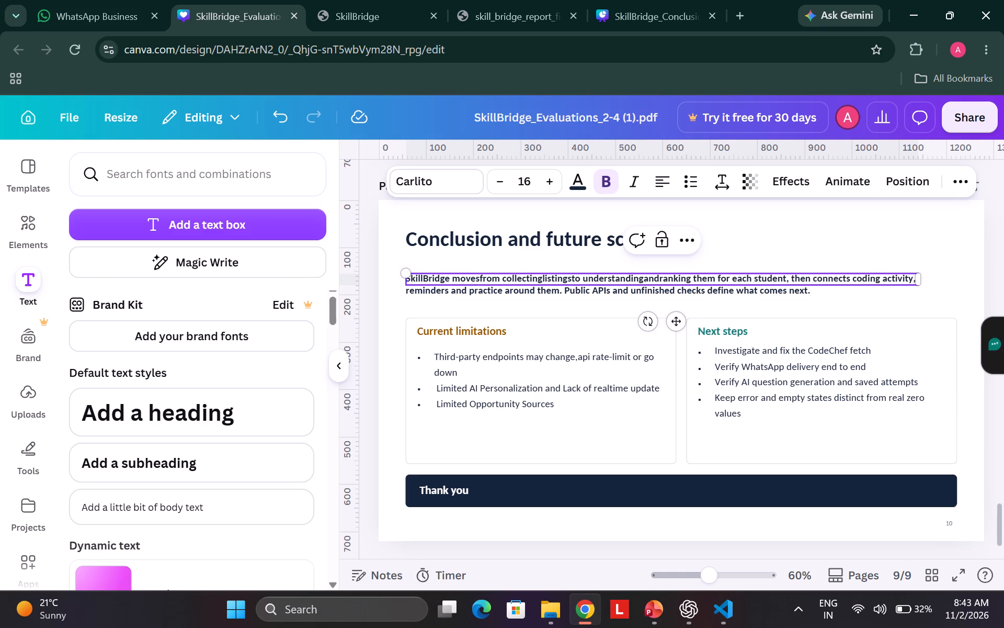
key("Right")
key("space")
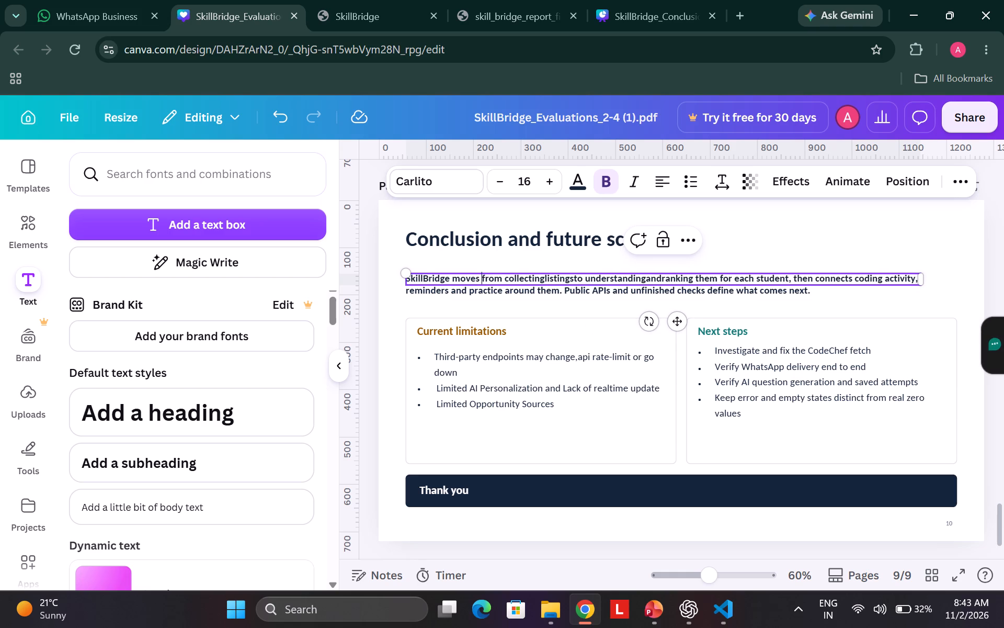
left_click(541, 279)
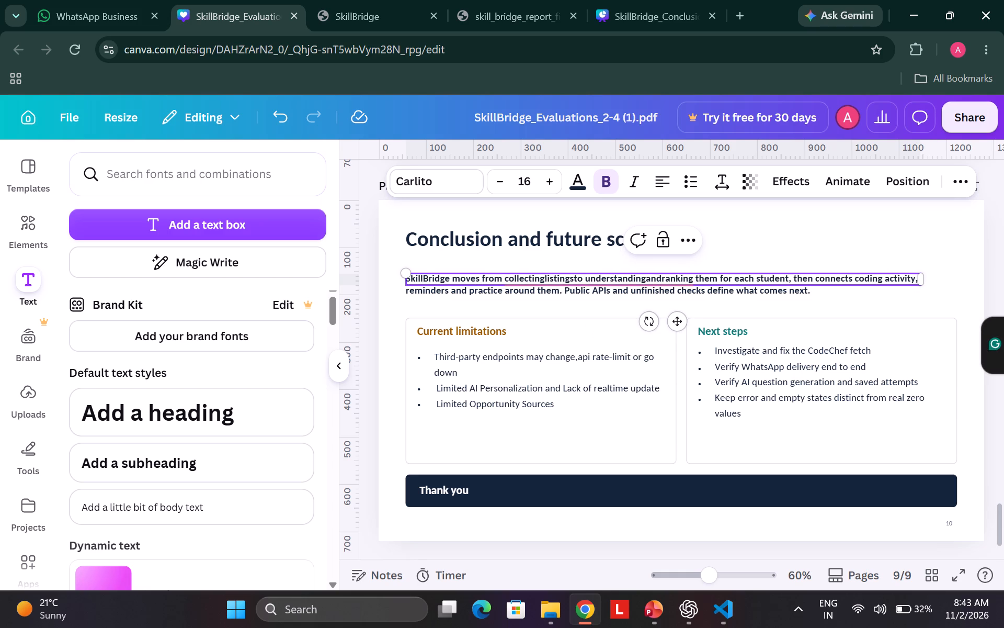
key("Right")
key("space")
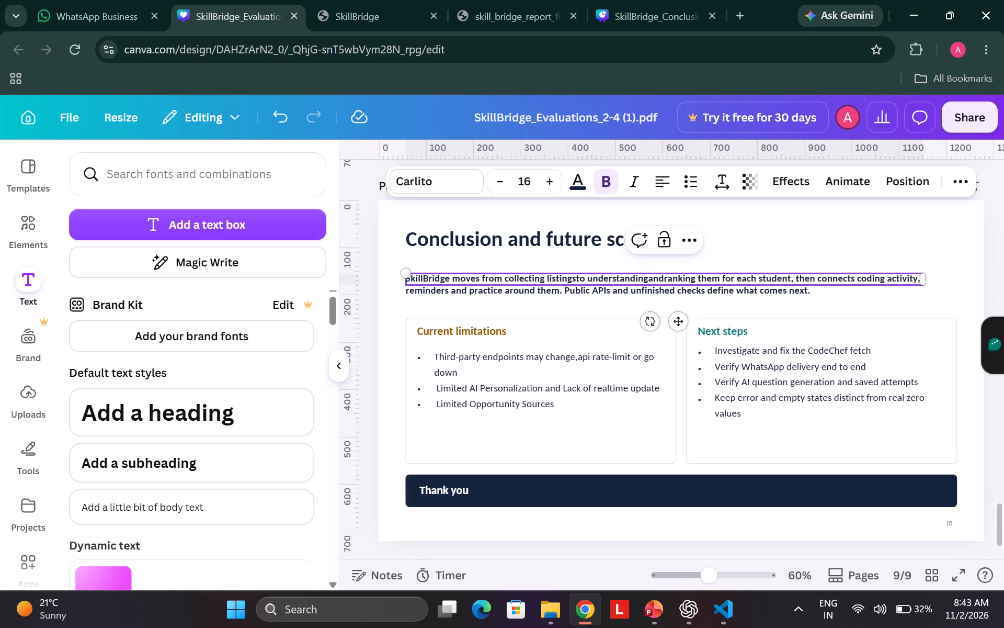
left_click(576, 275)
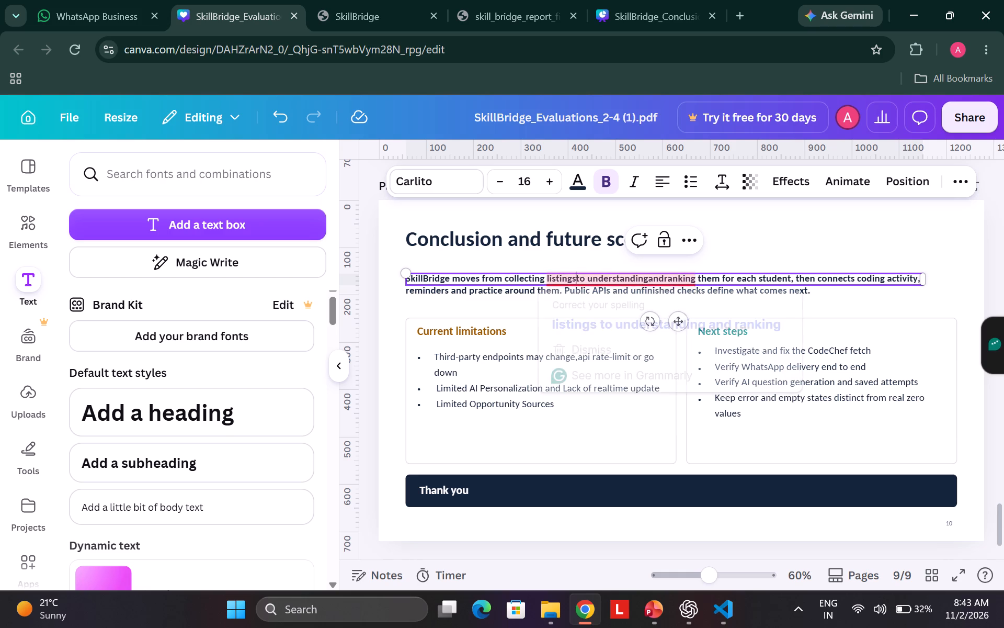
key("space")
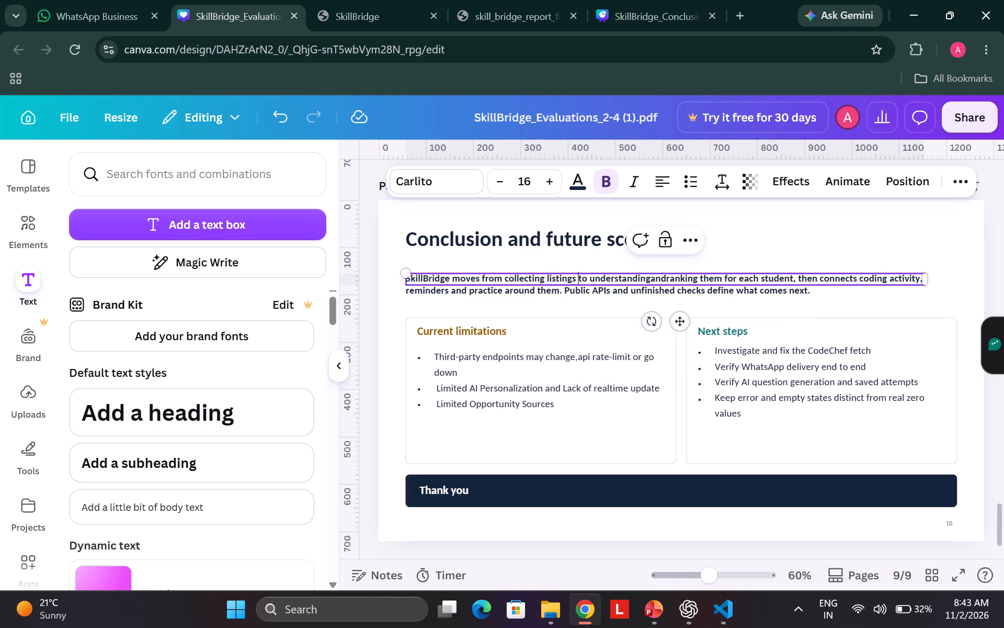
Insert the missing spaces in the first line of the conclusion intro so it reads "understanding and ranking them".
left_click(650, 279)
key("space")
key("Right")
key("Right")
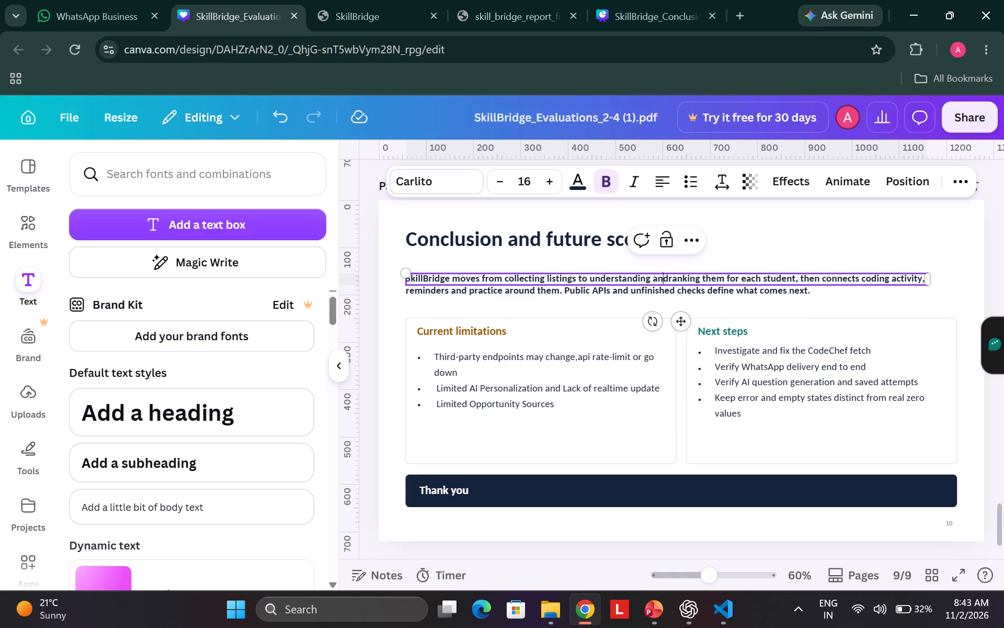
key("Right")
key("Right")
key("Left")
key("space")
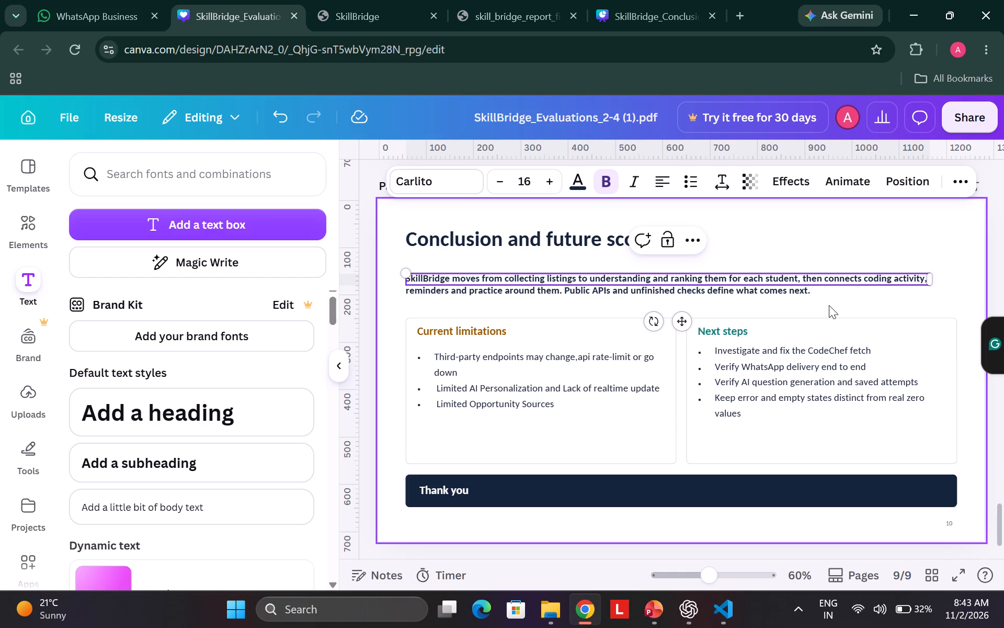
Delete the text "Verify AI question generation and saved attempts" from the Next steps list on the conclusion page.
left_click(798, 344)
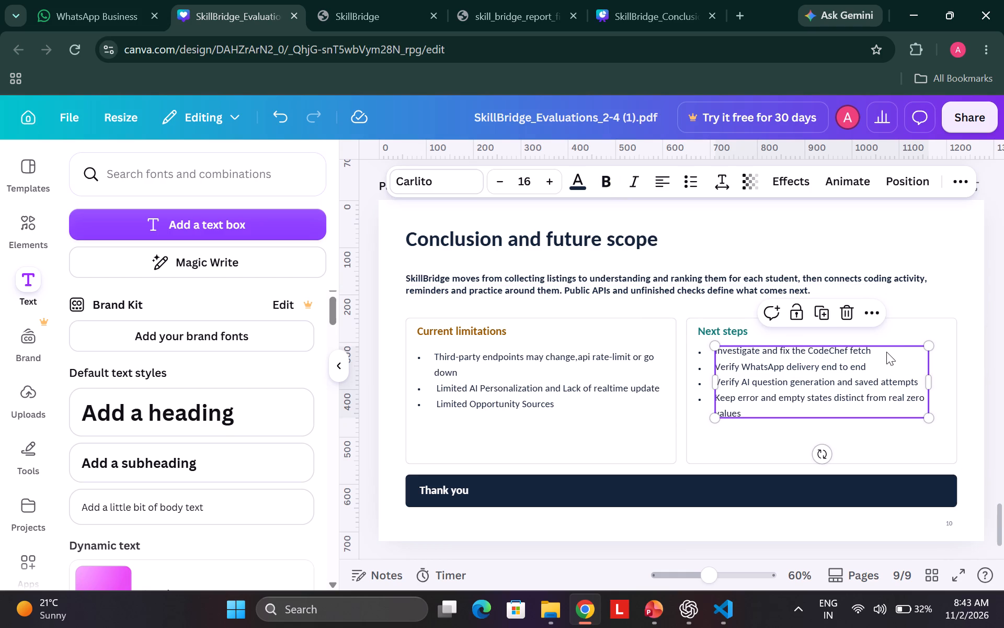
left_click(874, 356)
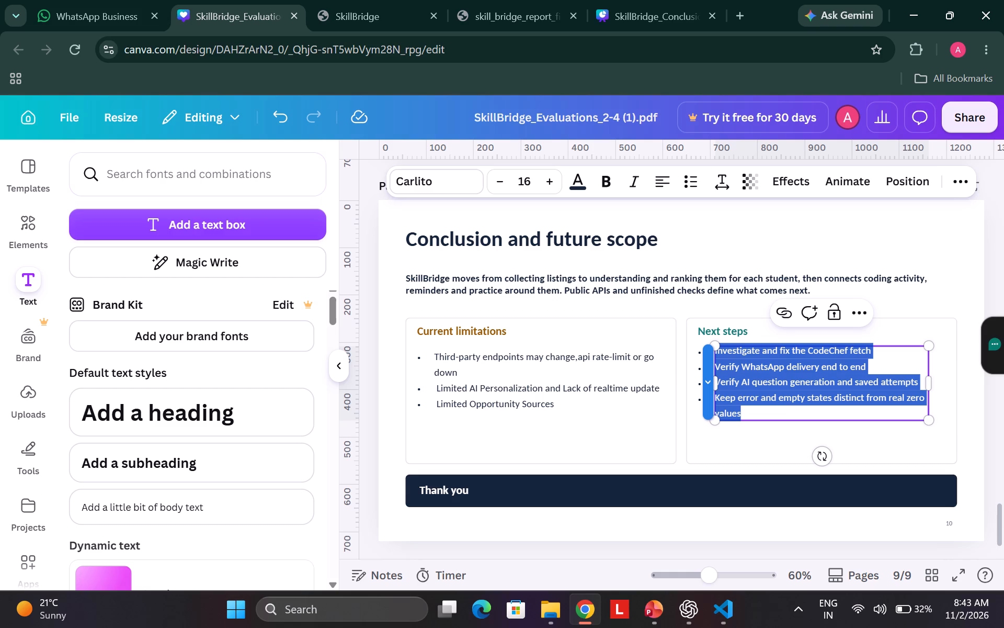
left_click(920, 382)
key("BackSpace")
key("BackSpace")
key("BackSpace")
key("BackSpace")
key("BackSpace")
key("BackSpace")
key("BackSpace")
key("BackSpace")
key("BackSpace")
key("BackSpace")
key("BackSpace")
key("BackSpace")
key("BackSpace")
key("BackSpace")
key("BackSpace")
key("BackSpace")
key("BackSpace")
key("BackSpace")
key("BackSpace")
key("BackSpace")
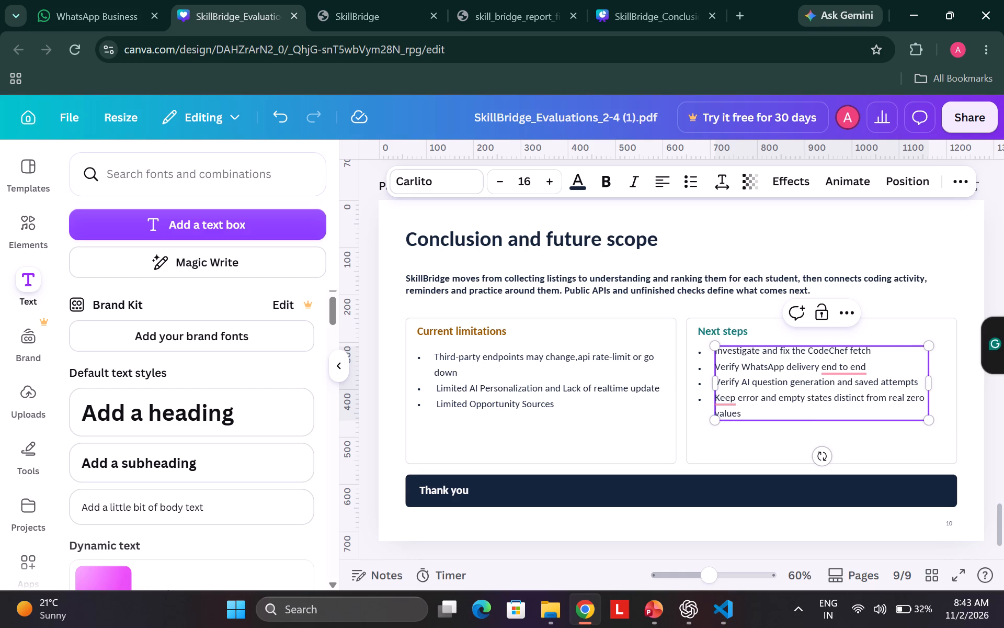
key("BackSpace")
key("BackSpace")
key("BackSpace")
key("BackSpace")
key("BackSpace")
key("BackSpace")
key("BackSpace")
key("BackSpace")
key("BackSpace")
key("BackSpace")
key("BackSpace")
key("BackSpace")
key("BackSpace")
key("BackSpace")
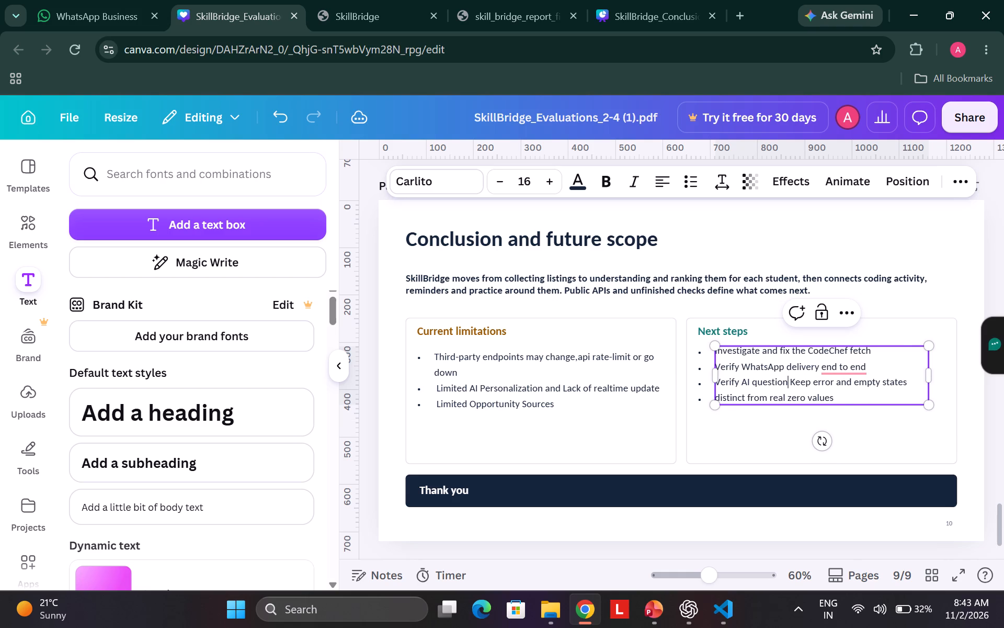
key("BackSpace")
key("BackSpace")
key("BackSpace")
key("BackSpace")
key("BackSpace")
key("BackSpace")
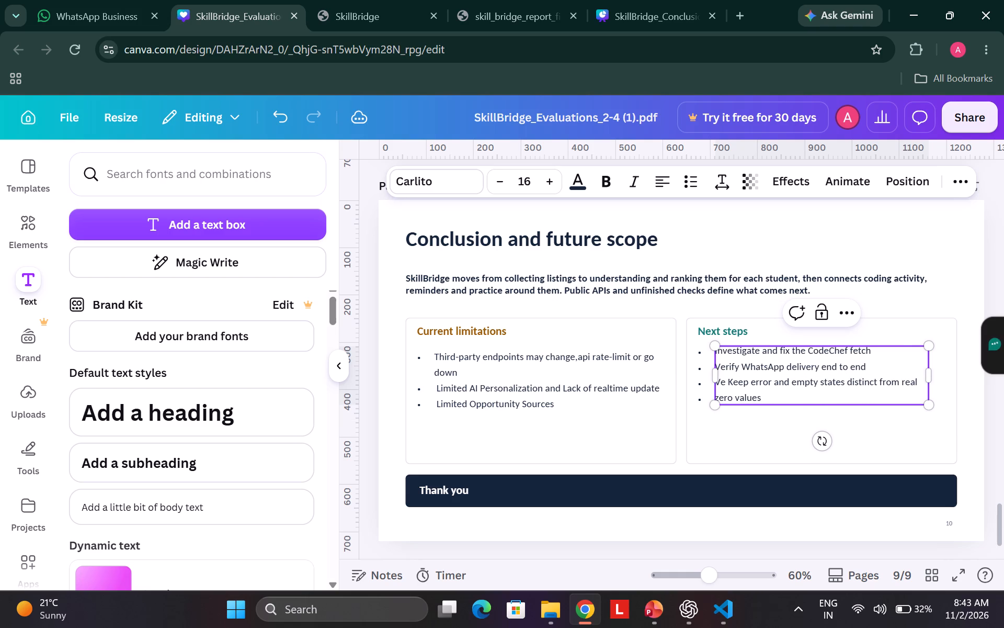
key("BackSpace")
key("BackSpace")
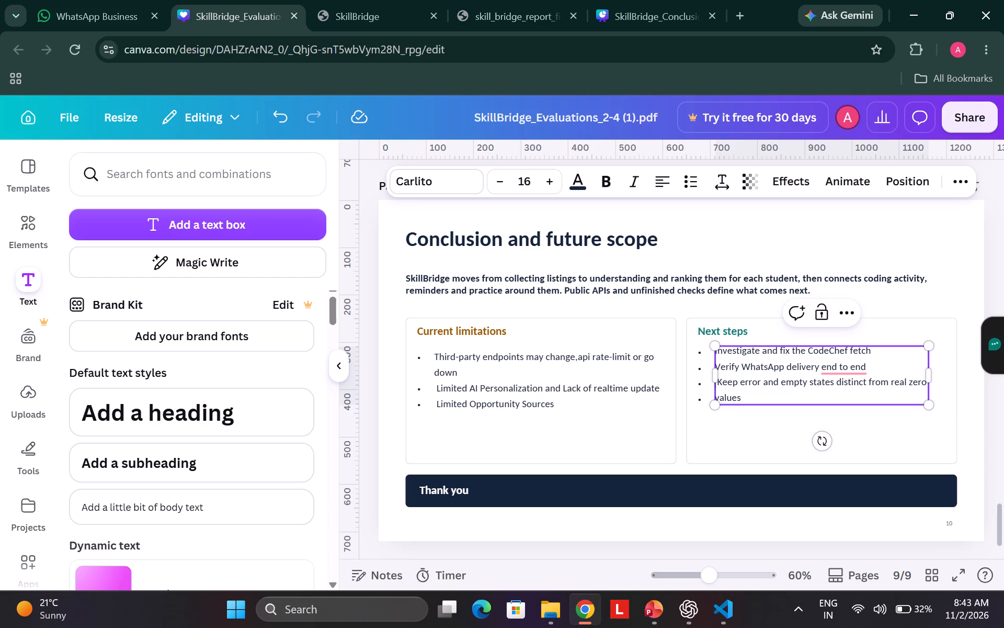
Write "Remove dependency on third party apis" as the third Next steps bullet, separate from the "Keep error and empty states" bullet.
type("Reo")
key("BackSpace")
key("BackSpace")
key("BackSpace")
type("Rev")
key("BackSpace")
type("move")
key("space")
type("depe")
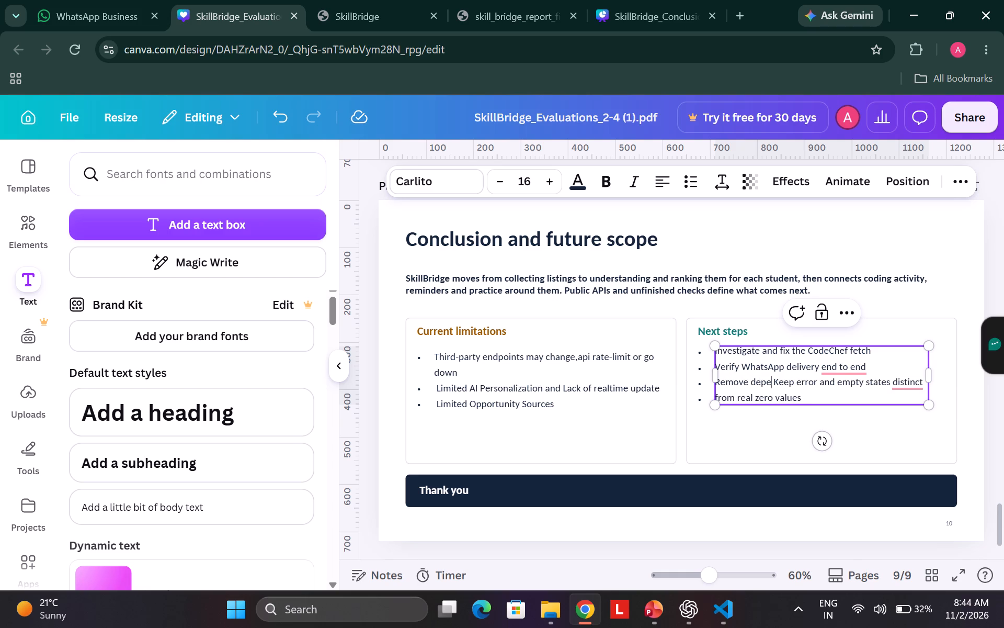
type("nde")
type("nc")
type("y")
key("space")
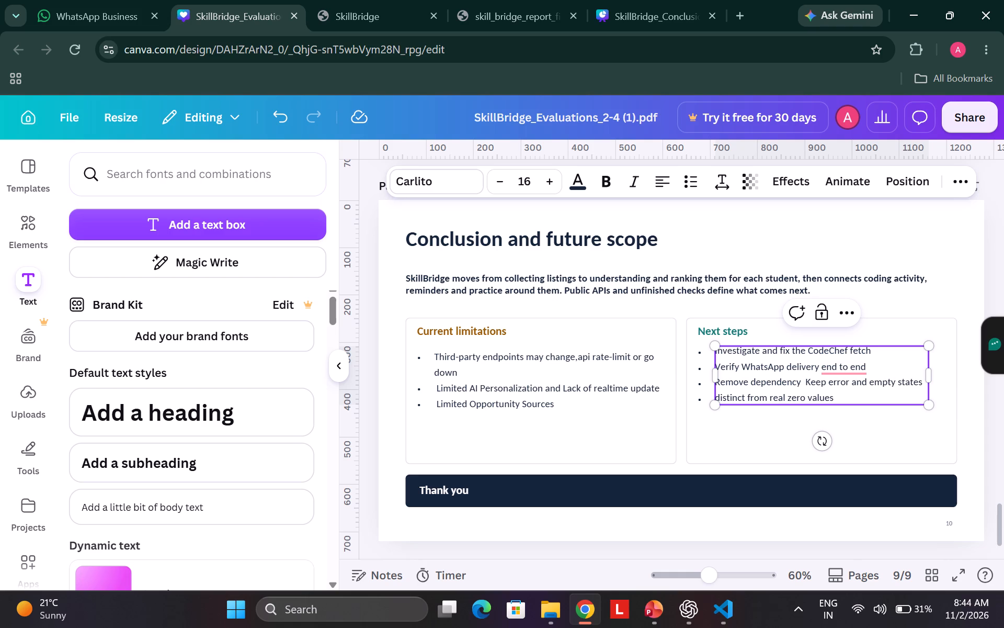
type("on third party")
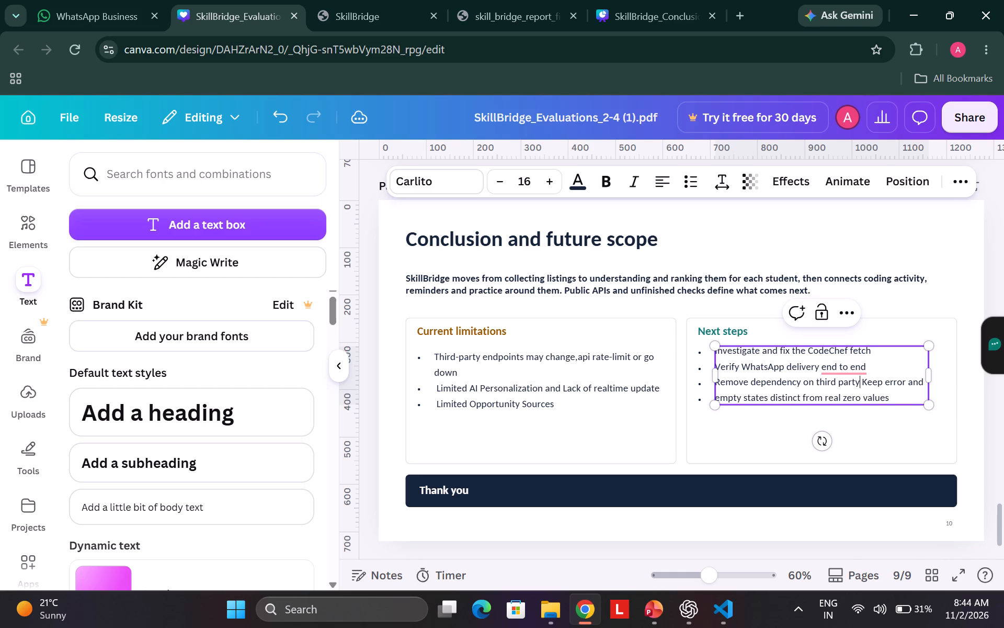
key("space")
type("apis")
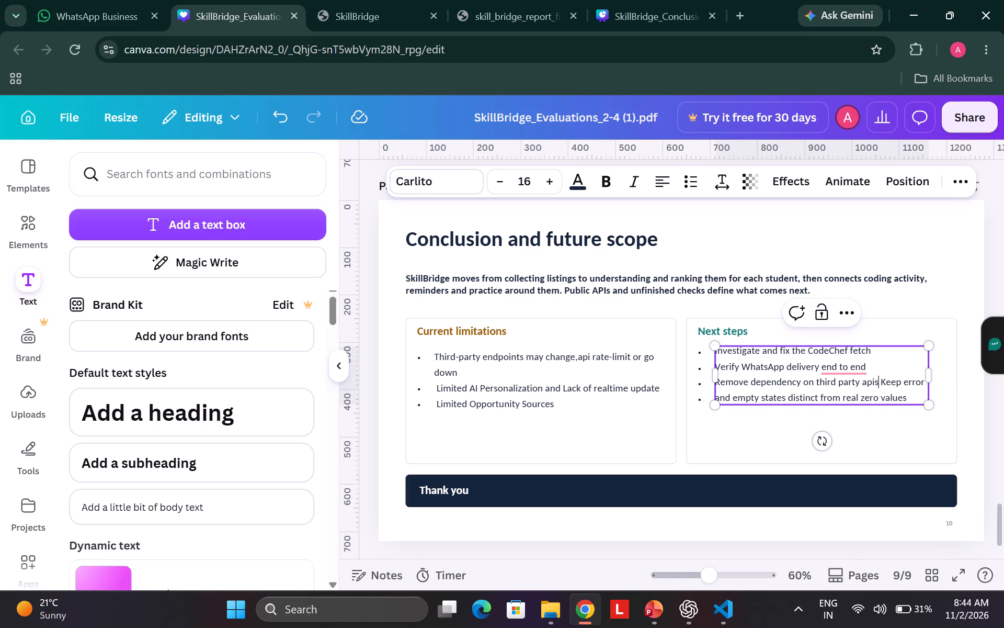
key("Return")
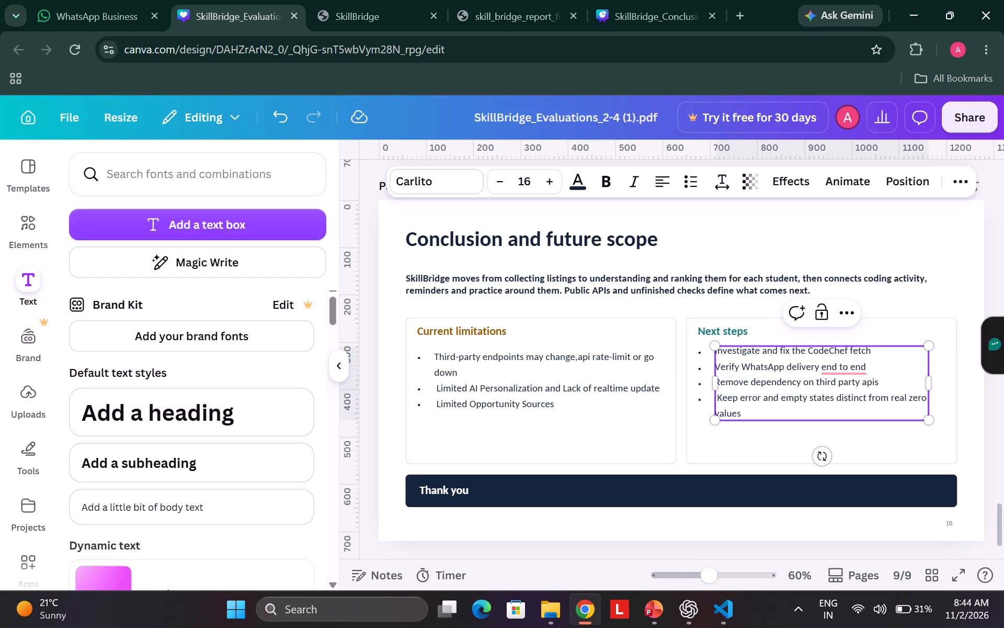
Change "apis" to "APIs" in the third Next steps bullet.
left_click(880, 386)
key("BackSpace")
key("BackSpace")
key("BackSpace")
key("BackSpace")
type("APIs")
Replace the first Next steps bullet about the CodeChef fetch with text beginning "Adding more sources of".
left_click(871, 353)
key("BackSpace")
key("BackSpace")
key("BackSpace")
key("BackSpace")
key("BackSpace")
key("BackSpace")
key("BackSpace")
key("BackSpace")
key("BackSpace")
key("BackSpace")
key("BackSpace")
key("BackSpace")
key("BackSpace")
key("BackSpace")
key("BackSpace")
key("BackSpace")
key("BackSpace")
key("BackSpace")
key("BackSpace")
key("BackSpace")
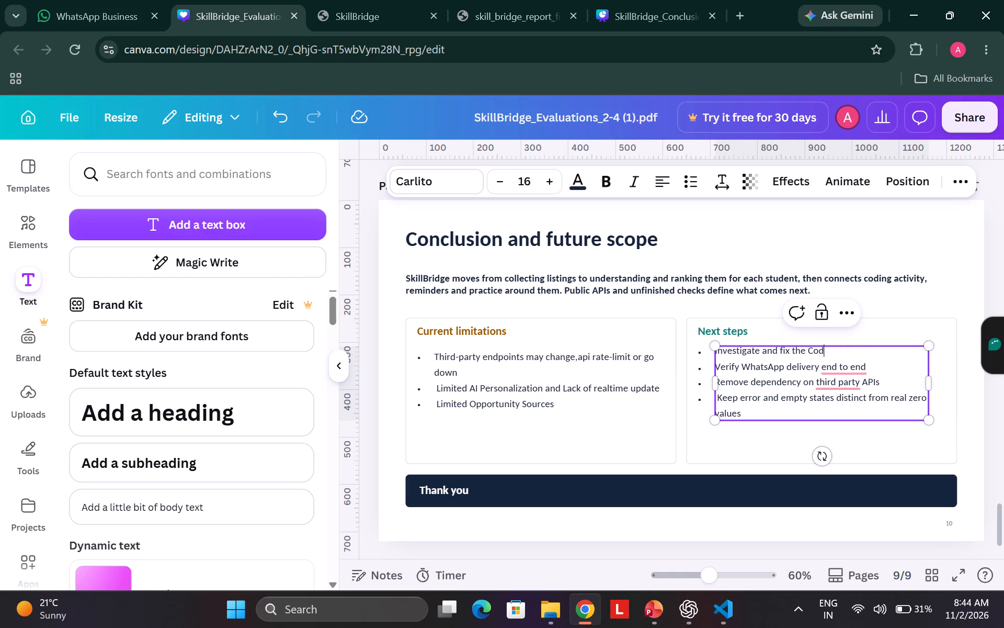
key("BackSpace")
key("BackSpace")
key("BackSpace")
key("BackSpace")
key("BackSpace")
key("BackSpace")
key("BackSpace")
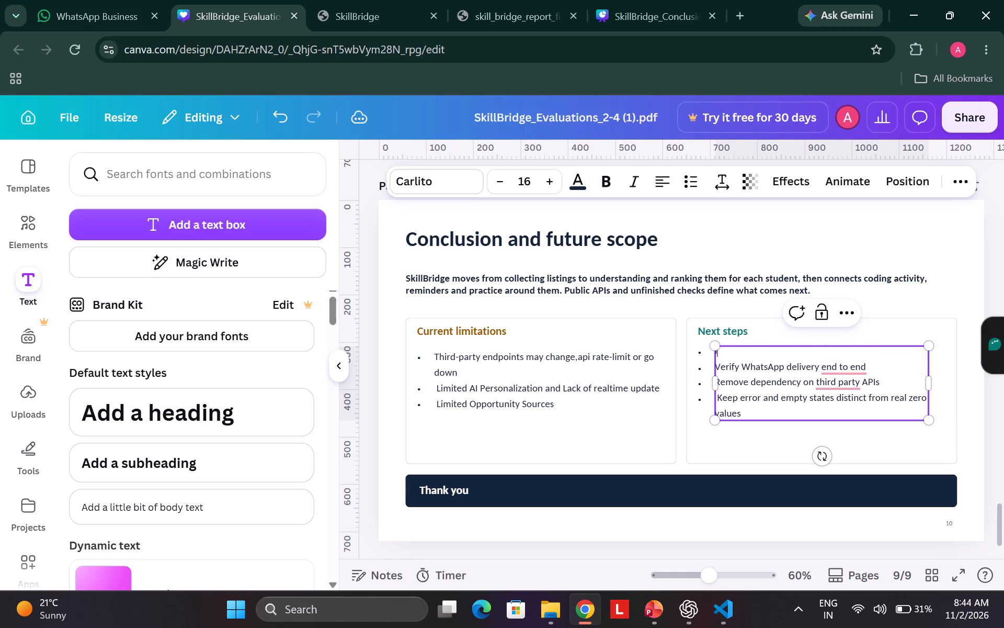
key("BackSpace")
type("Adding more")
key("space")
type("sourev")
key("BackSpace")
key("BackSpace")
type("ves")
key("BackSpace")
key("BackSpace")
key("BackSpace")
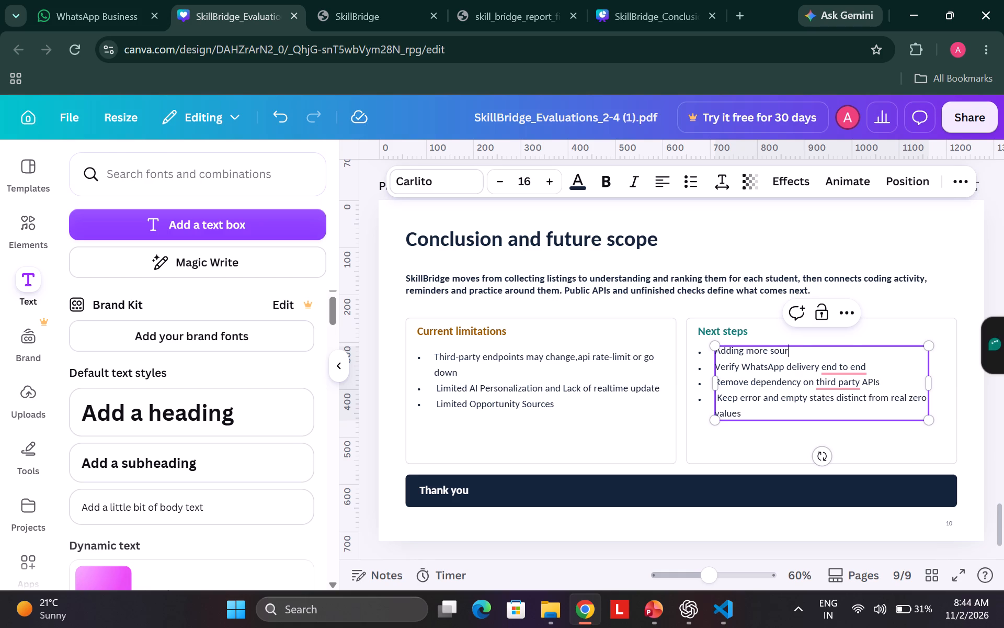
type("ces of")
key("space")
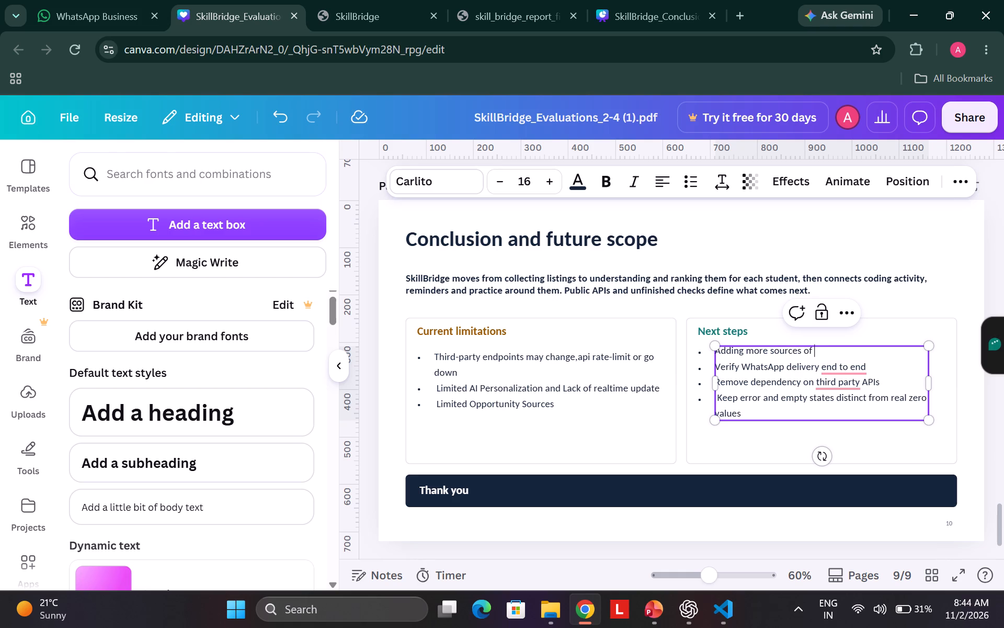
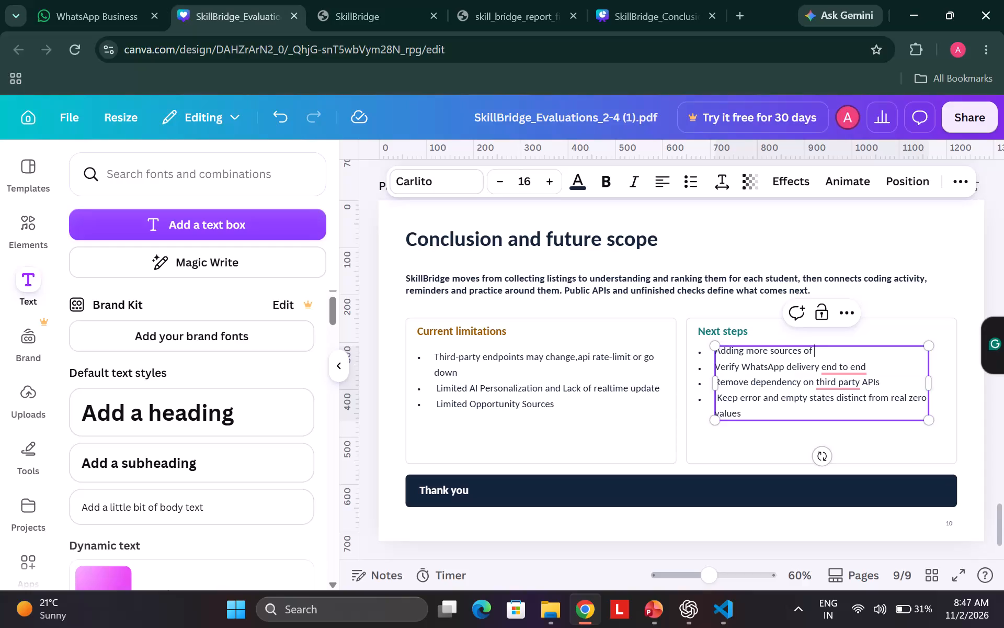
Insert the word "relible" before "sources of" in the first Next steps bullet.
left_click(771, 350)
type("relible")
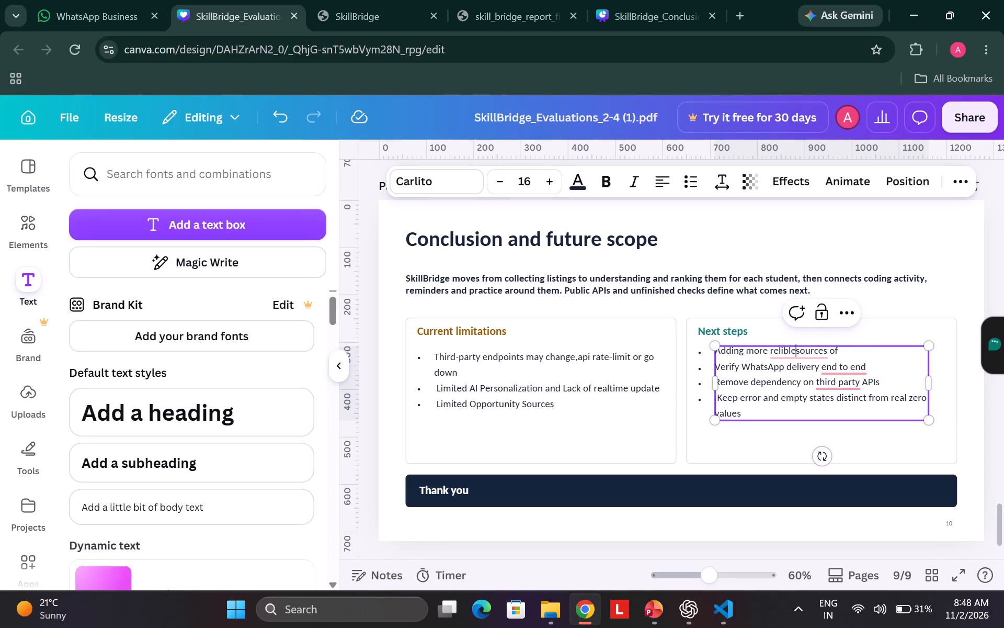
left_click(691, 600)
scroll(623, 390, "up", 2)
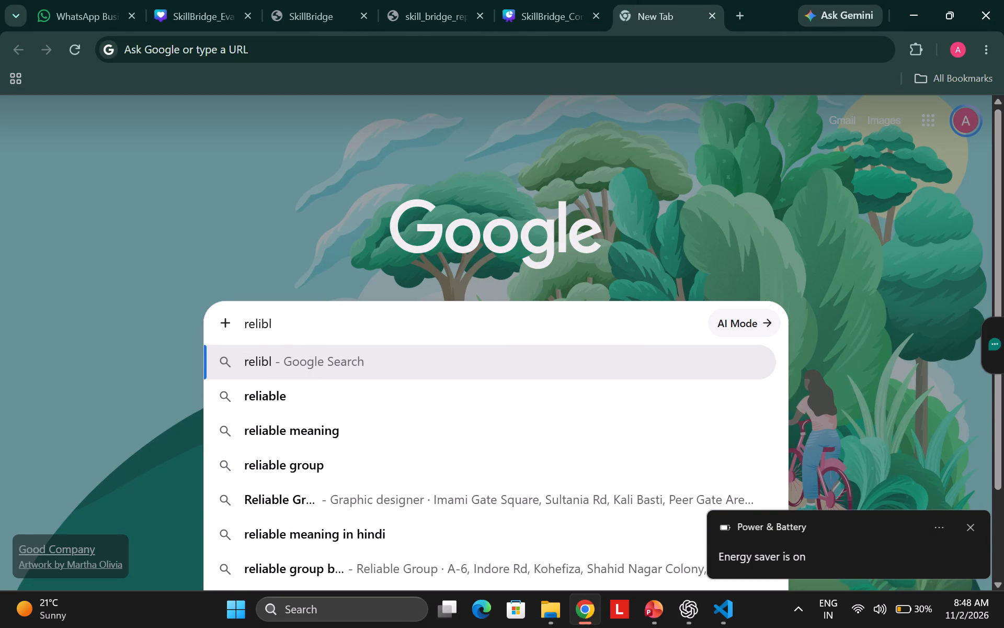
left_click(386, 391)
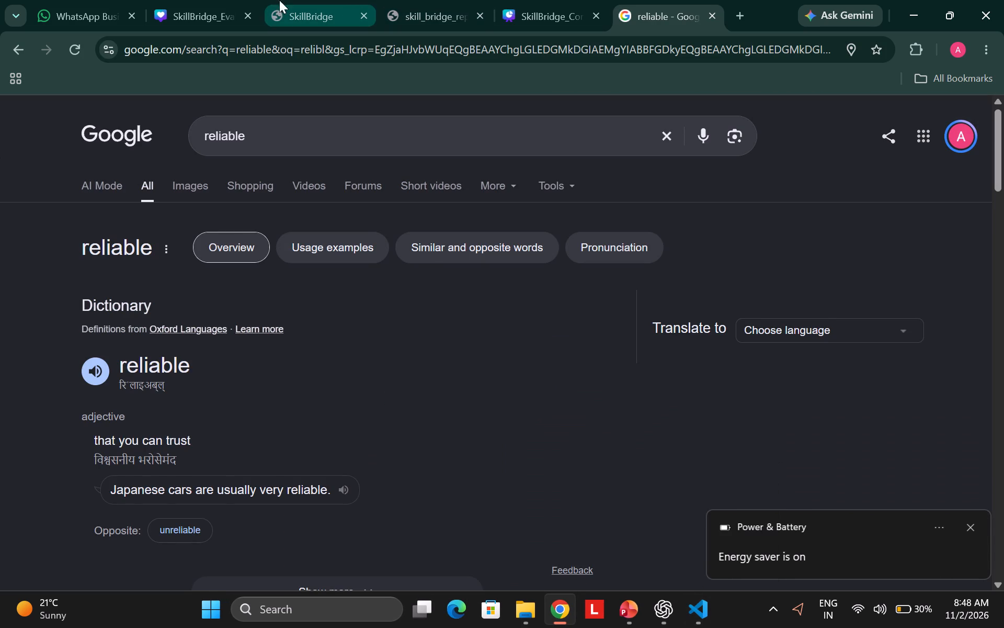
Back in the SkillBridge evaluation deck, correct the misspelled word in the first Next steps bullet to "reliable", followed by a space.
left_click(518, 4)
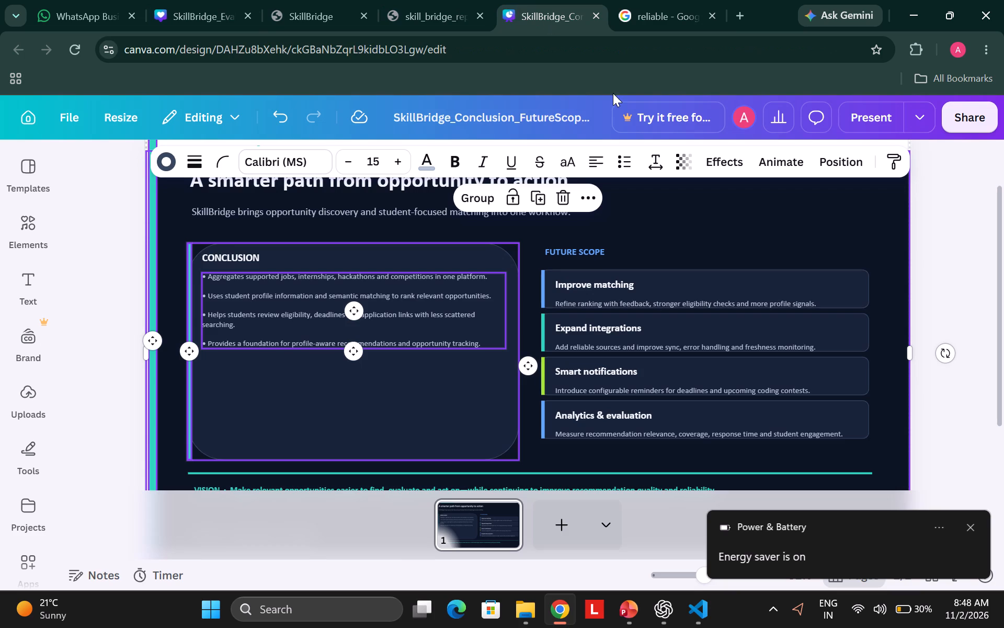
left_click(255, 0)
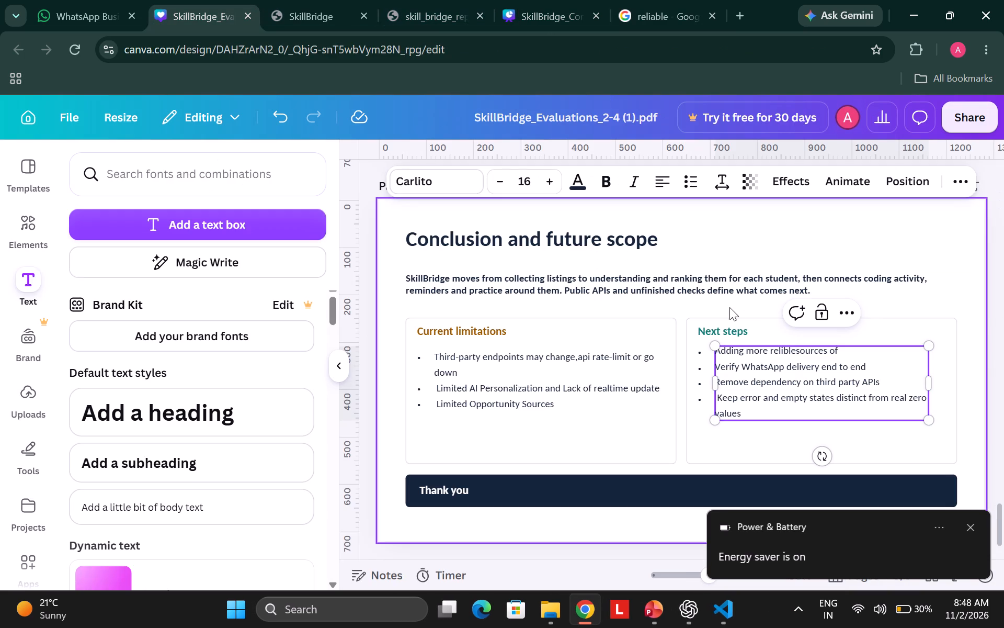
key("BackSpace")
key("BackSpace")
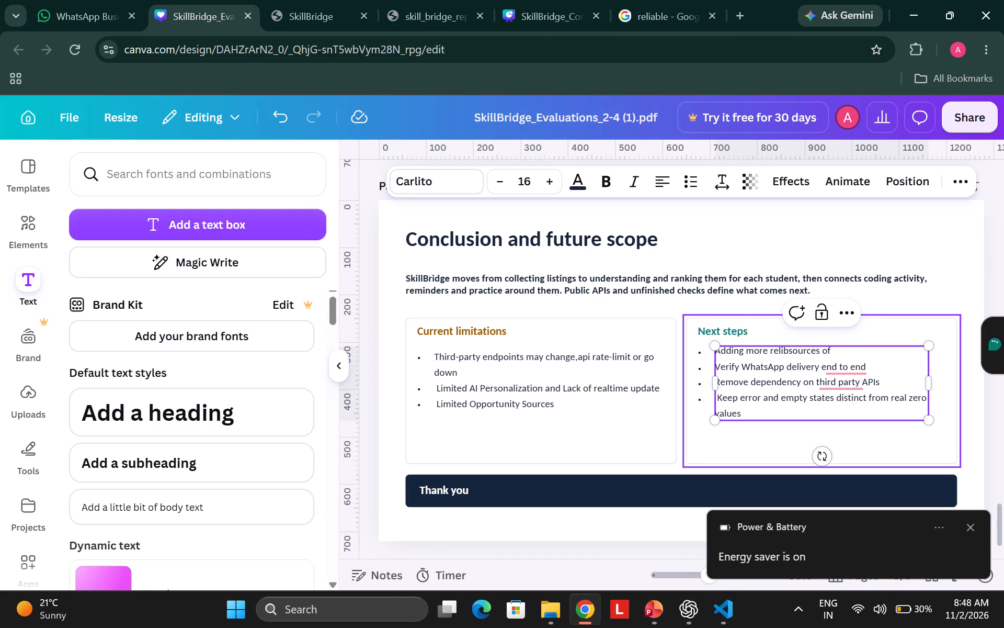
key("BackSpace")
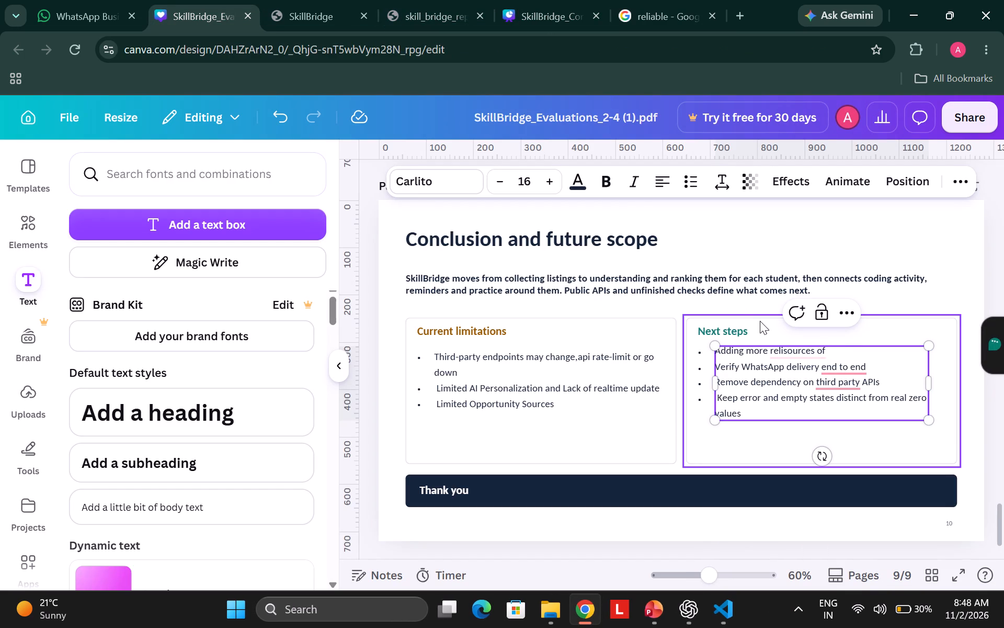
type("able")
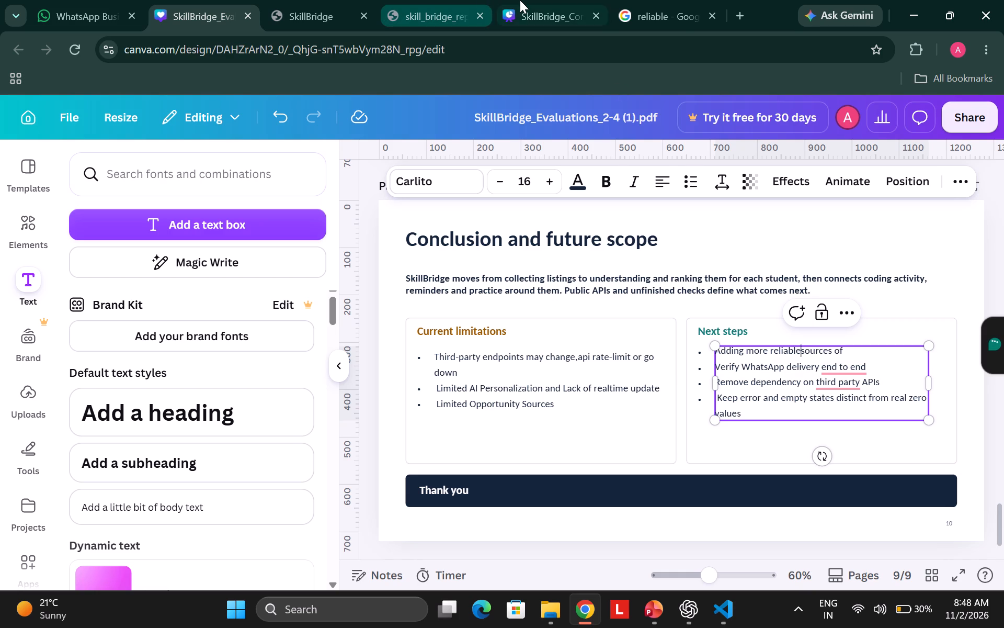
key("space")
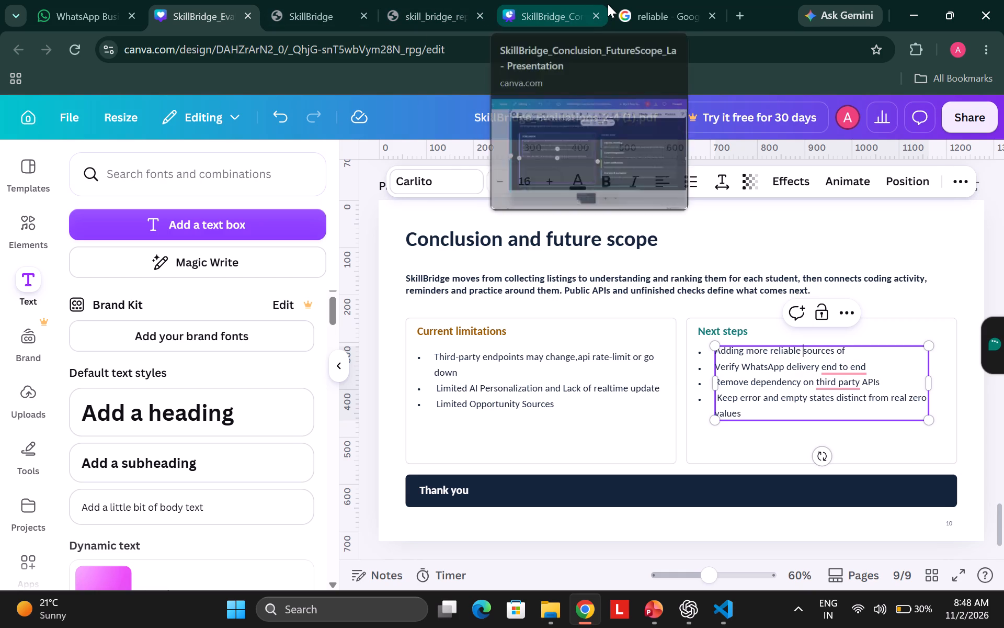
left_click(673, 15)
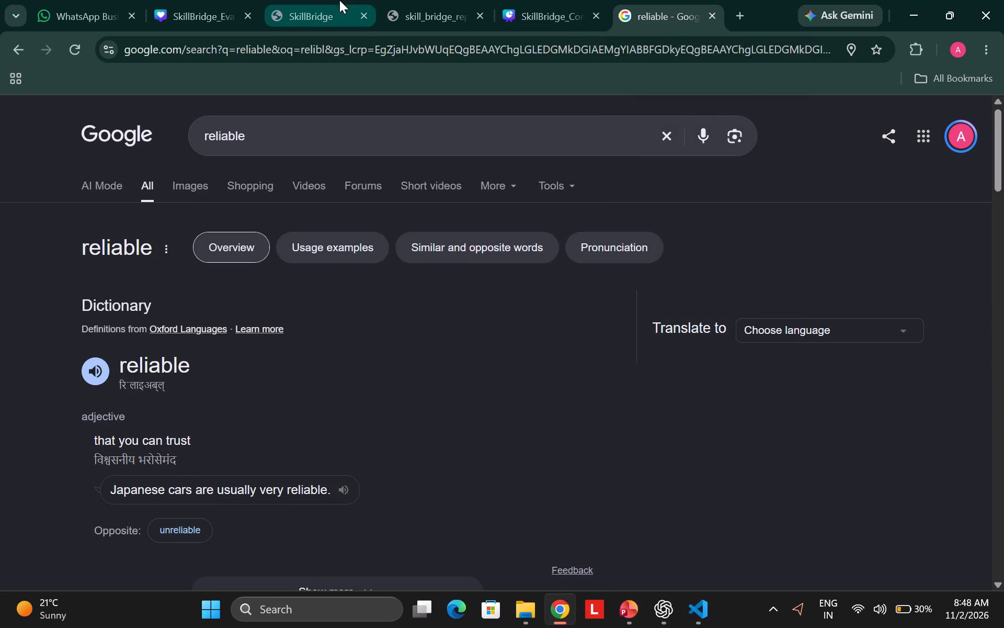
left_click(189, 0)
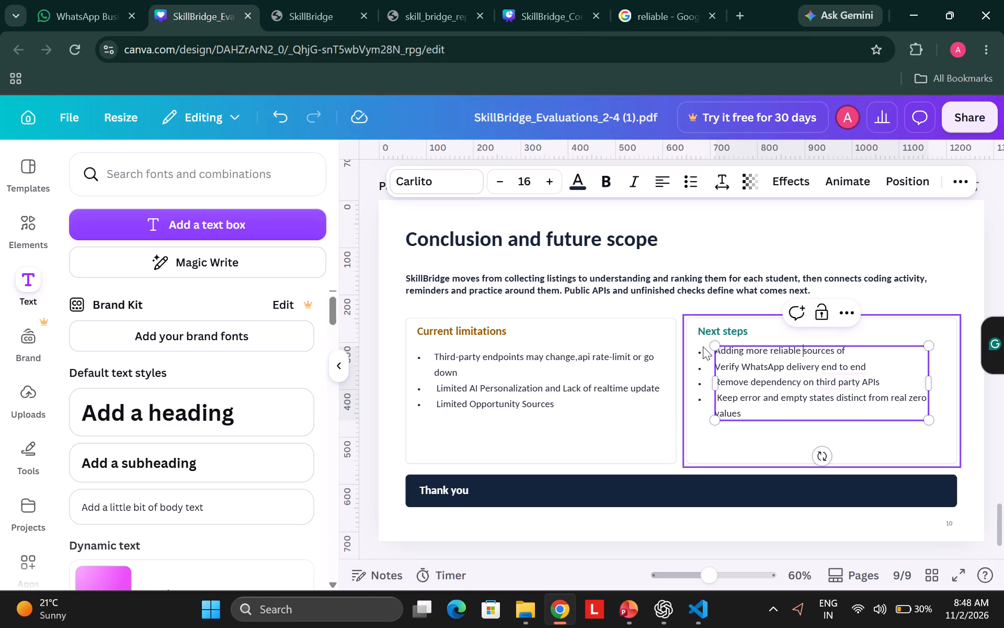
Complete the first Next steps bullet with "opportunities" after "Adding more reliable sources of".
left_click(855, 356)
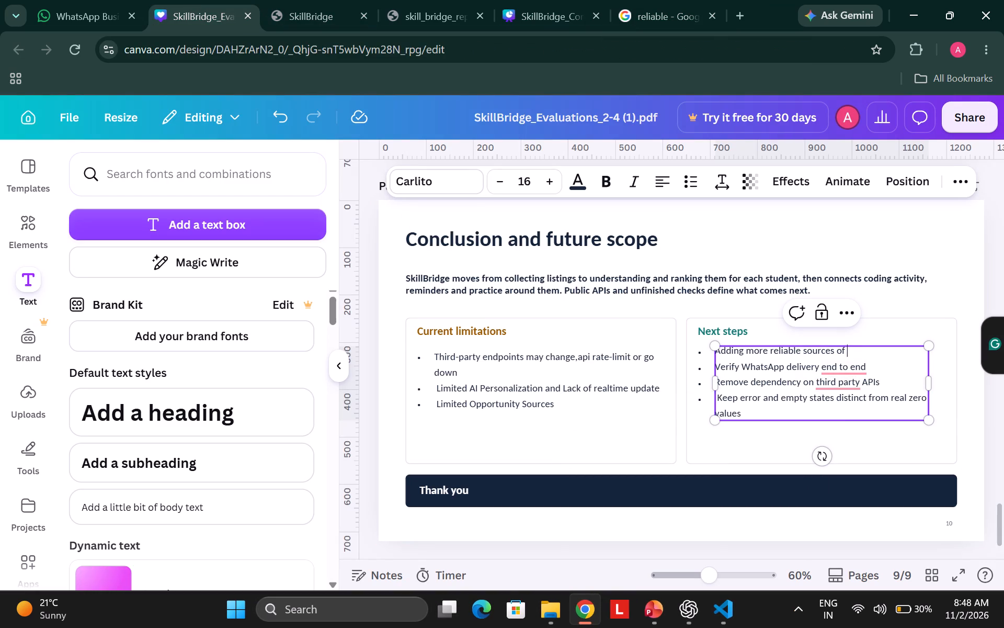
key("o")
type("pp")
type("ortuni")
type("ties")
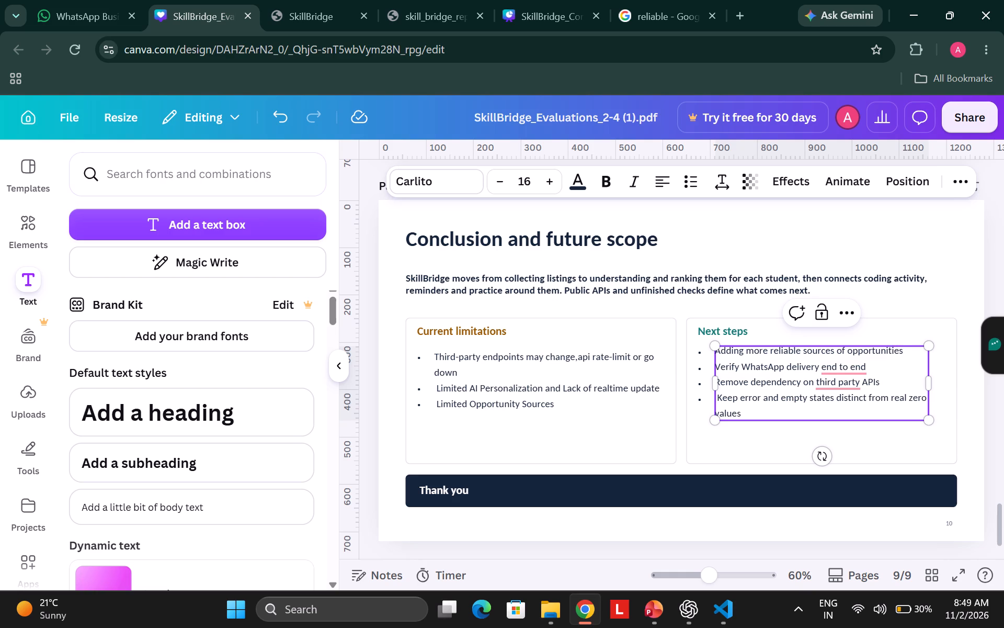
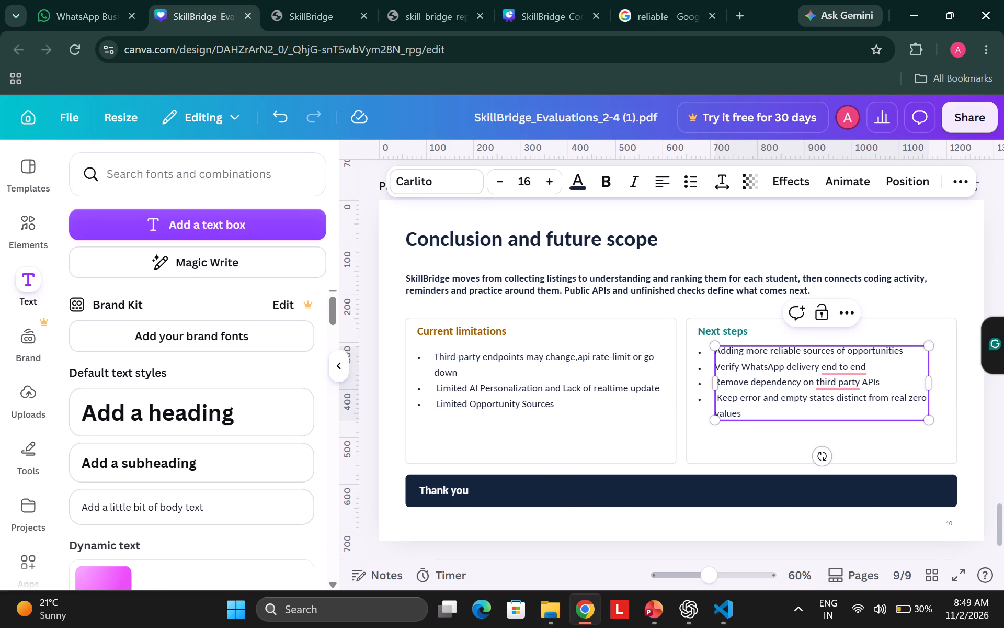
Insert "notification" before "delivery" in the second Next steps bullet so it reads "Verify WhatsApp notification delivery end to end".
left_click(785, 369)
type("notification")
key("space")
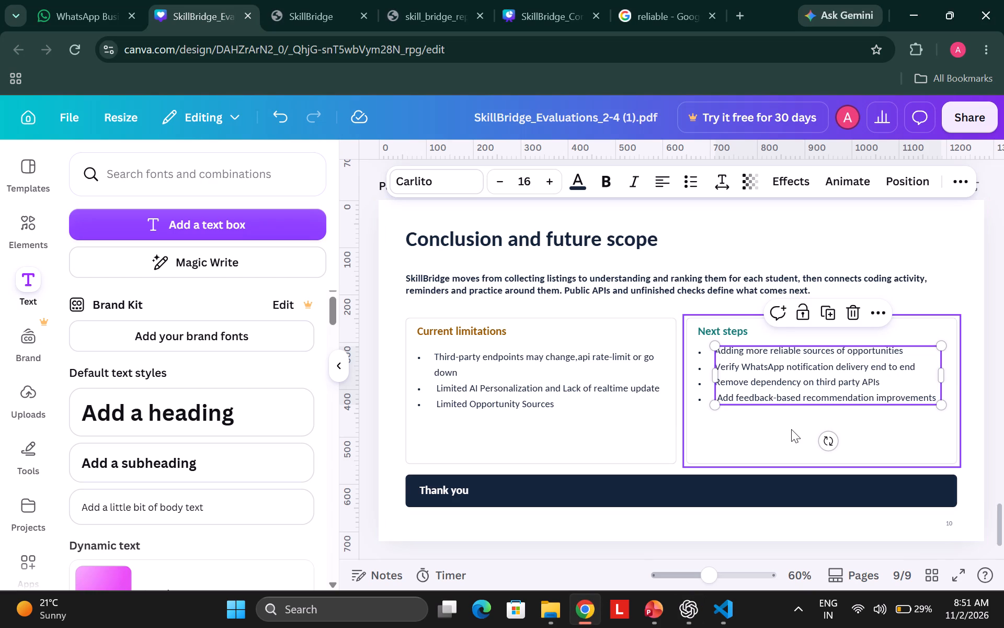
left_click(750, 386)
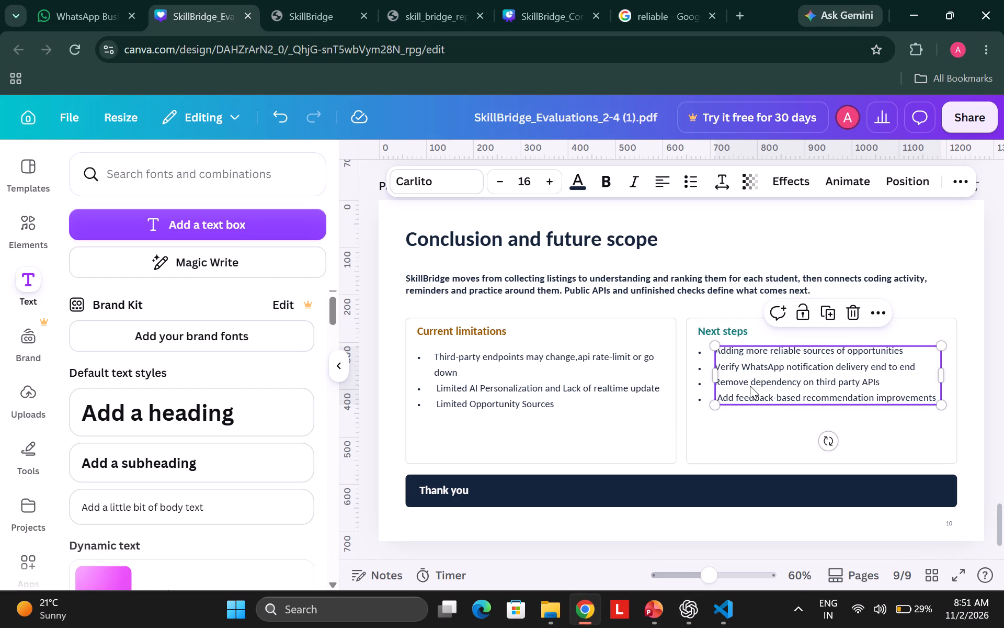
left_click(747, 380)
key("BackSpace")
key("BackSpace")
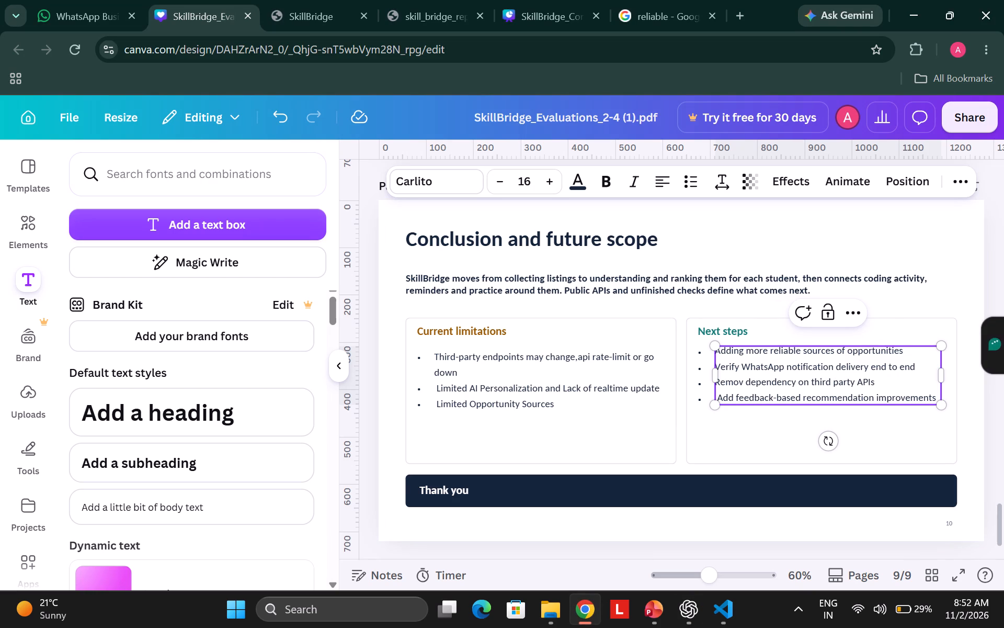
key("BackSpace")
key("BackSpace")
key("BackSpace")
key("BackSpace")
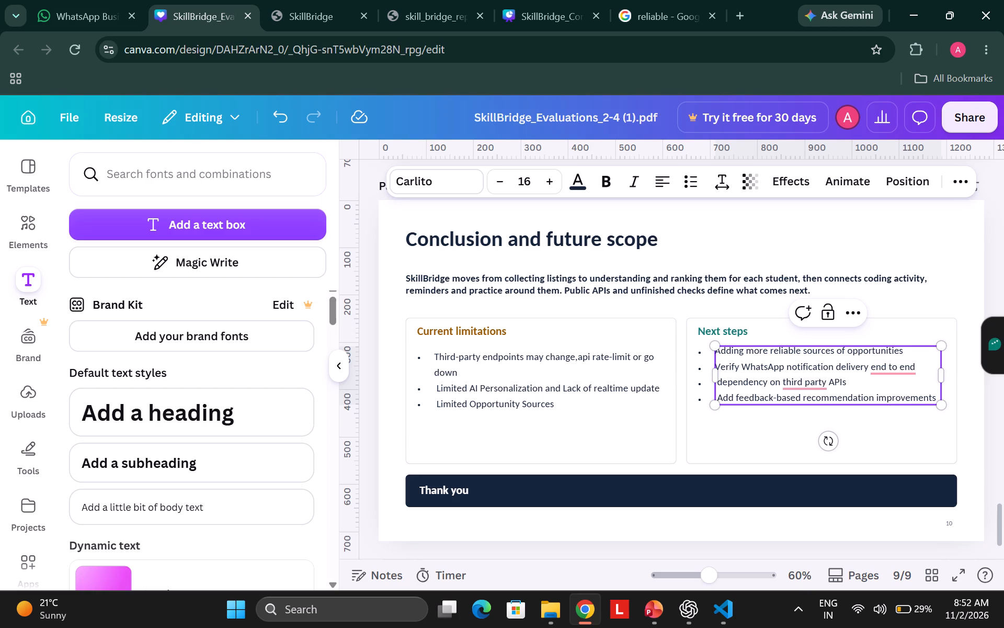
type("Reducing")
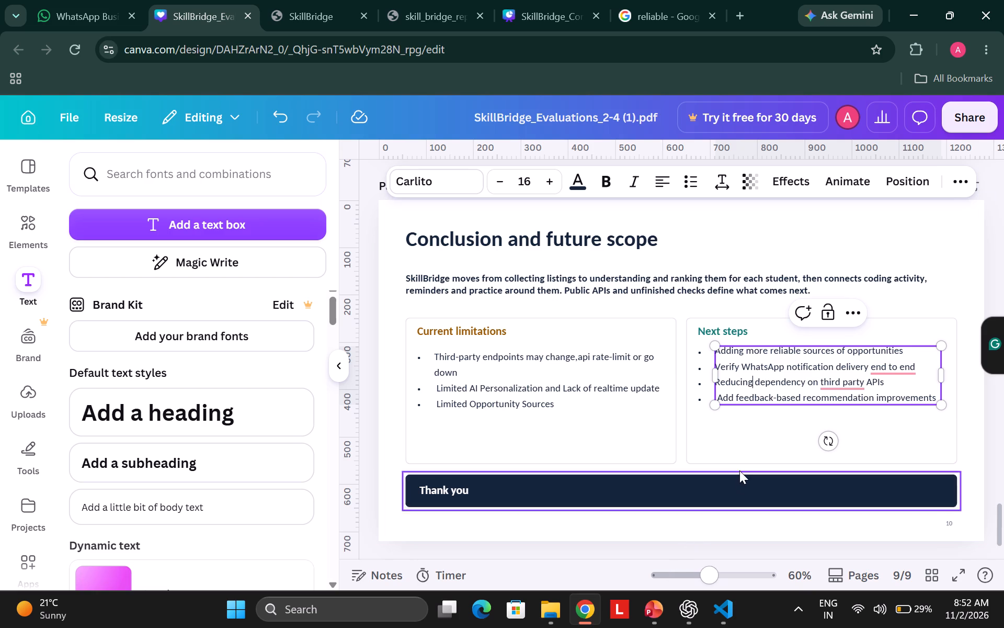
left_click(747, 443)
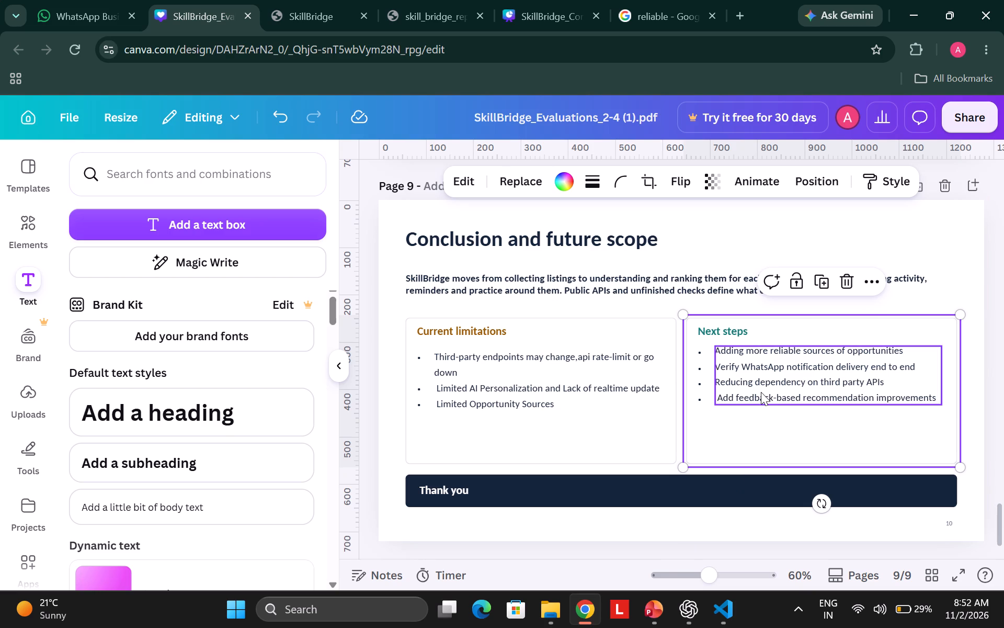
left_click(726, 438)
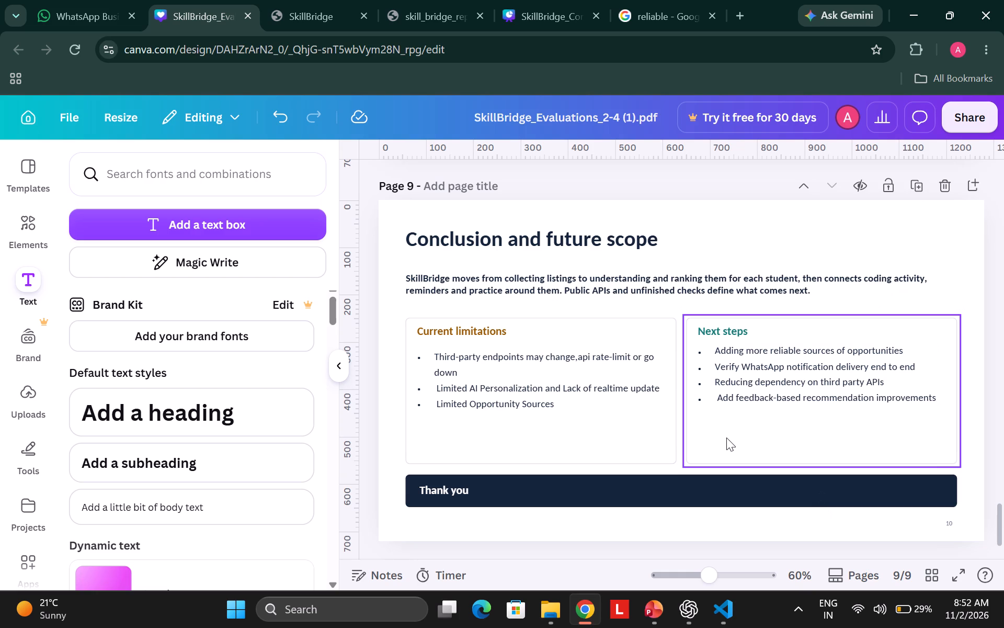
scroll(642, 425, "up", 1)
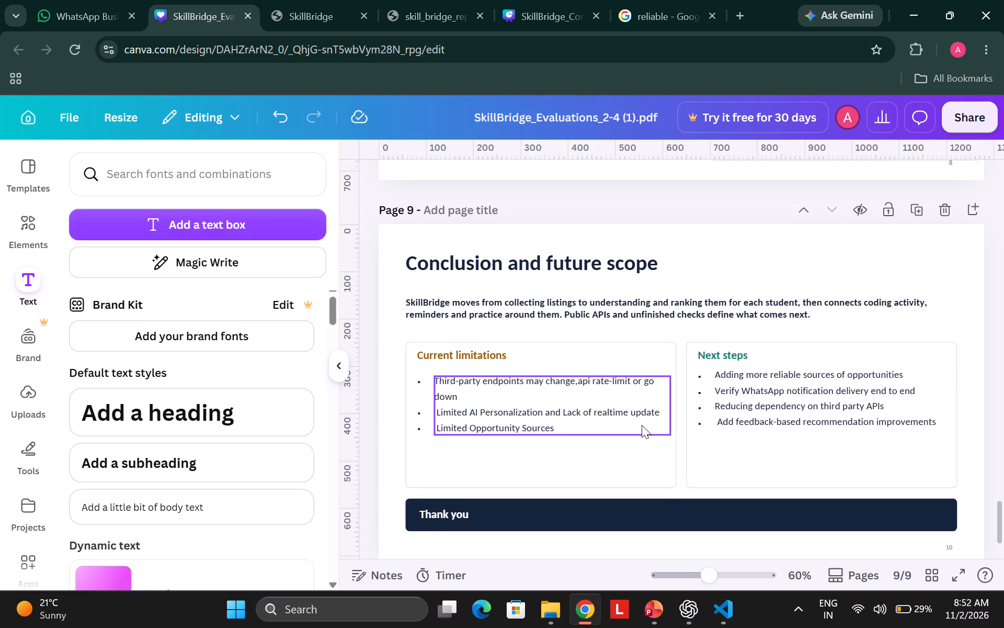
Review the layout and text of the closing slides on pages 7 to 9 of the SkillBridge deck.
scroll(642, 425, "up", 3)
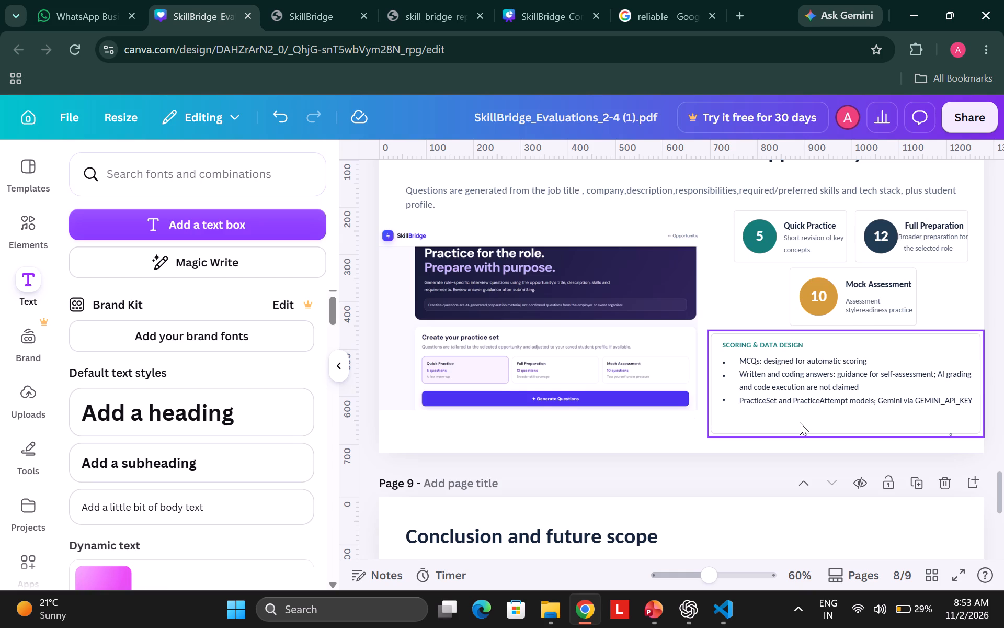
scroll(800, 422, "up", 1)
scroll(619, 358, "up", 1)
scroll(619, 358, "down", 1)
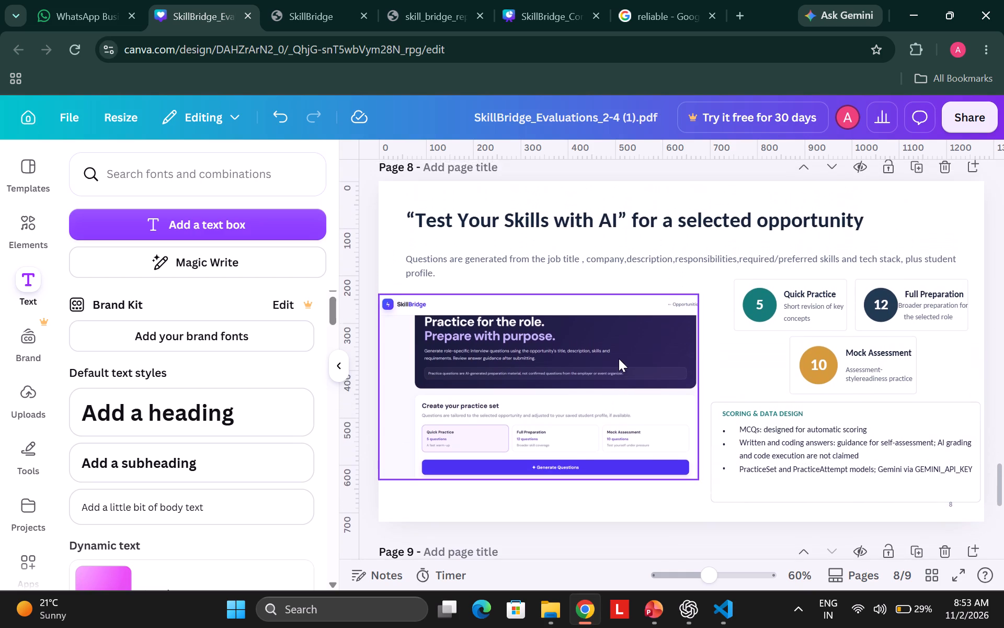
scroll(619, 358, "down", 2)
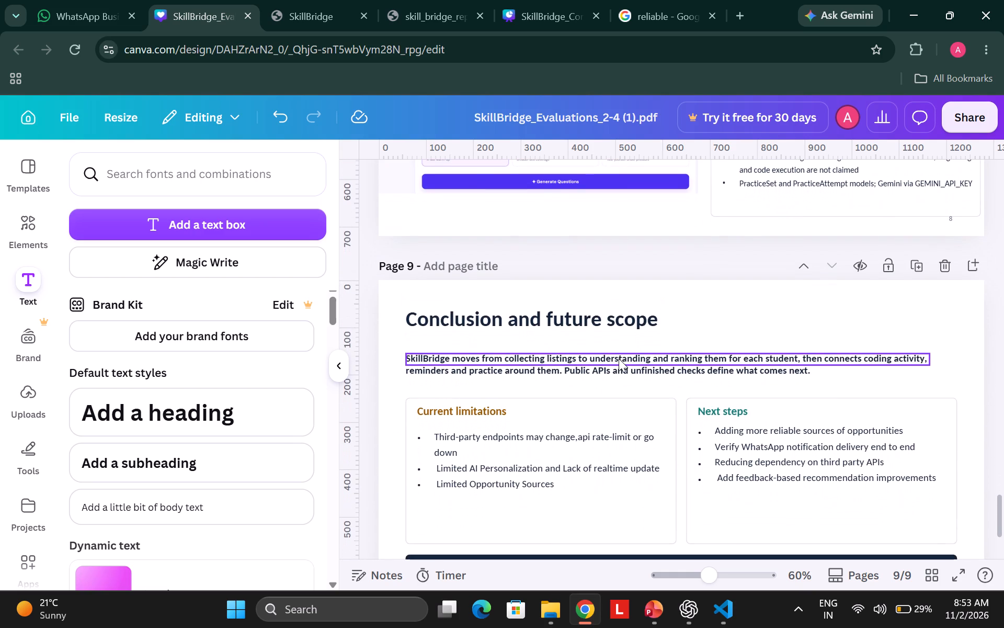
scroll(619, 358, "up", 2)
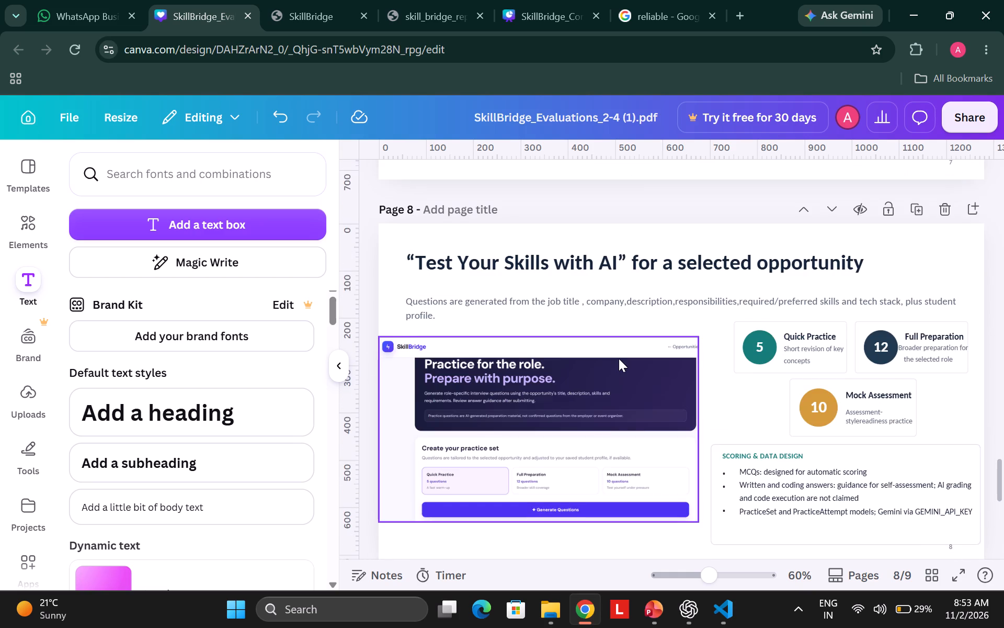
scroll(619, 358, "up", 2)
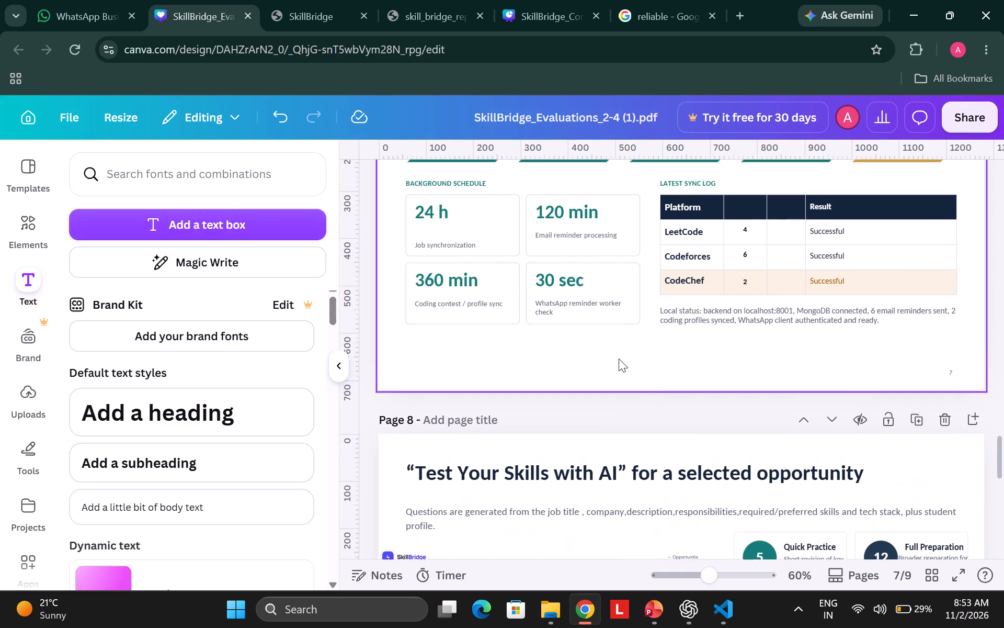
scroll(619, 358, "up", 1)
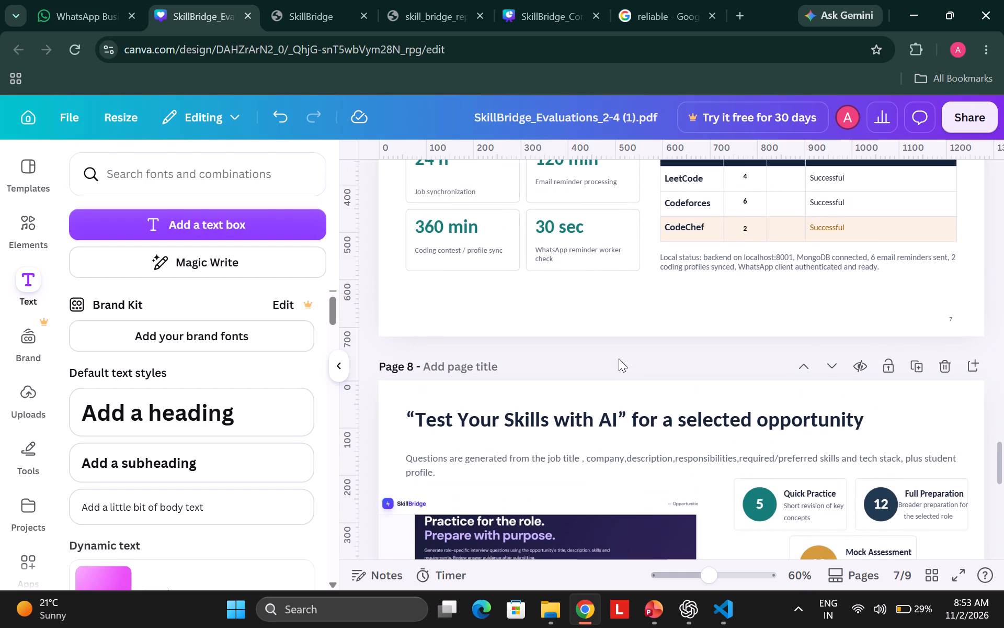
Reduce the font size of page 8's title "Test Your Skills with AI" for a selected opportunity to 26.
left_click(598, 405)
left_click(581, 425)
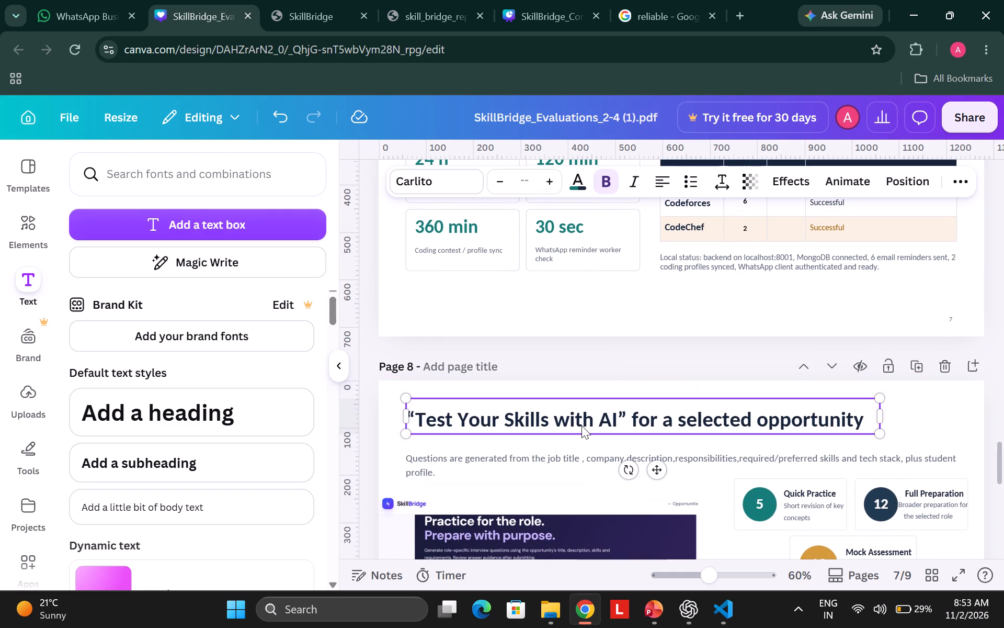
left_click(501, 186)
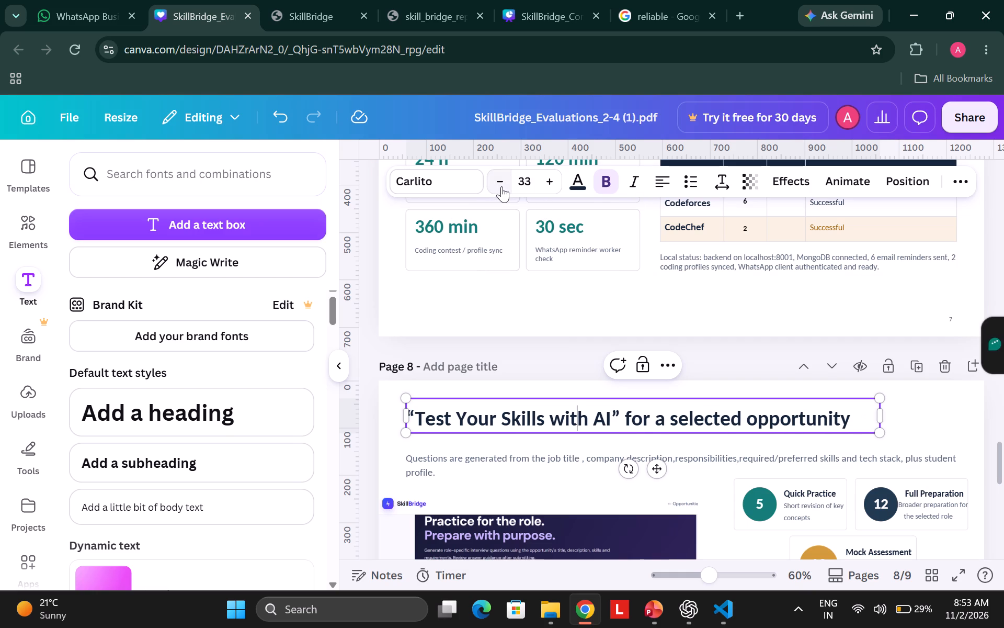
triple_click(501, 186)
triple_click(501, 186)
left_click(501, 186)
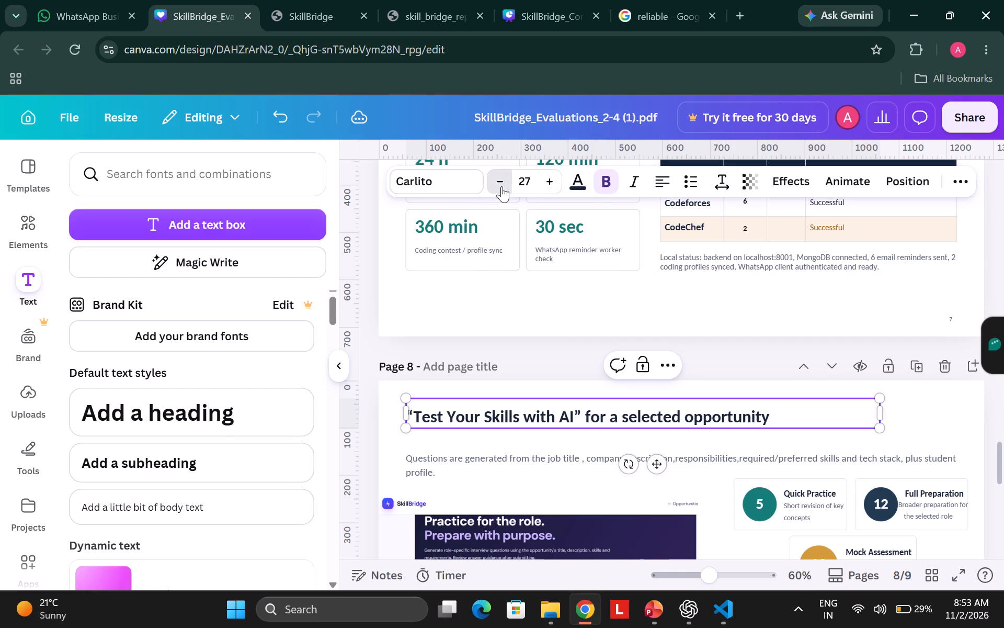
left_click(501, 186)
left_click(545, 180)
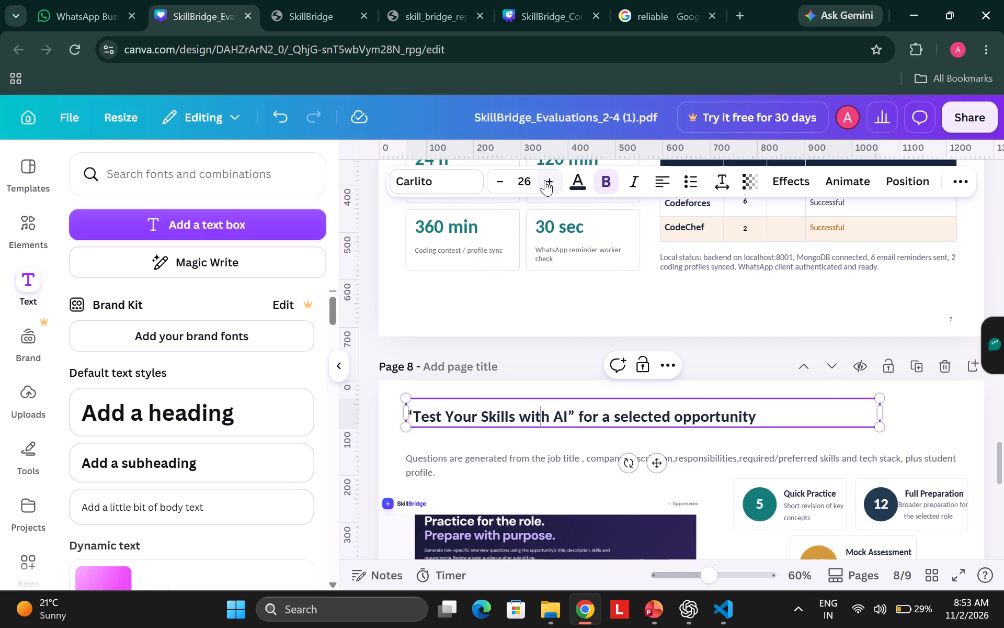
left_click(926, 419)
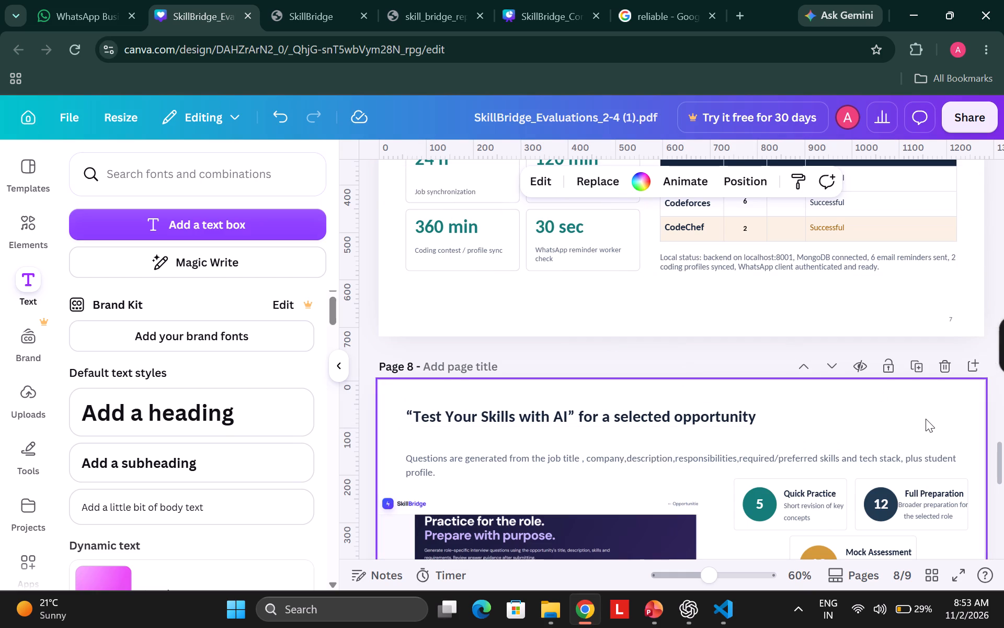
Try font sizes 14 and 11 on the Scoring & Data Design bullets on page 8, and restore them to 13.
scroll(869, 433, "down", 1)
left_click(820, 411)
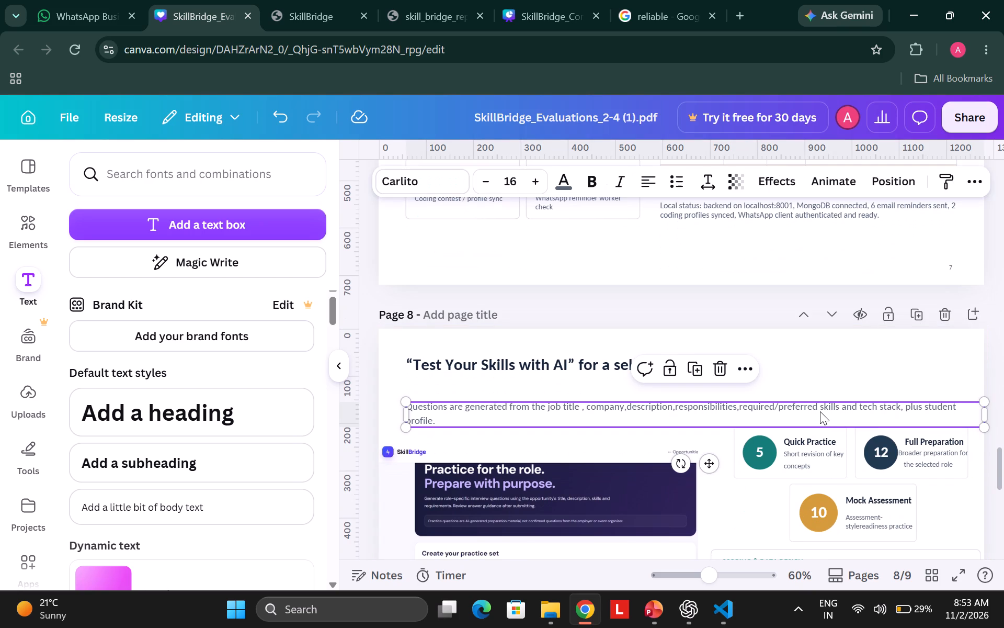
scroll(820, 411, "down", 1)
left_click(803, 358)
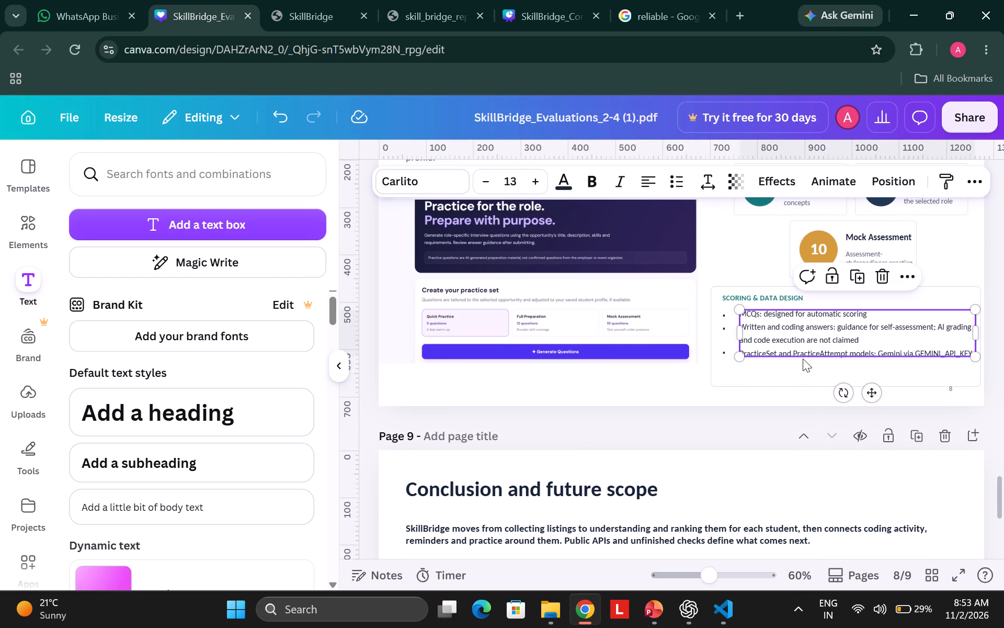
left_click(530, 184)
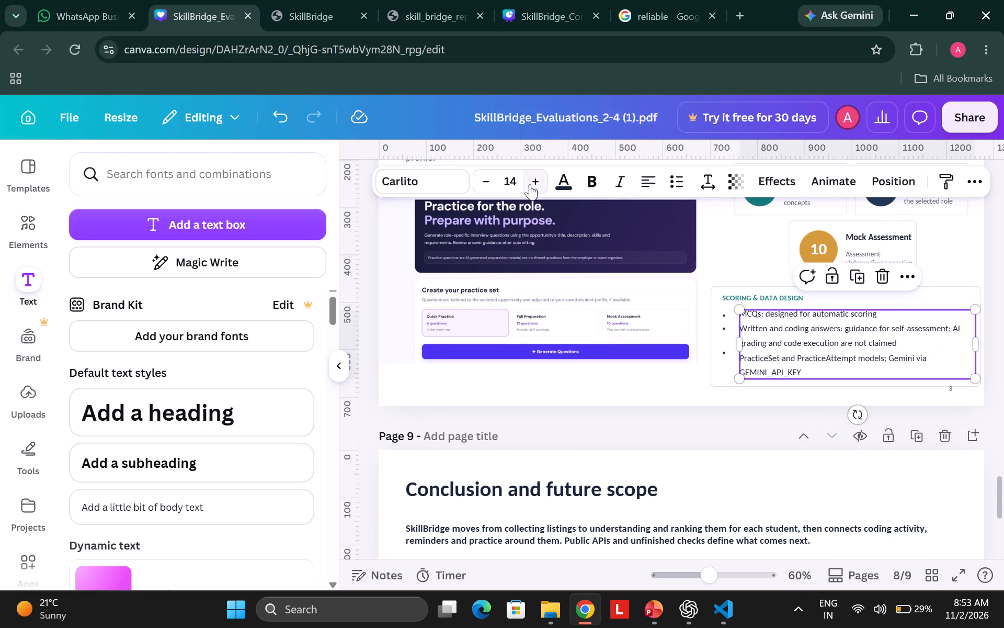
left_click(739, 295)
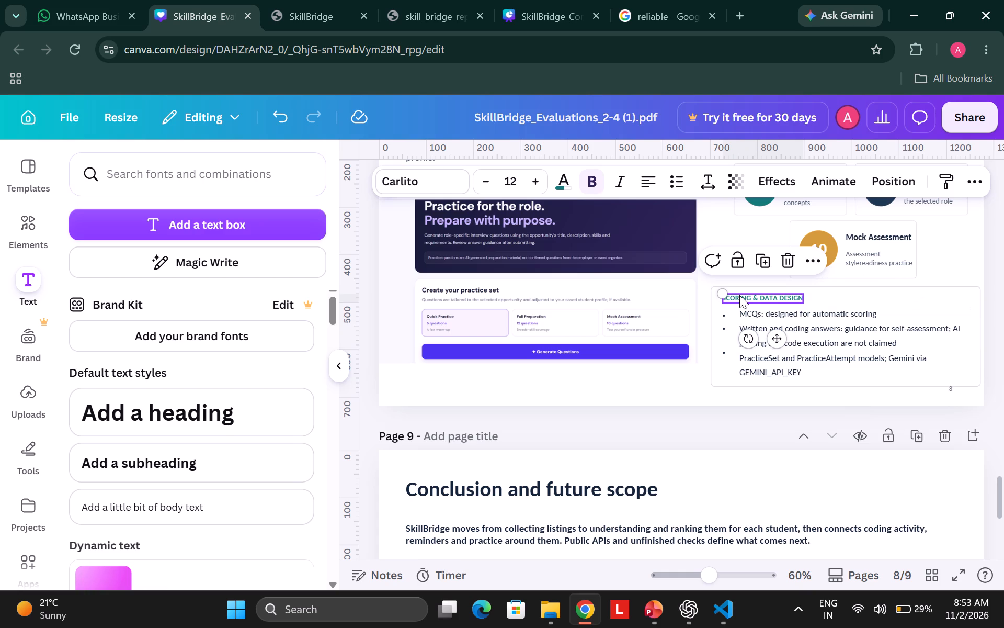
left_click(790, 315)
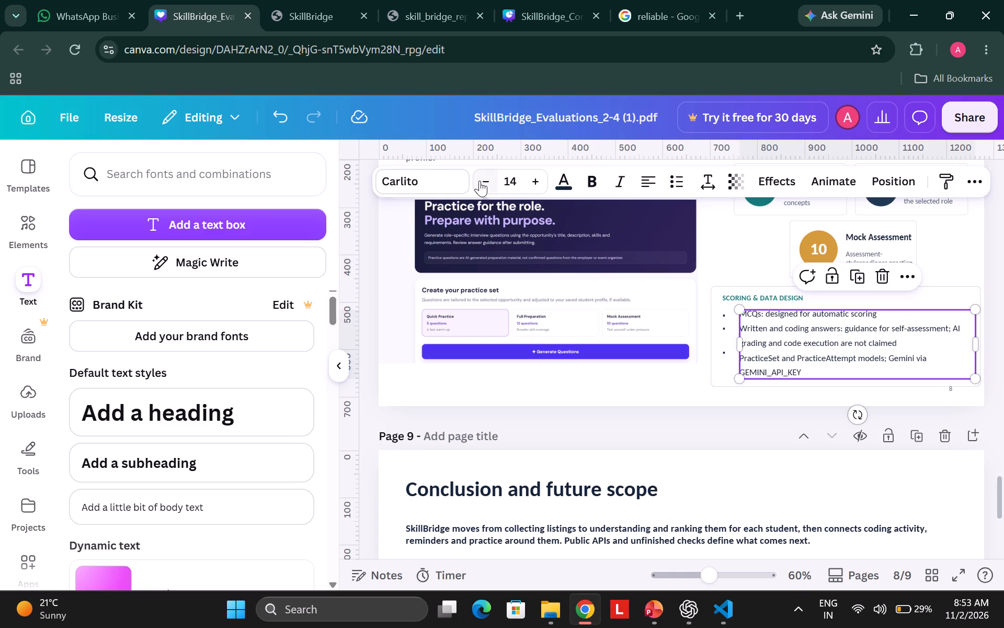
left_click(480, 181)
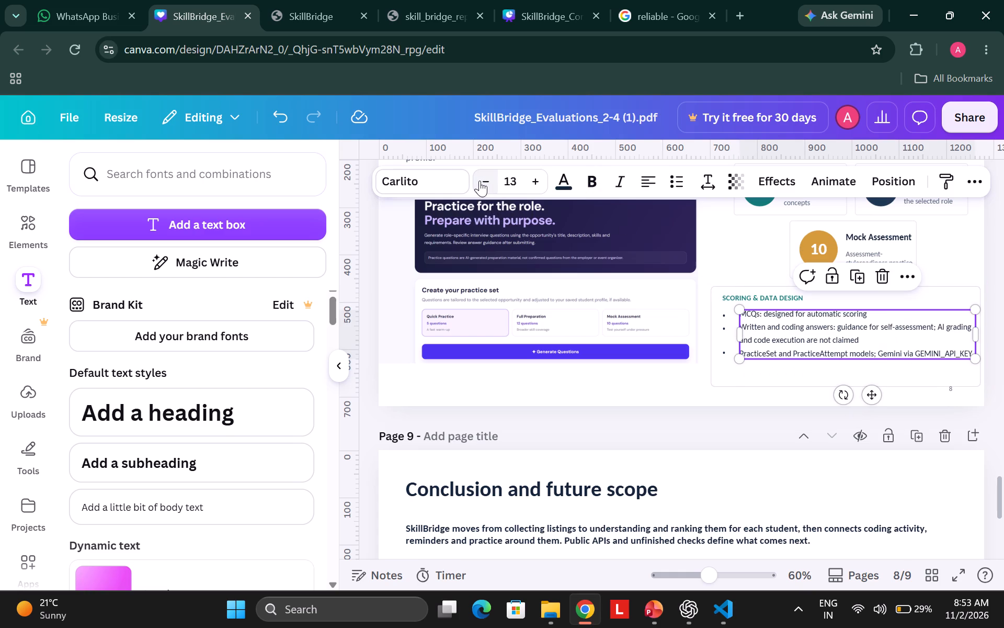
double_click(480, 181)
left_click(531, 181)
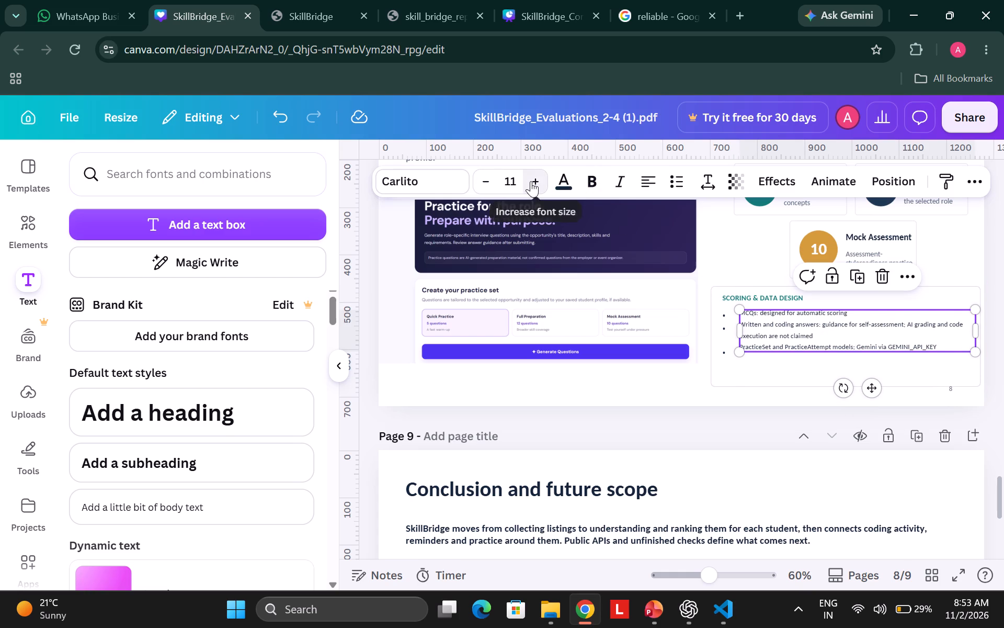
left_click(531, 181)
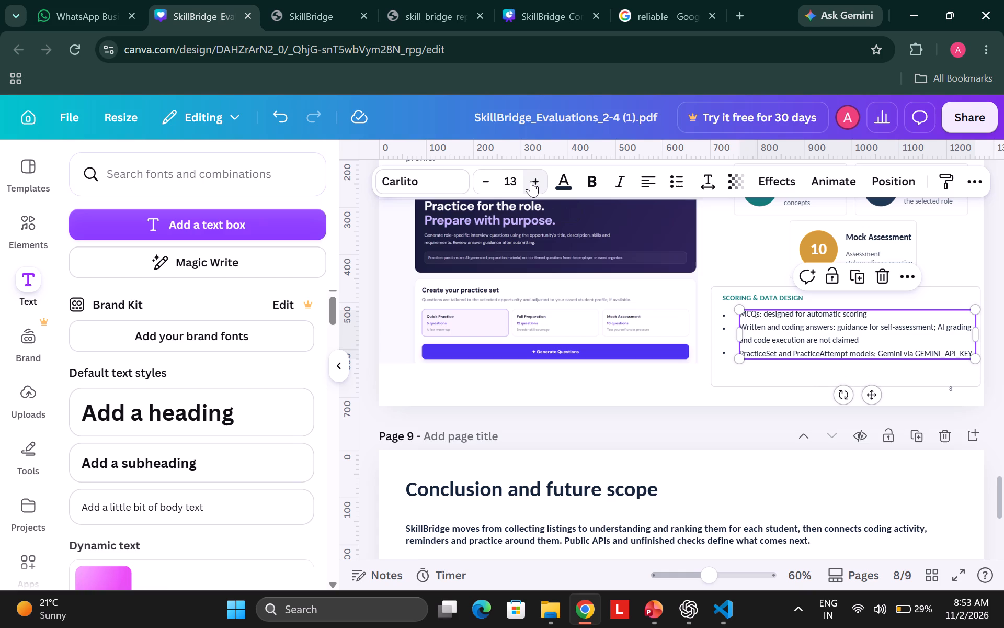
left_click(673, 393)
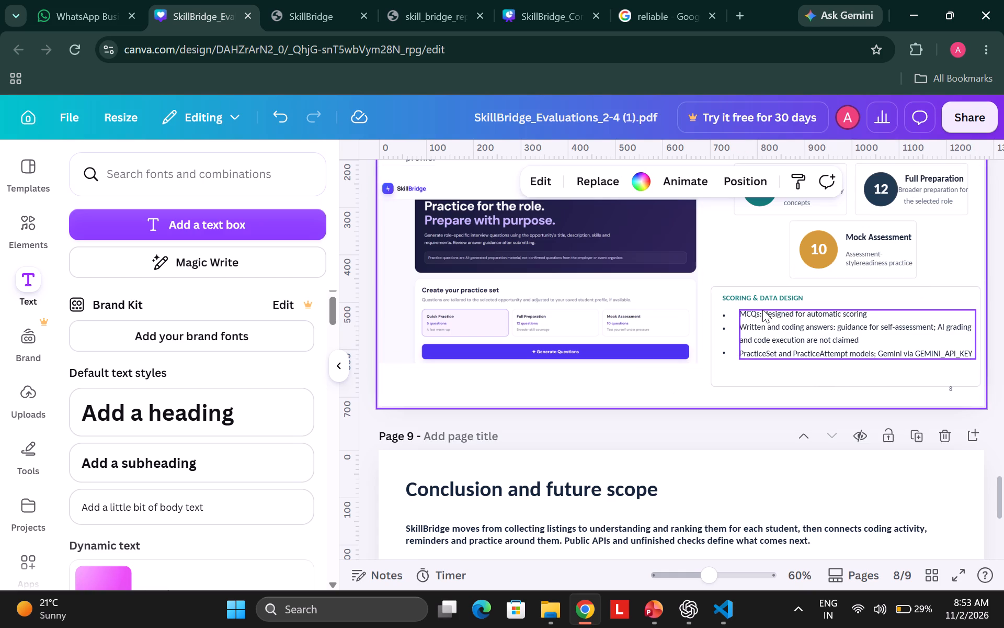
Set the font size of the "SCORING & DATA DESIGN" heading on page 8 to 13.
left_click(764, 301)
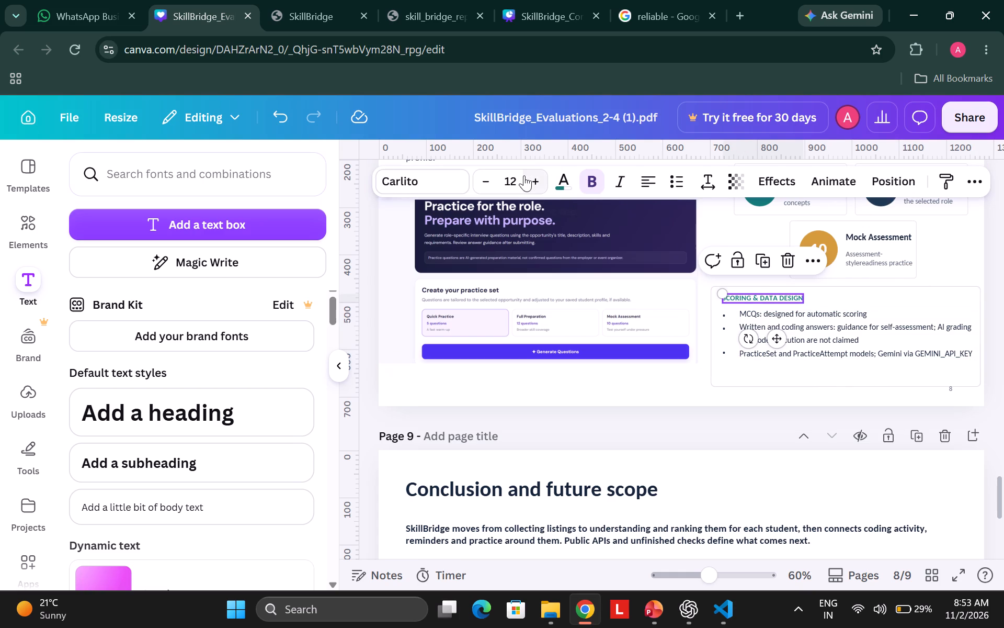
left_click(537, 185)
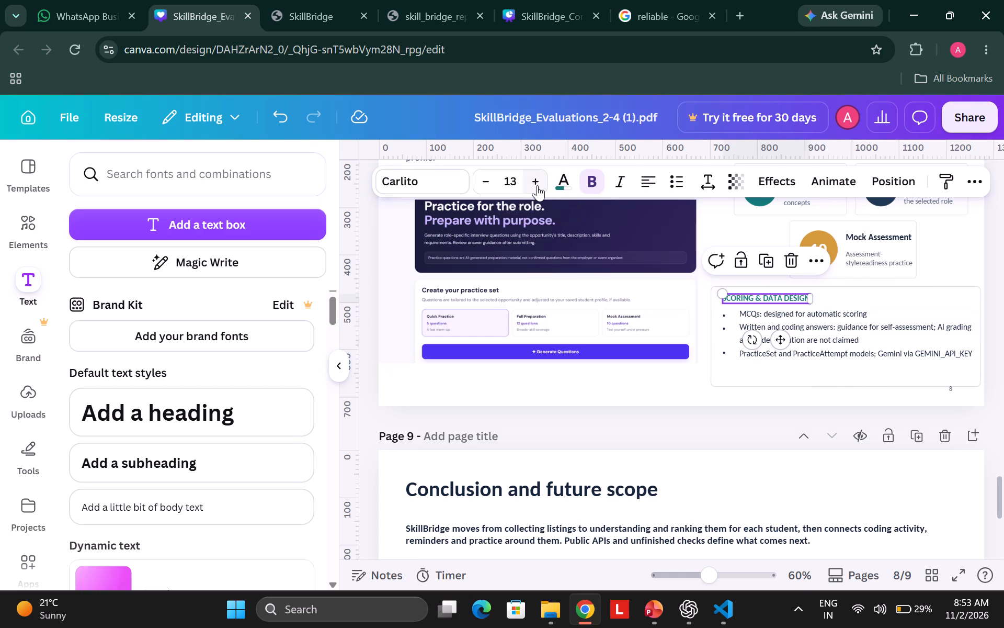
left_click(537, 185)
left_click(494, 183)
Review page 8 against the earlier slides on pages 5 to 7, examining their titles, text and layout.
scroll(560, 435, "up", 2)
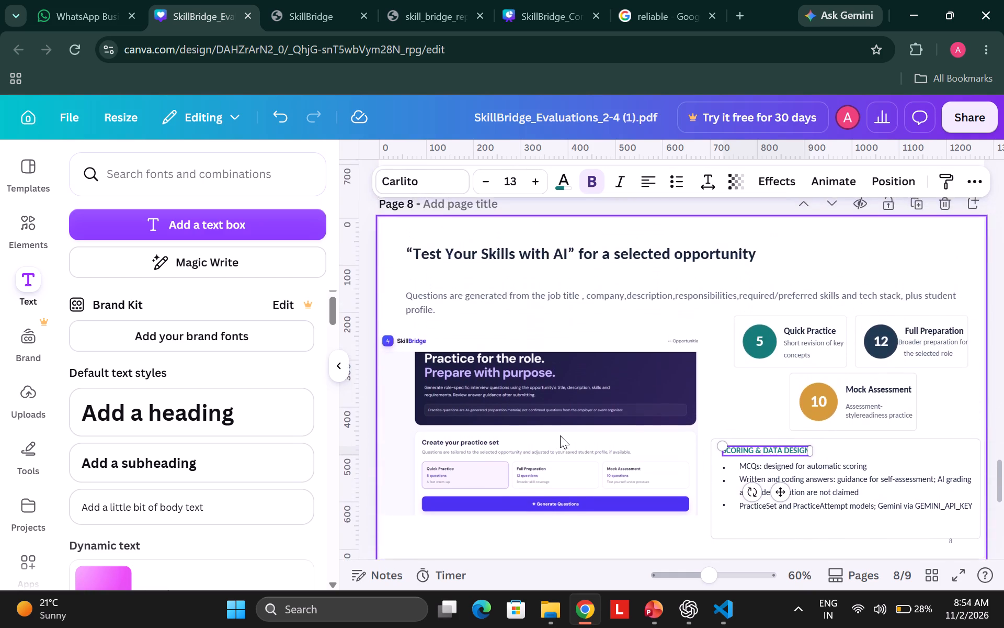
scroll(560, 435, "up", 1)
scroll(560, 435, "down", 1)
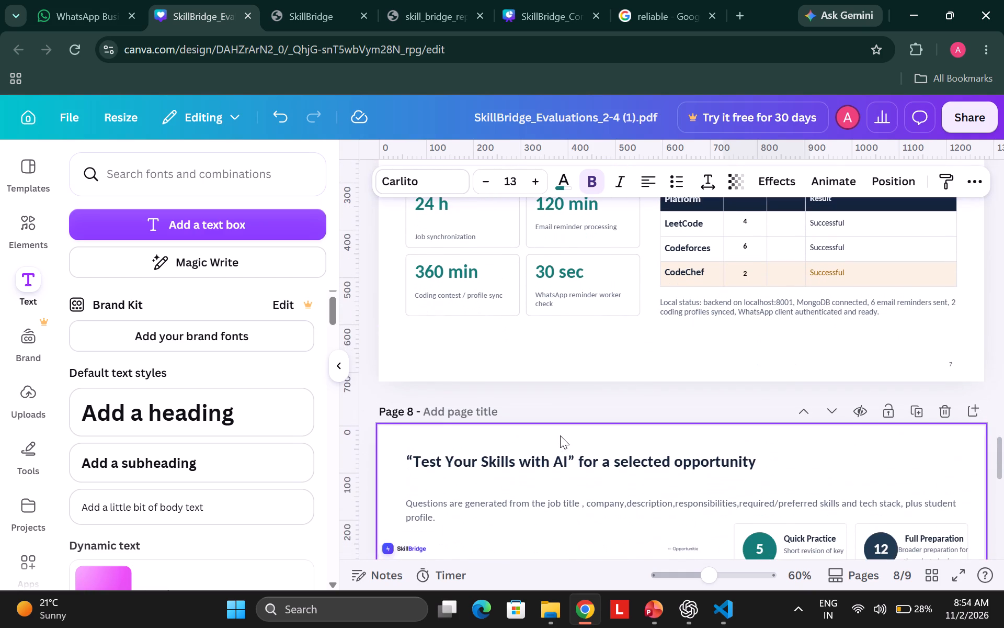
scroll(560, 435, "down", 1)
left_click(539, 473)
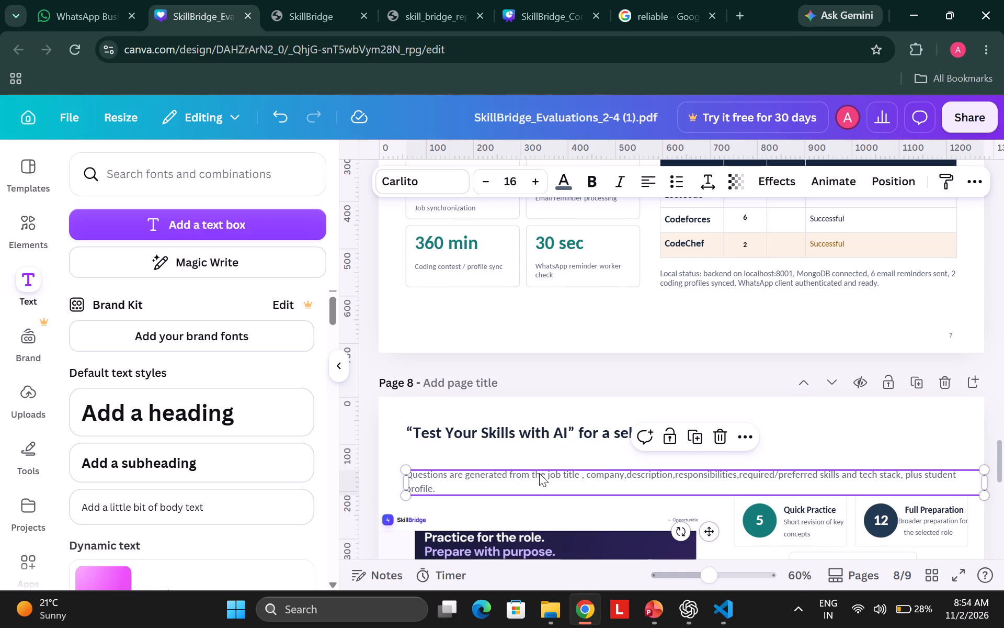
scroll(525, 429, "up", 2)
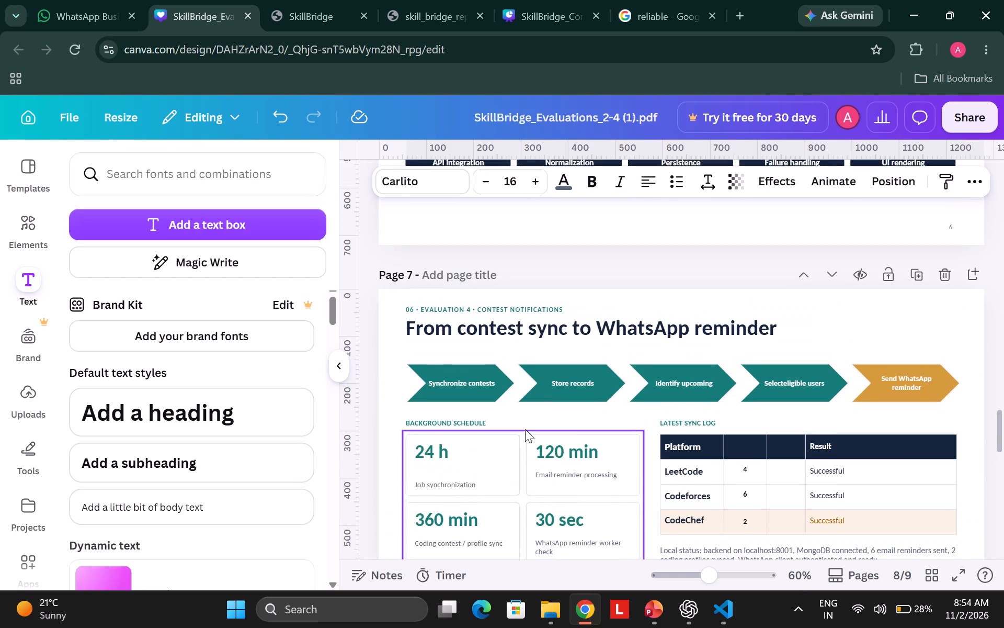
scroll(573, 392, "up", 2)
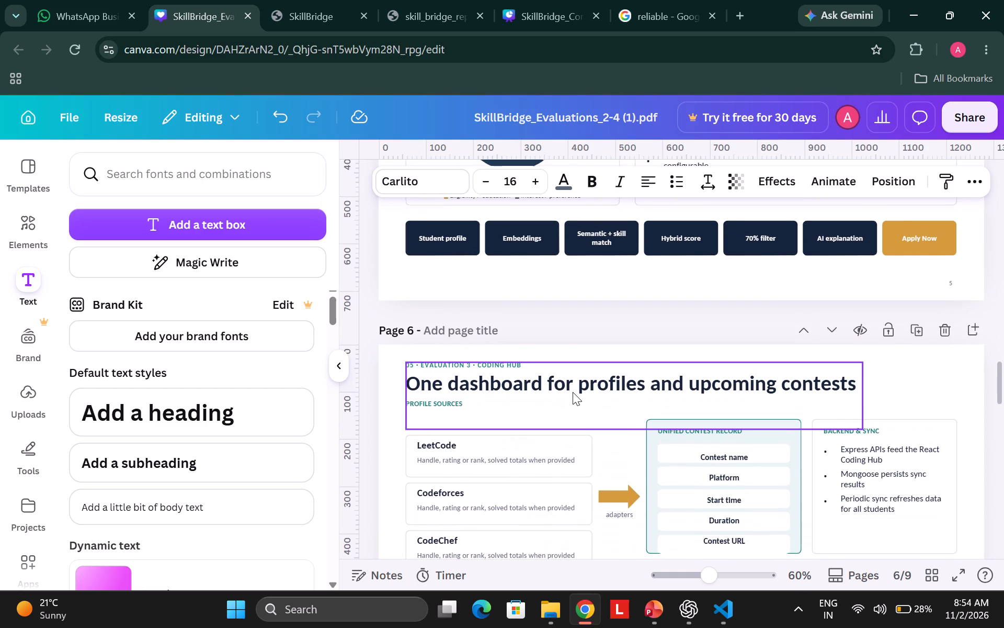
scroll(573, 392, "up", 1)
scroll(573, 392, "right", 1)
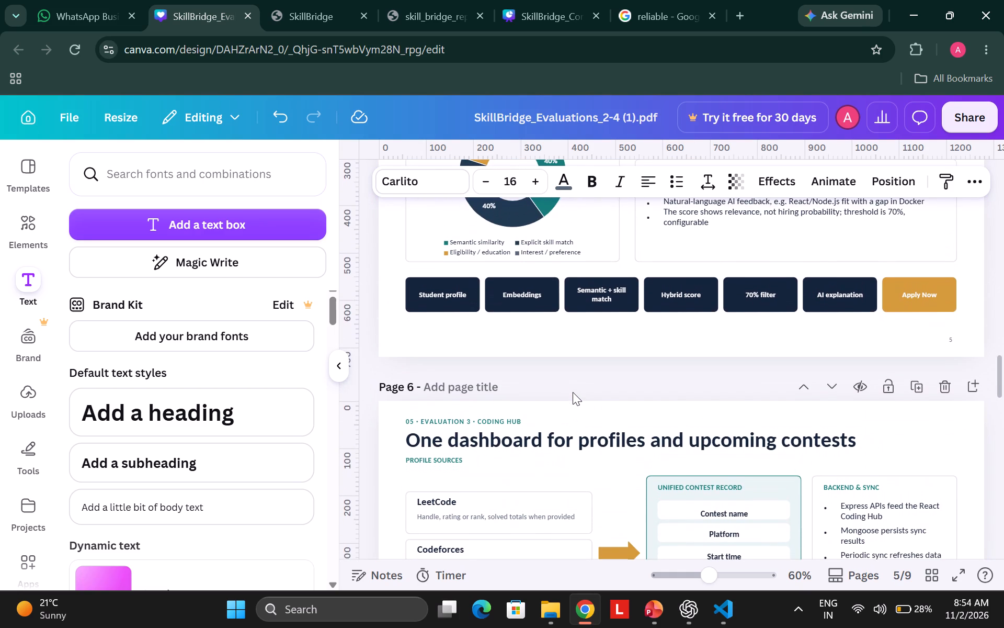
scroll(573, 392, "down", 2)
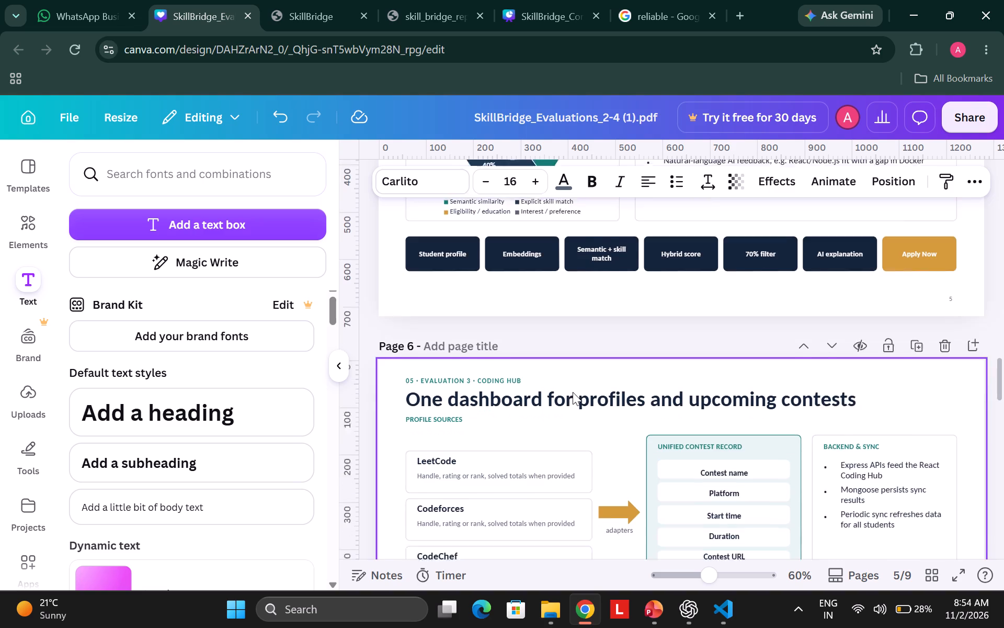
scroll(573, 392, "down", 2)
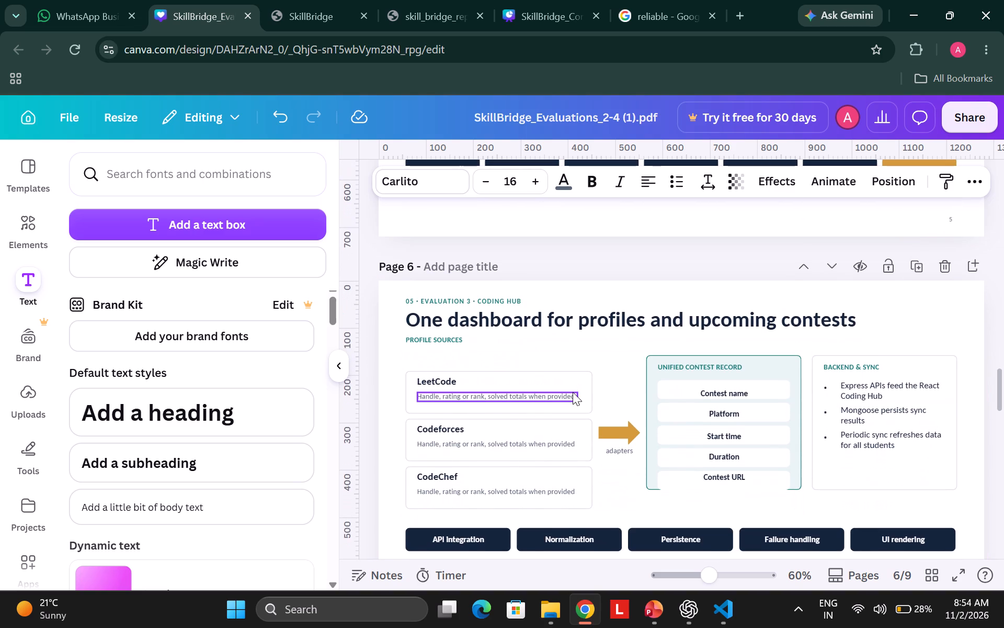
scroll(573, 392, "down", 2)
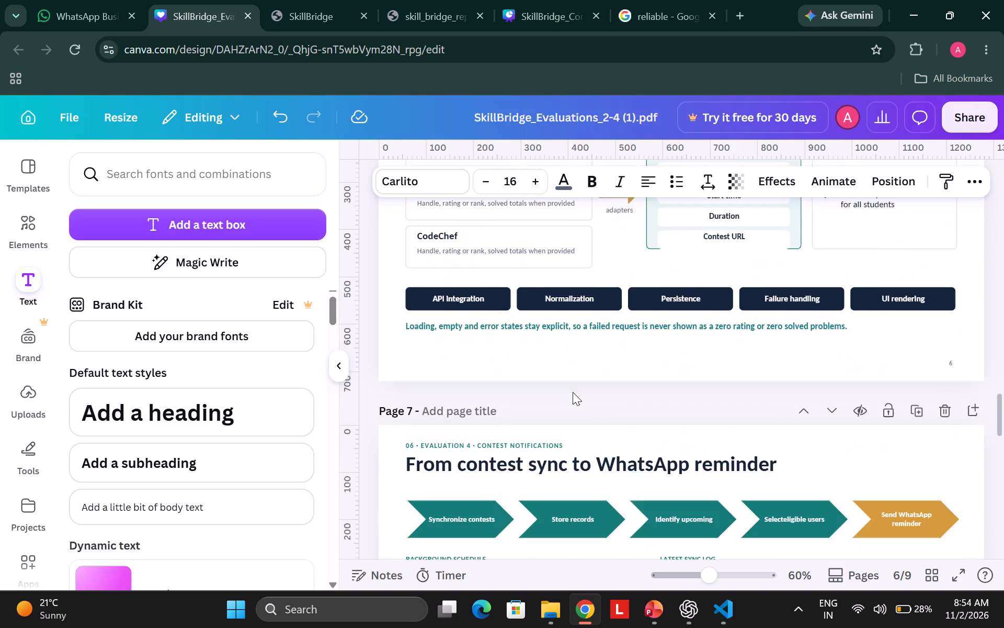
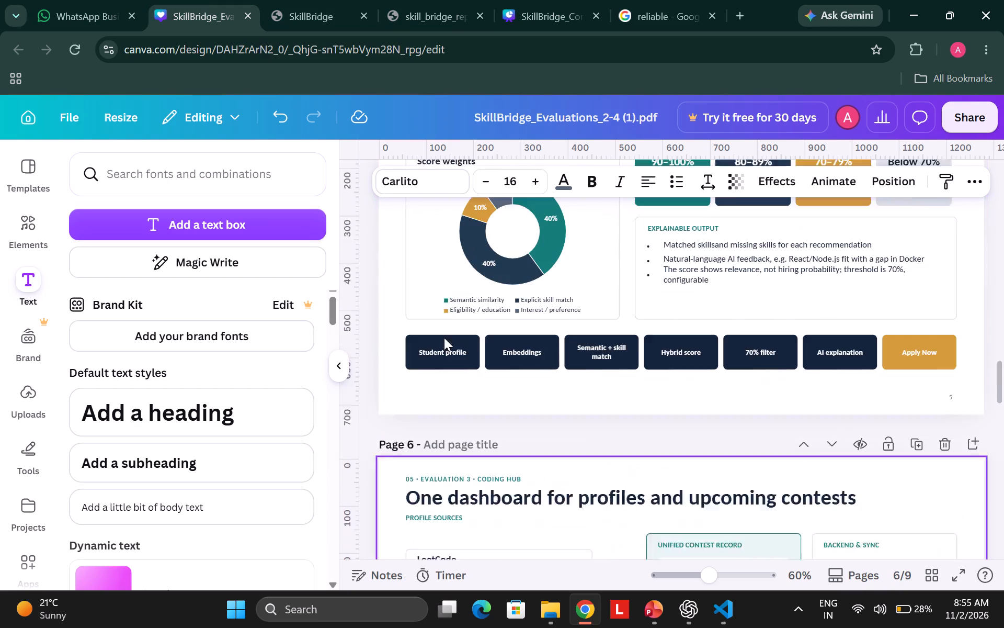
Review the earlier slides from page 5 back to page 2, examining their headings, text and layout.
scroll(551, 354, "up", 5)
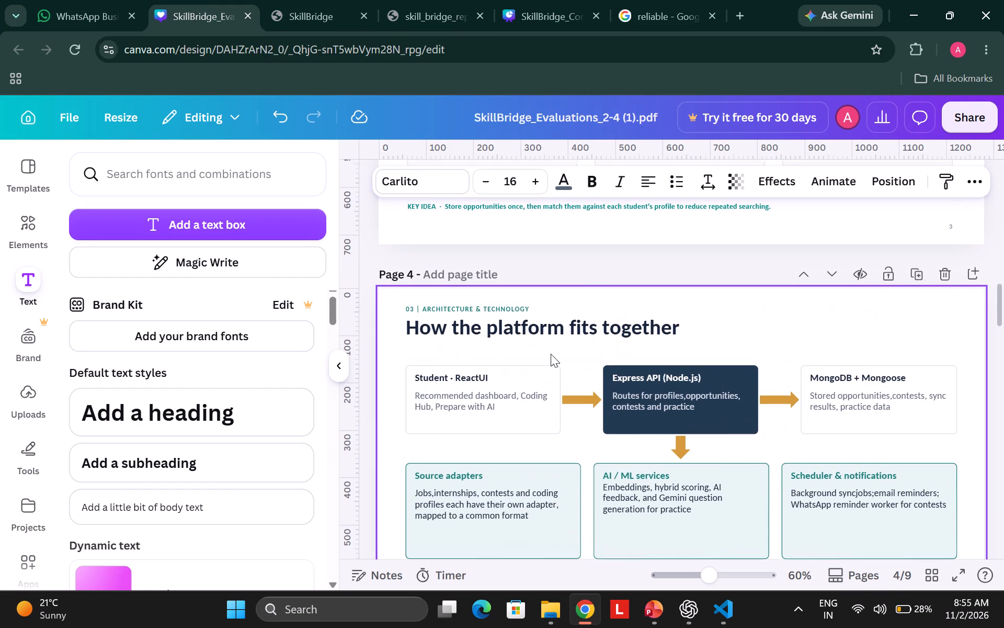
scroll(551, 354, "up", 4)
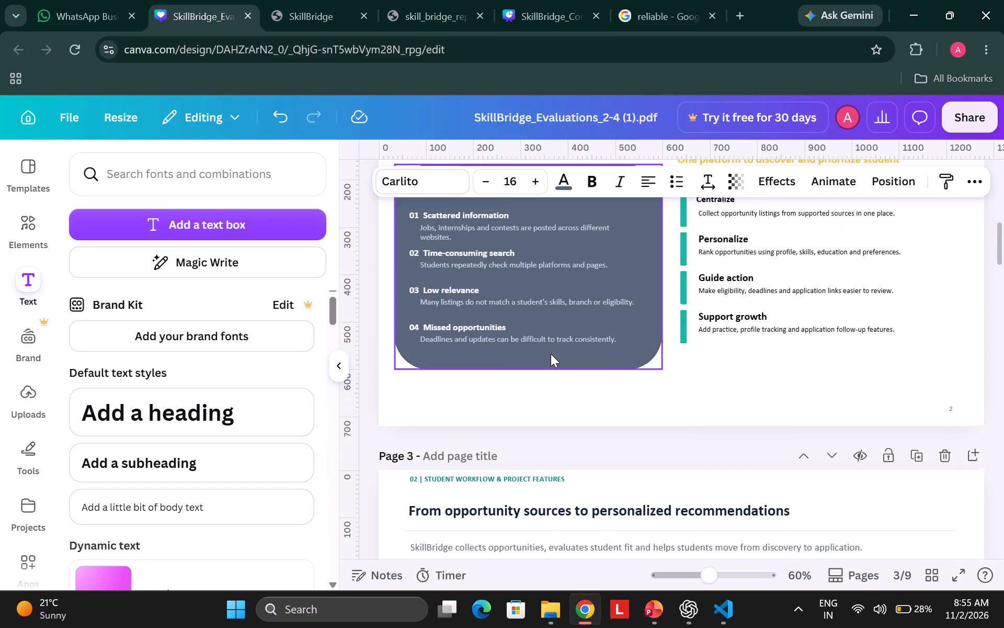
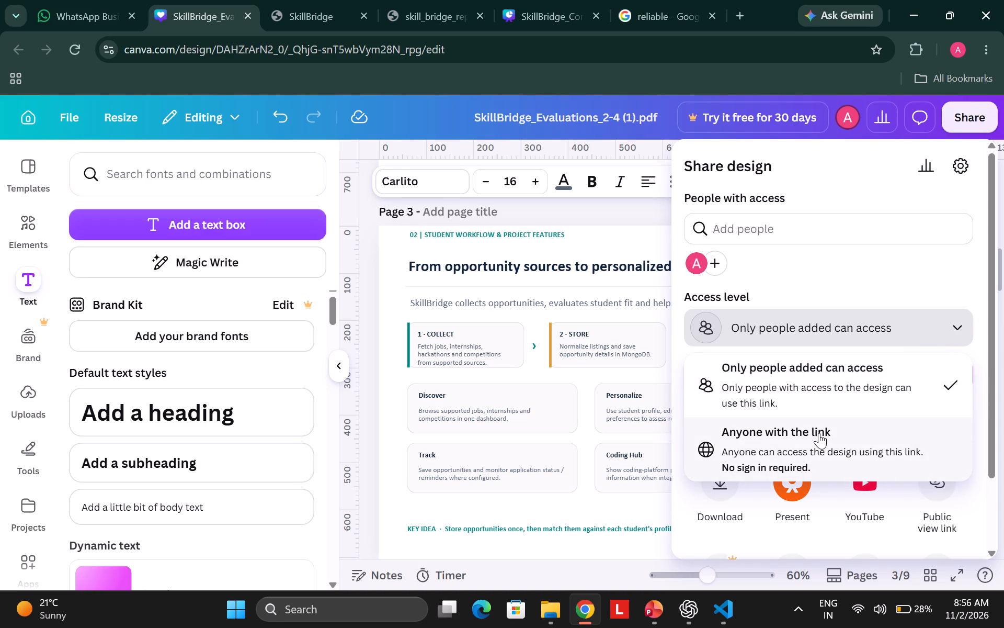
Set the design's sharing access level to "Anyone with the link".
left_click(824, 443)
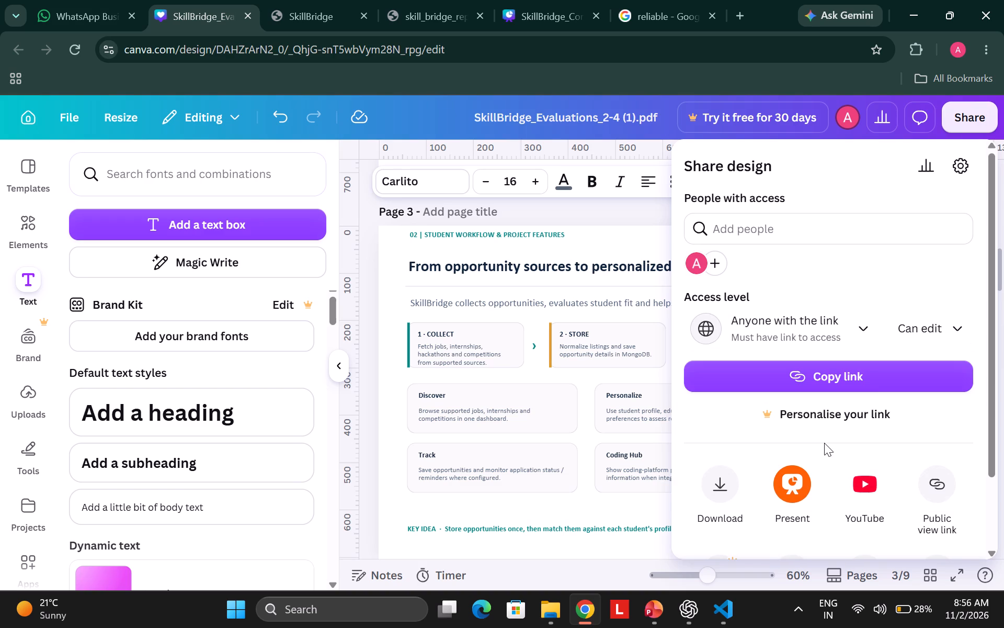